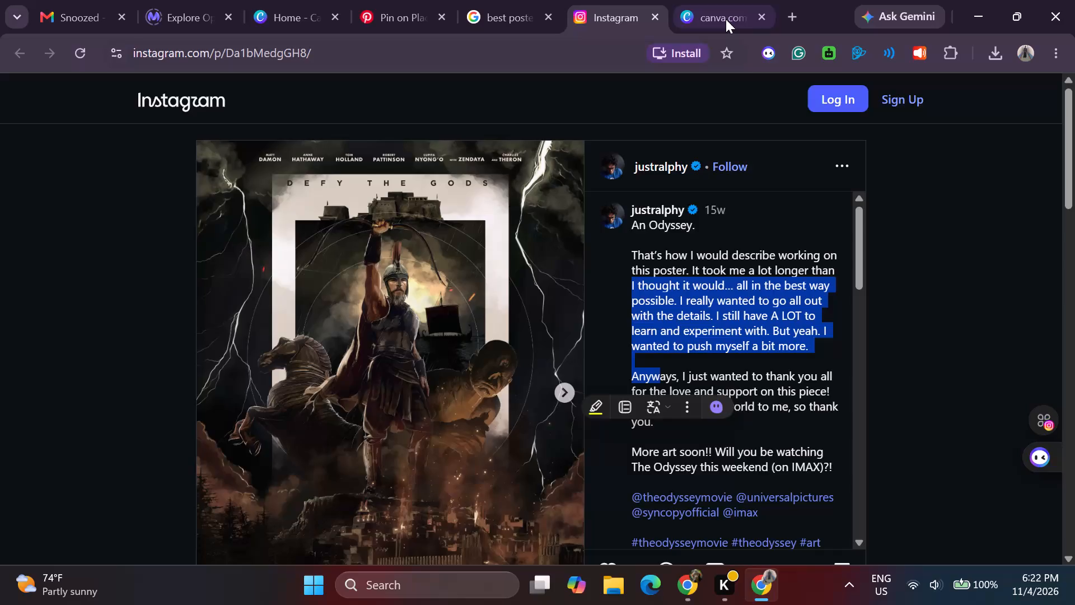
# Switch to the Canva home page and choose the Social media category for a new design.
pyautogui.click(726, 18)
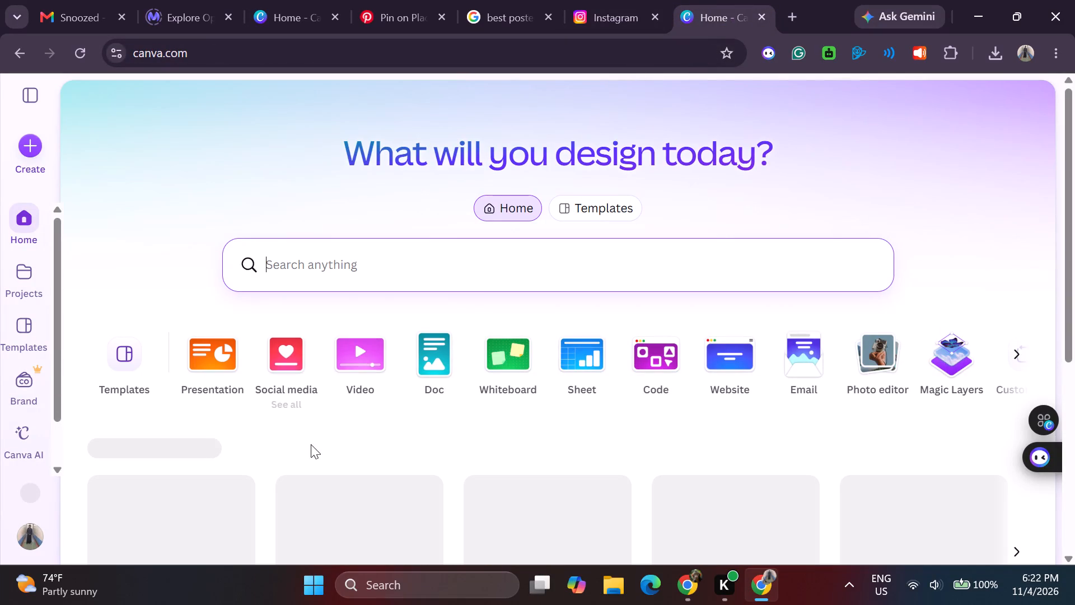
pyautogui.click(289, 366)
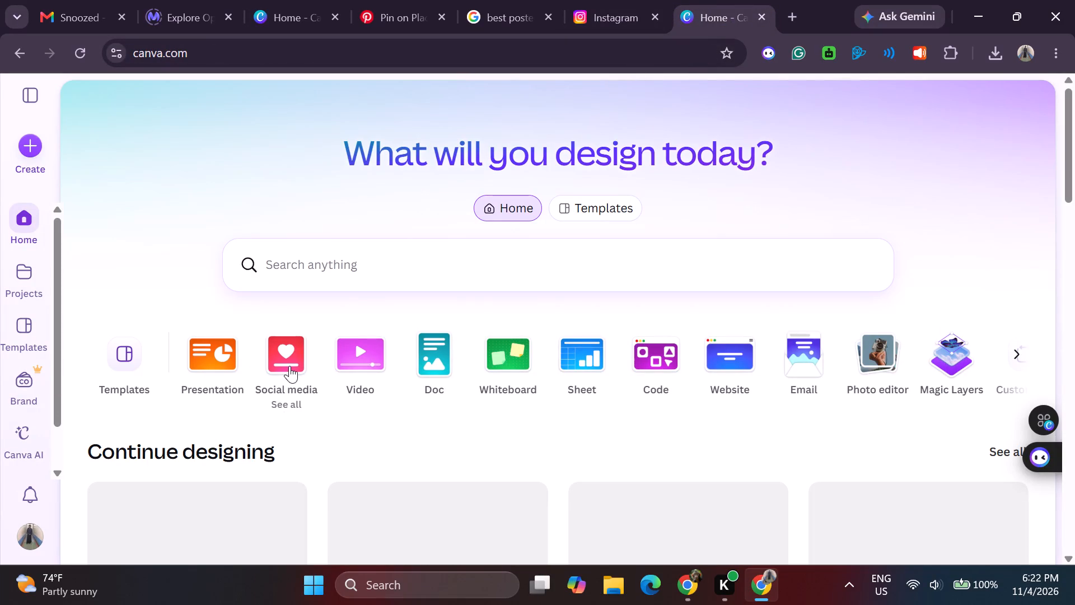
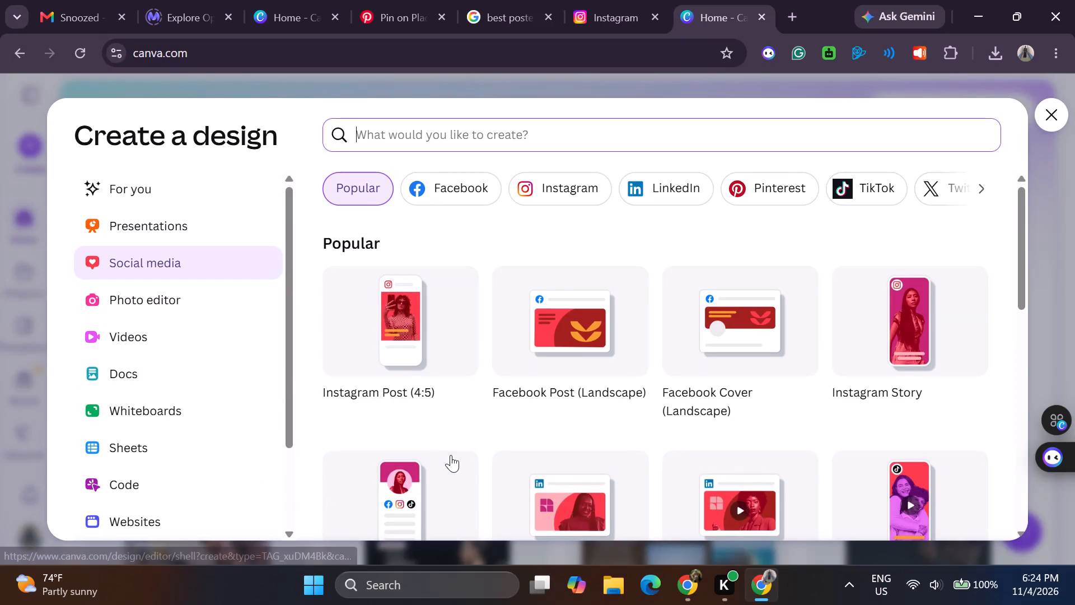
# Create a new blank Twitter / X Post design (1600 × 900 px) from the social media formats.
pyautogui.scroll(-4, 440, 450)
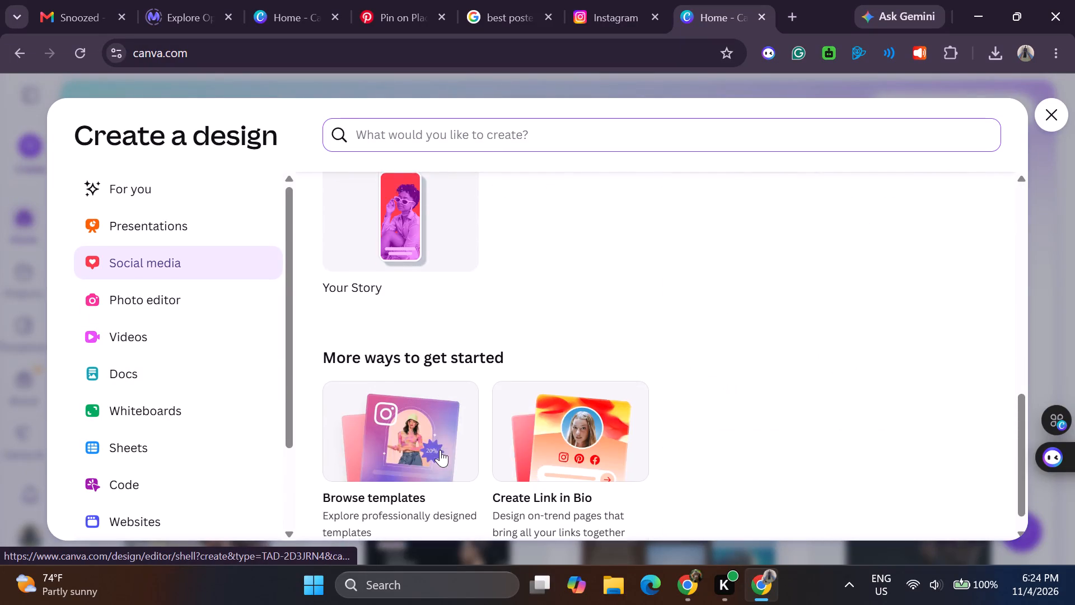
pyautogui.scroll(-2, 440, 450)
pyautogui.scroll(3, 440, 450)
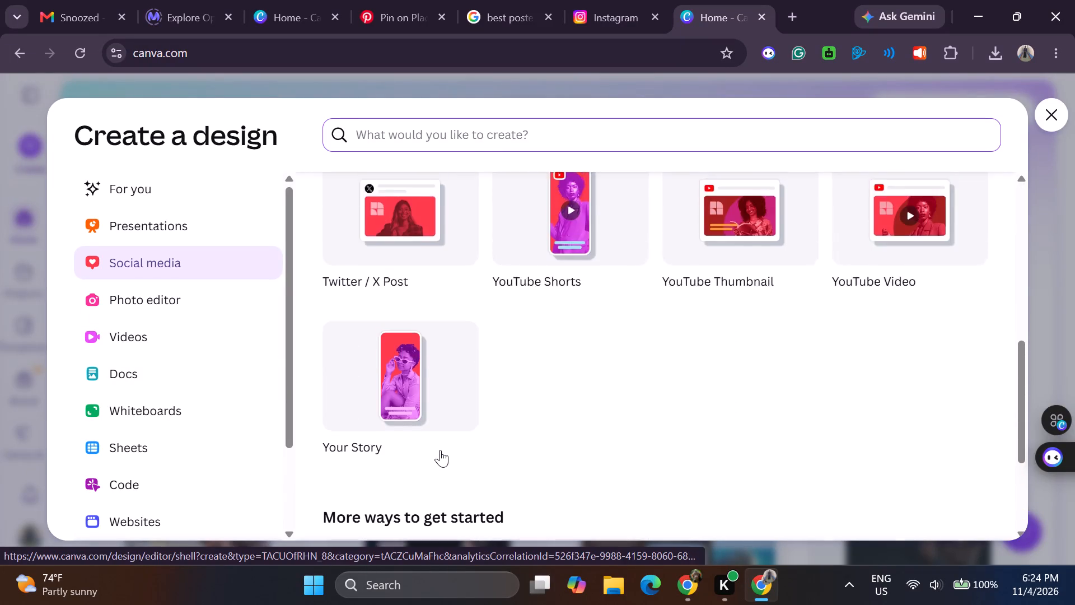
pyautogui.scroll(2, 440, 450)
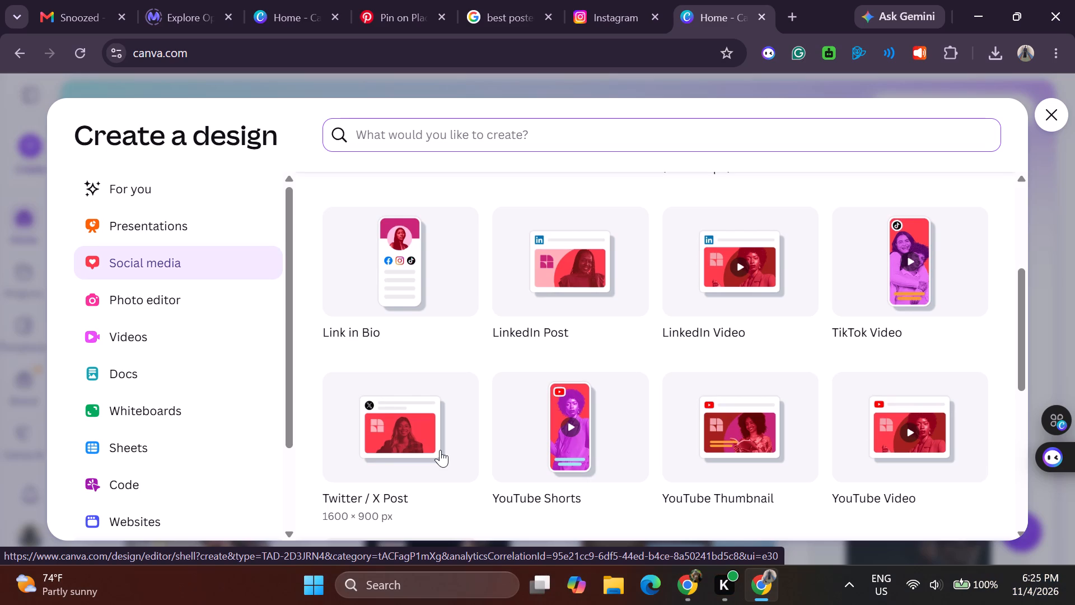
pyautogui.click(440, 450)
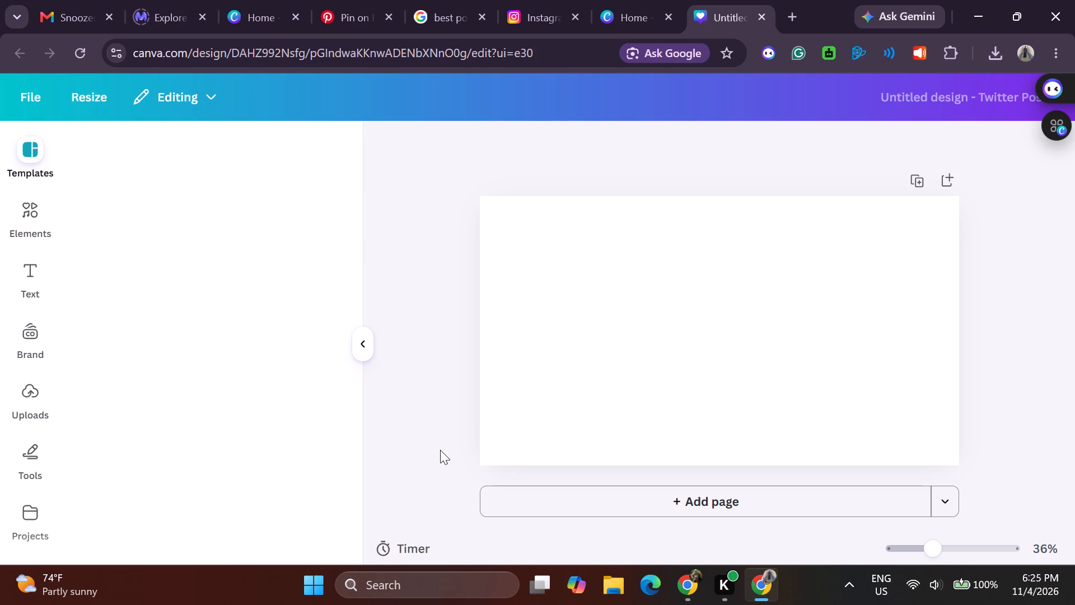
# Start a file upload from the Downloads folder and collapse its Last week, Earlier this week and Yesterday groups.
pyautogui.click(22, 401)
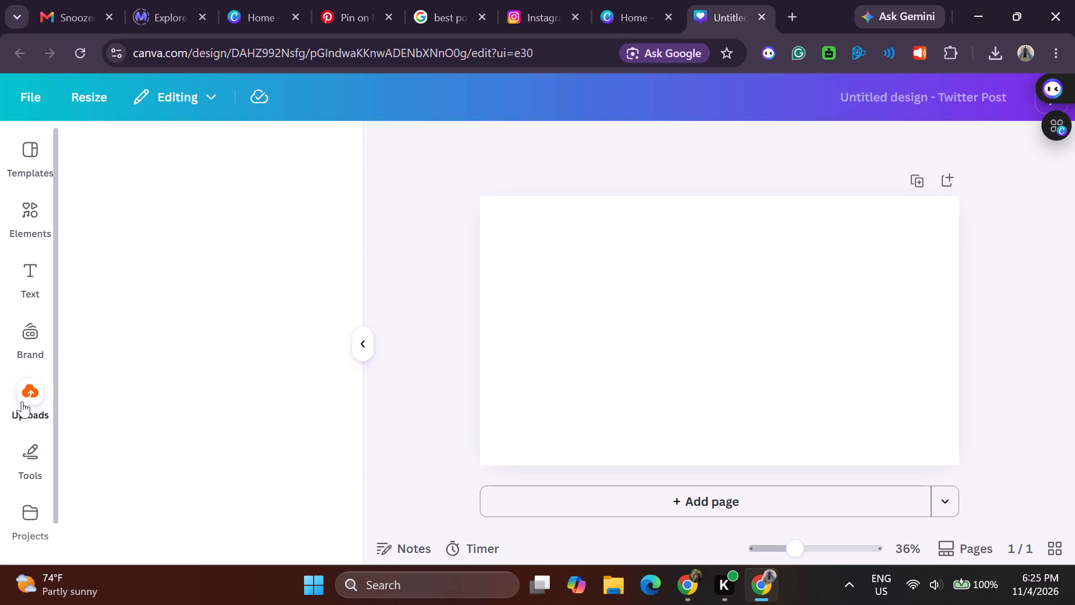
pyautogui.click(29, 392)
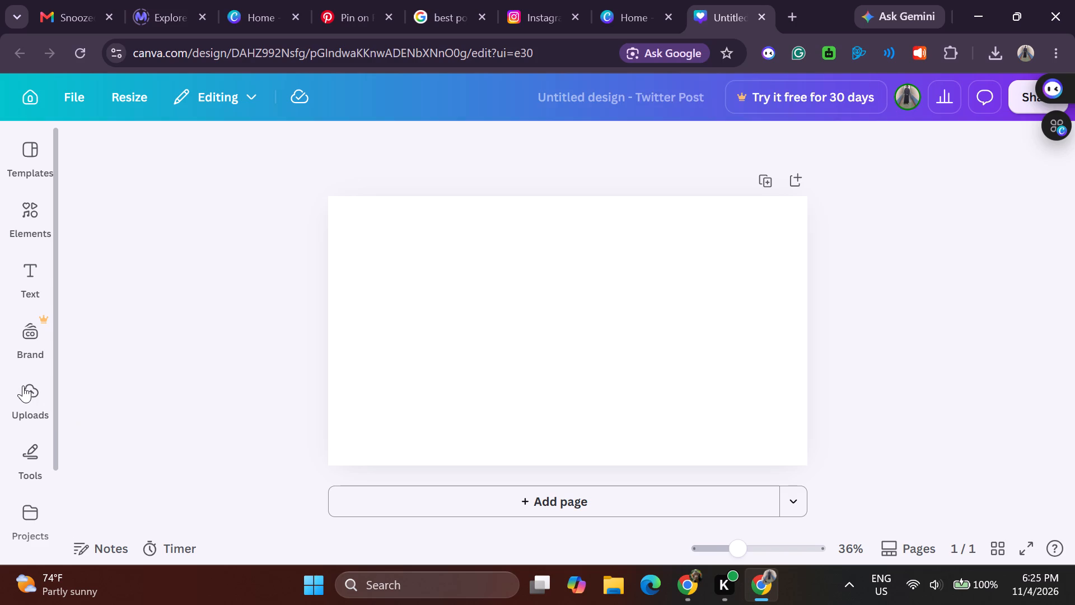
pyautogui.doubleClick(23, 385)
pyautogui.click(23, 385)
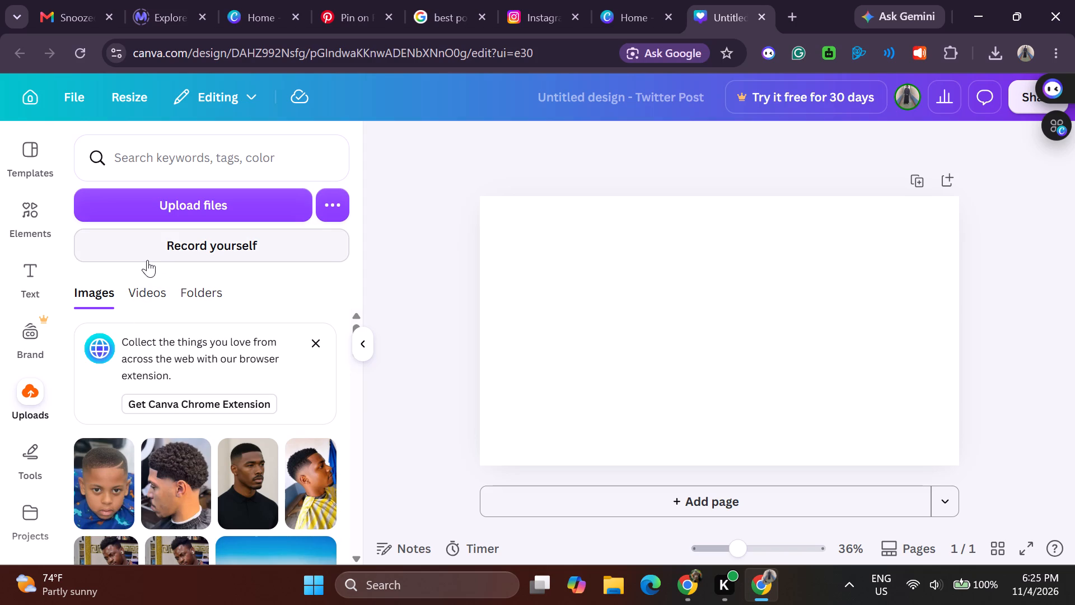
pyautogui.click(176, 201)
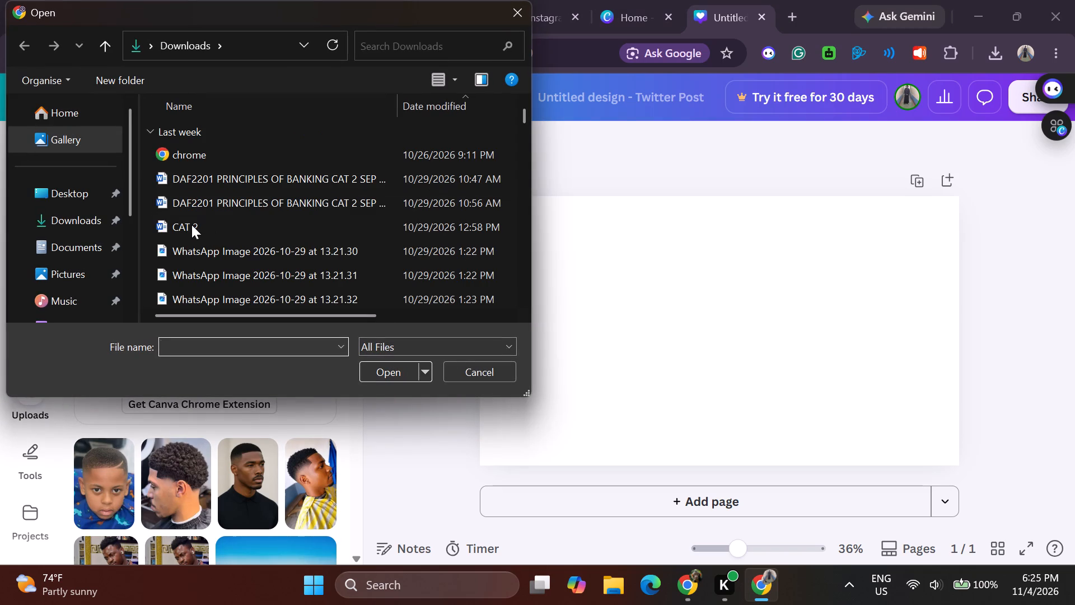
pyautogui.click(57, 222)
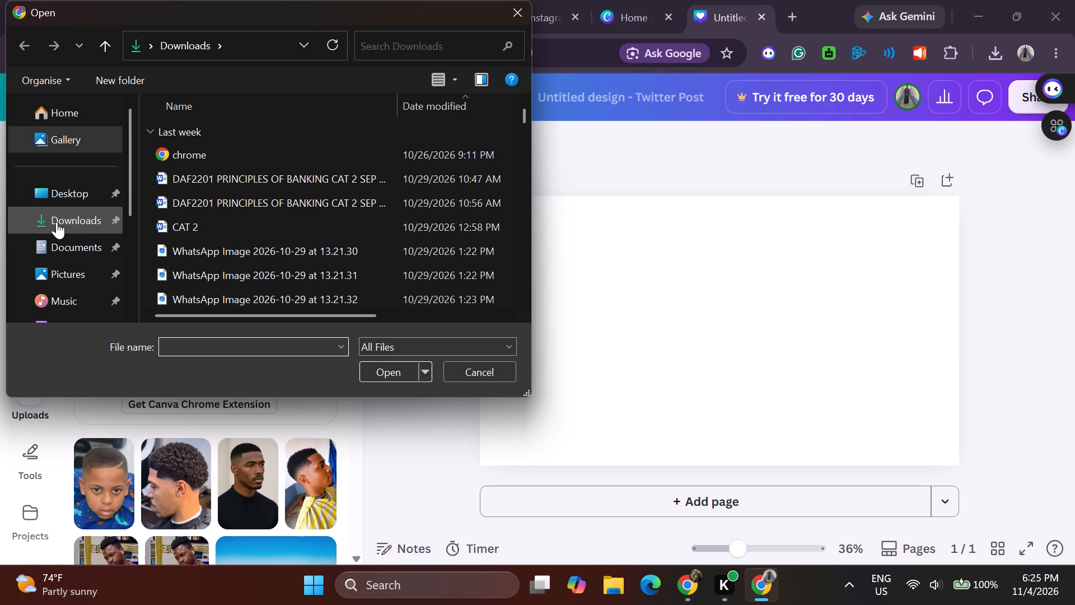
pyautogui.scroll(2, 184, 203)
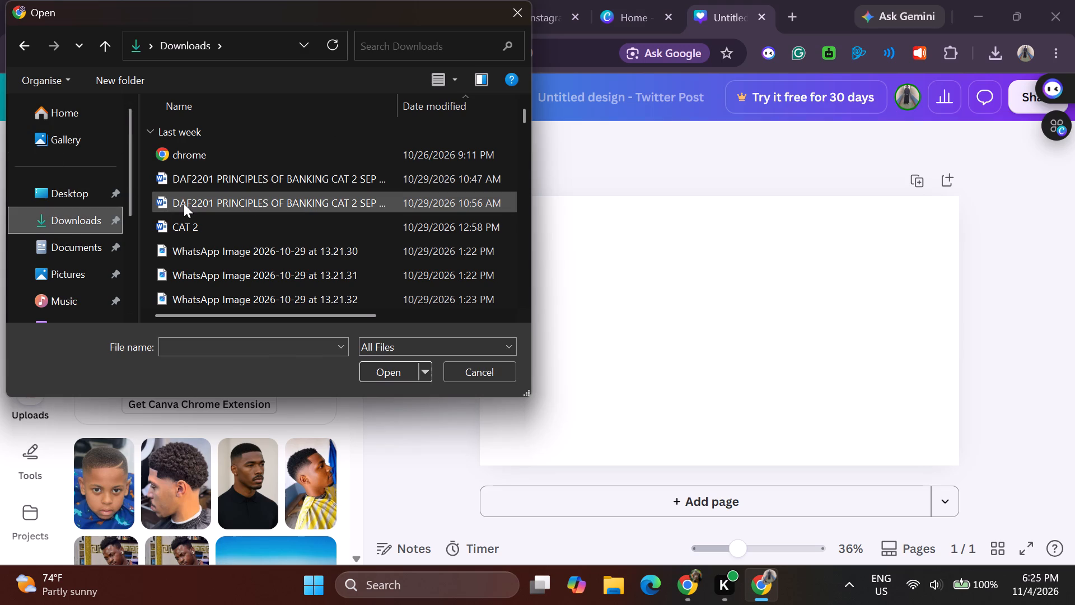
pyautogui.click(184, 203)
pyautogui.scroll(-3, 184, 203)
pyautogui.scroll(1, 184, 203)
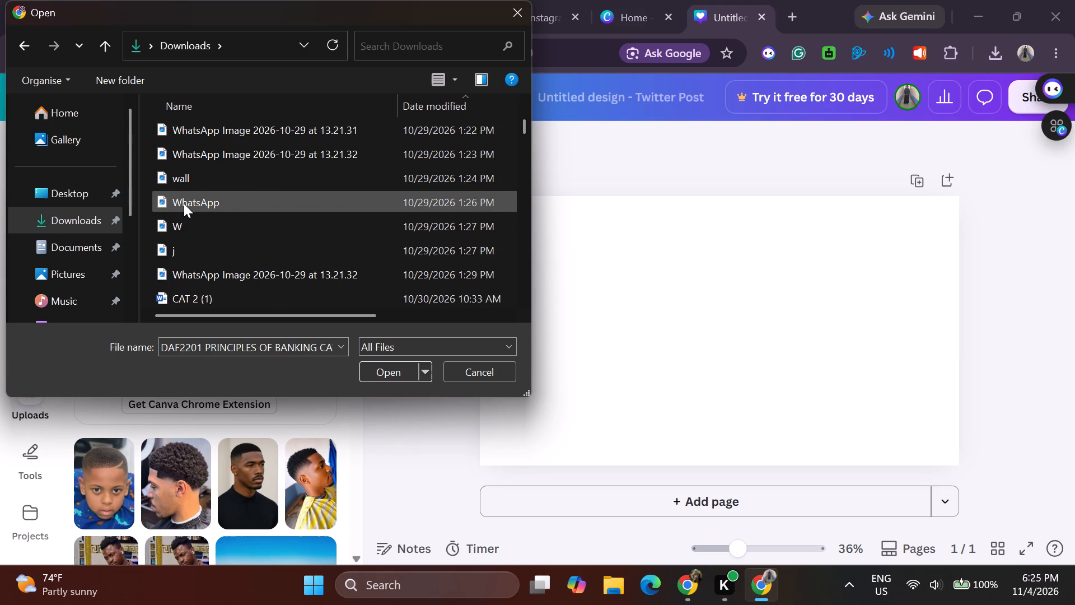
pyautogui.scroll(1, 184, 203)
pyautogui.scroll(1, 184, 151)
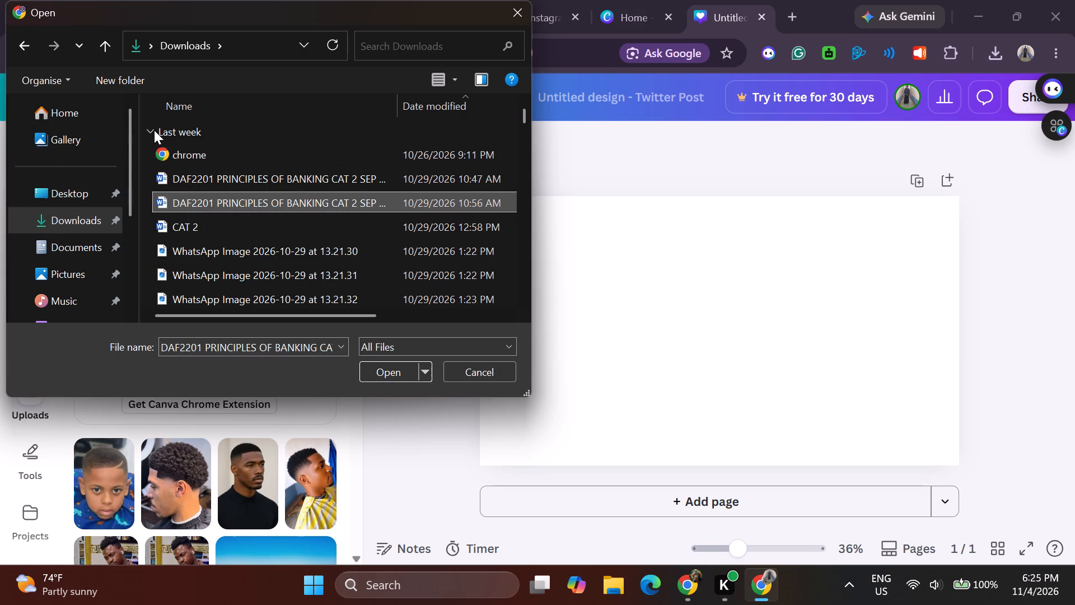
pyautogui.click(154, 130)
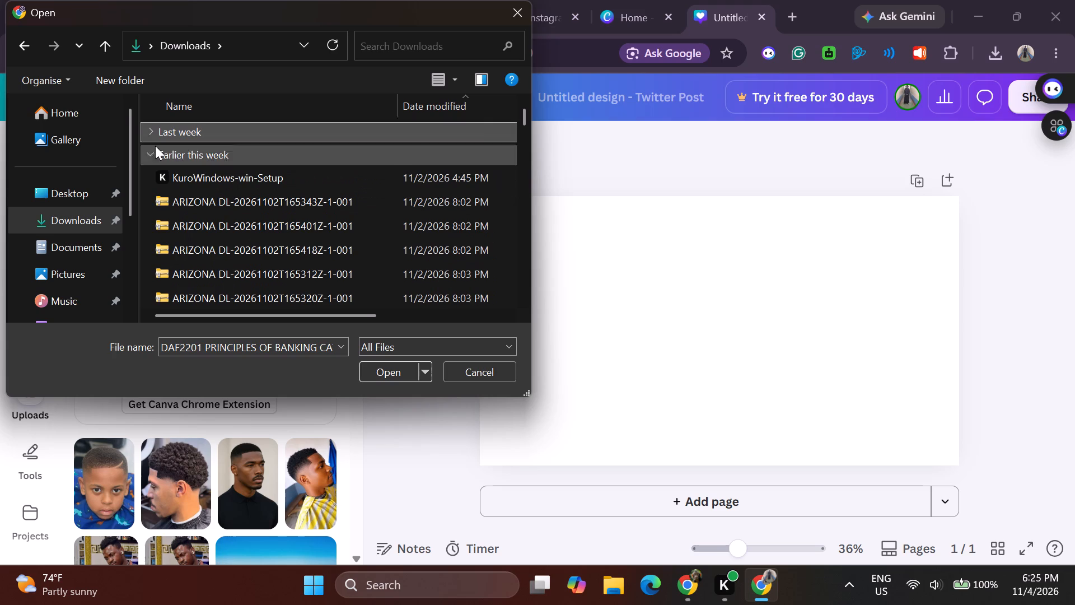
pyautogui.click(150, 149)
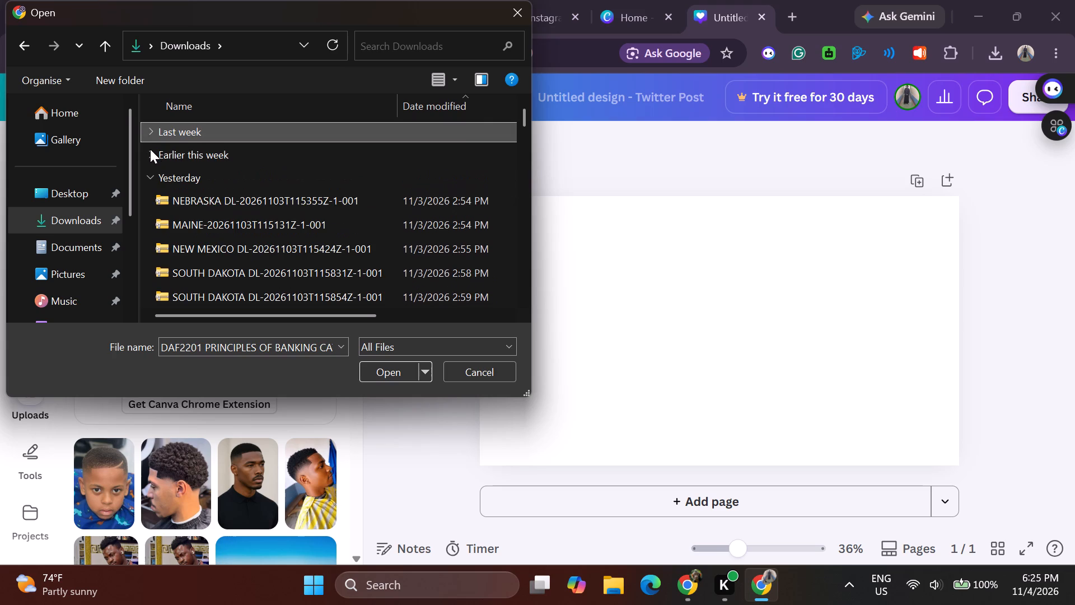
pyautogui.click(152, 173)
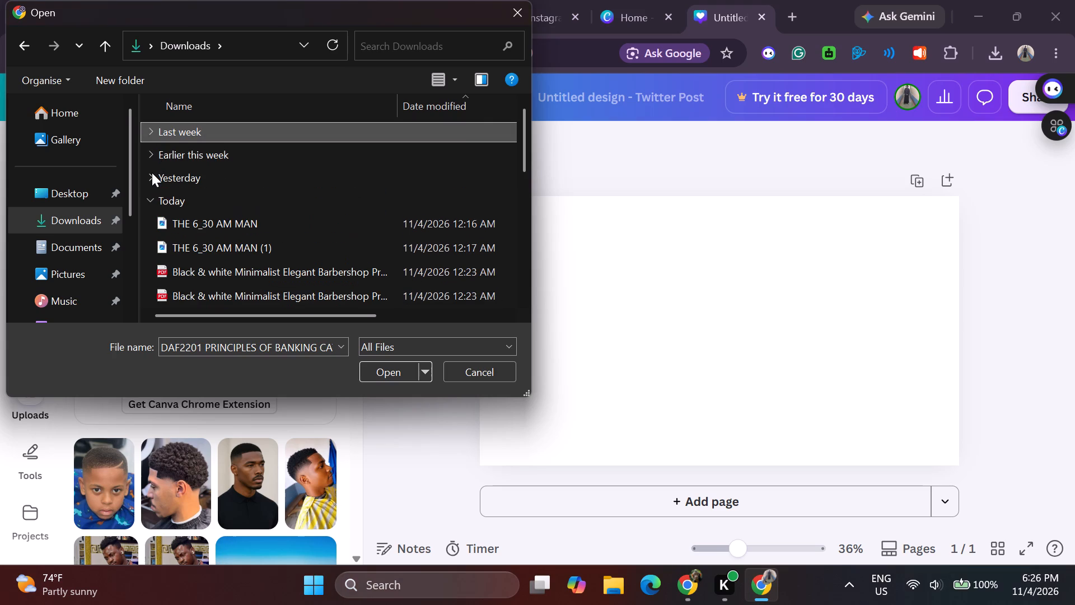
pyautogui.scroll(-1, 209, 231)
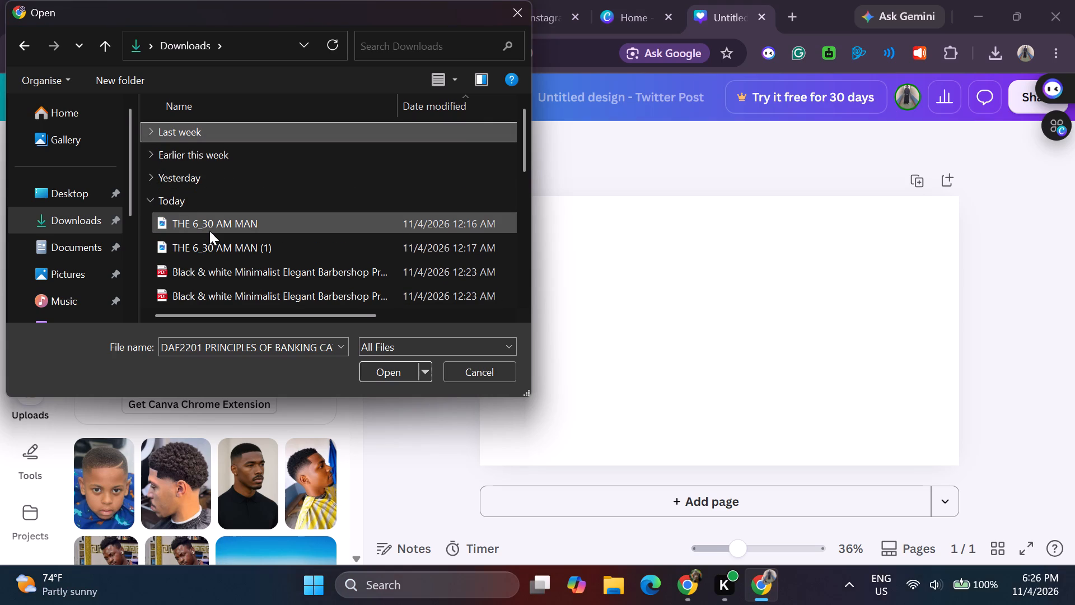
pyautogui.scroll(-1, 209, 231)
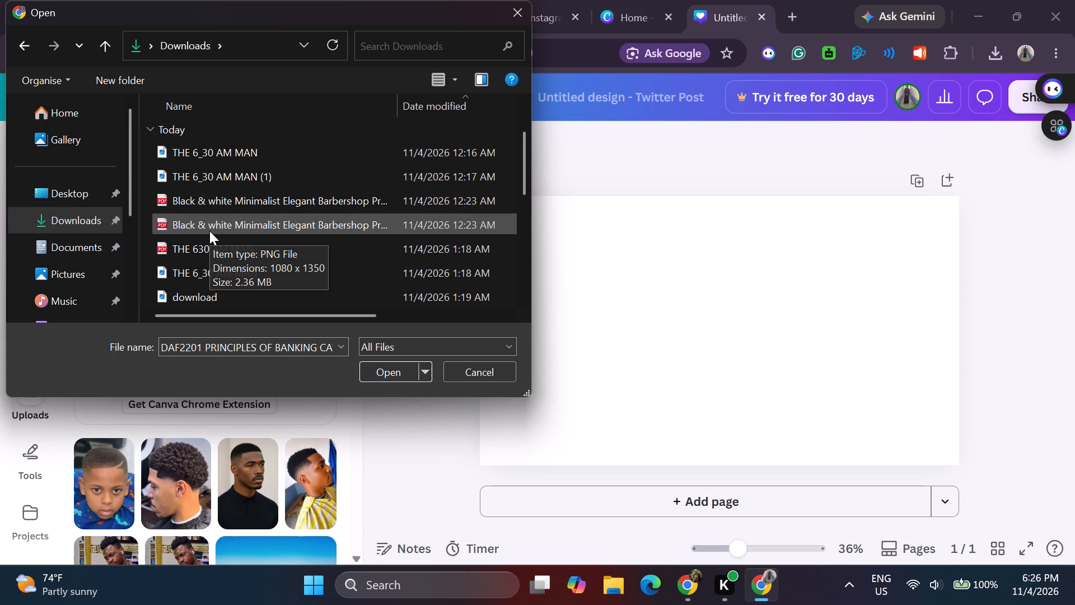
pyautogui.scroll(-2, 209, 231)
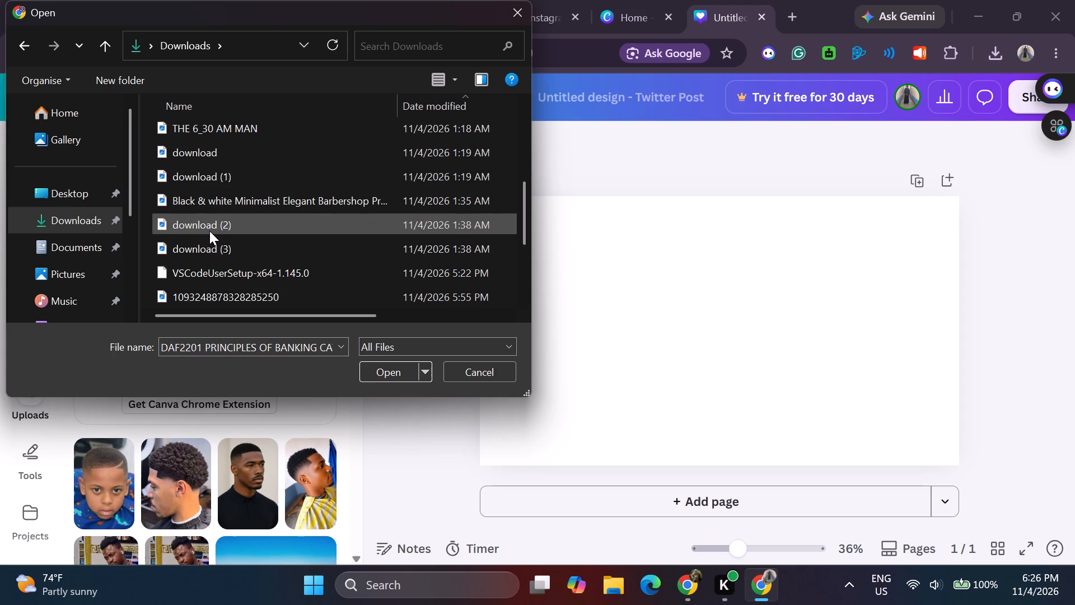
pyautogui.scroll(-1, 209, 231)
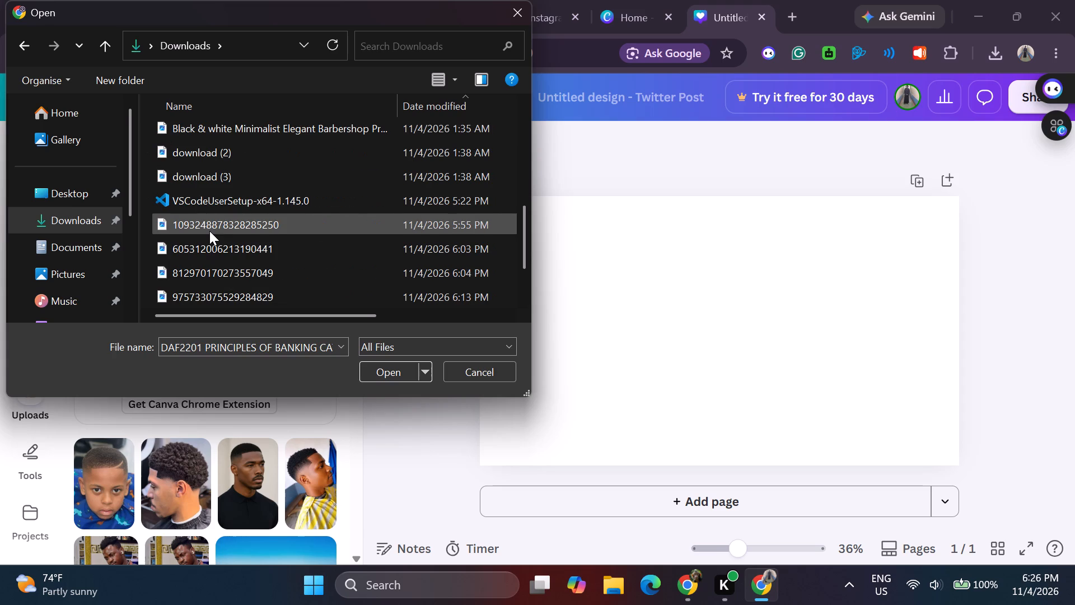
pyautogui.scroll(-3, 209, 231)
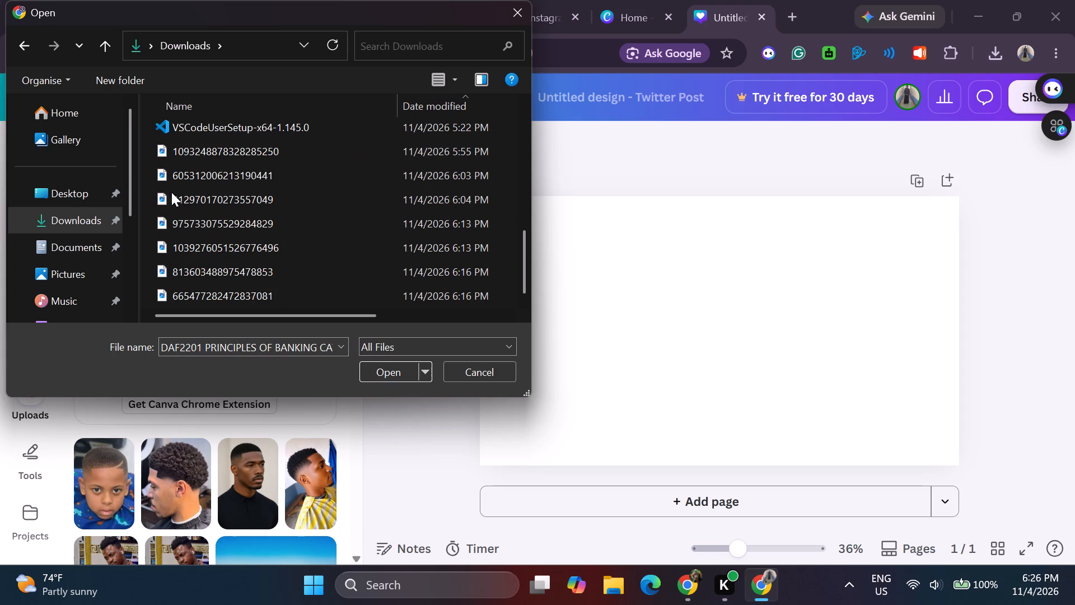
pyautogui.scroll(-1, 169, 267)
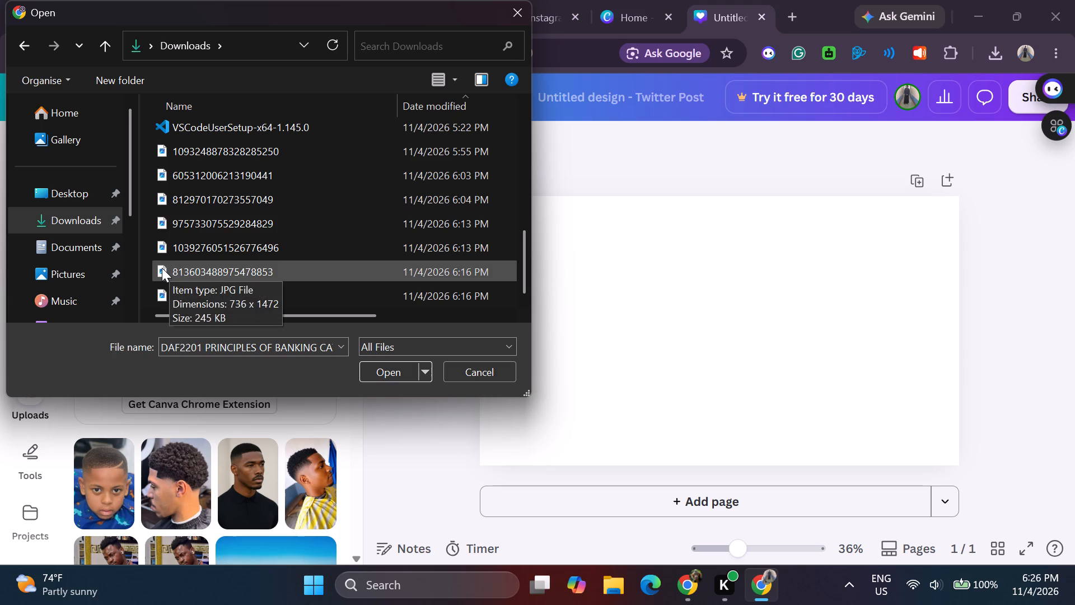
pyautogui.click(161, 267)
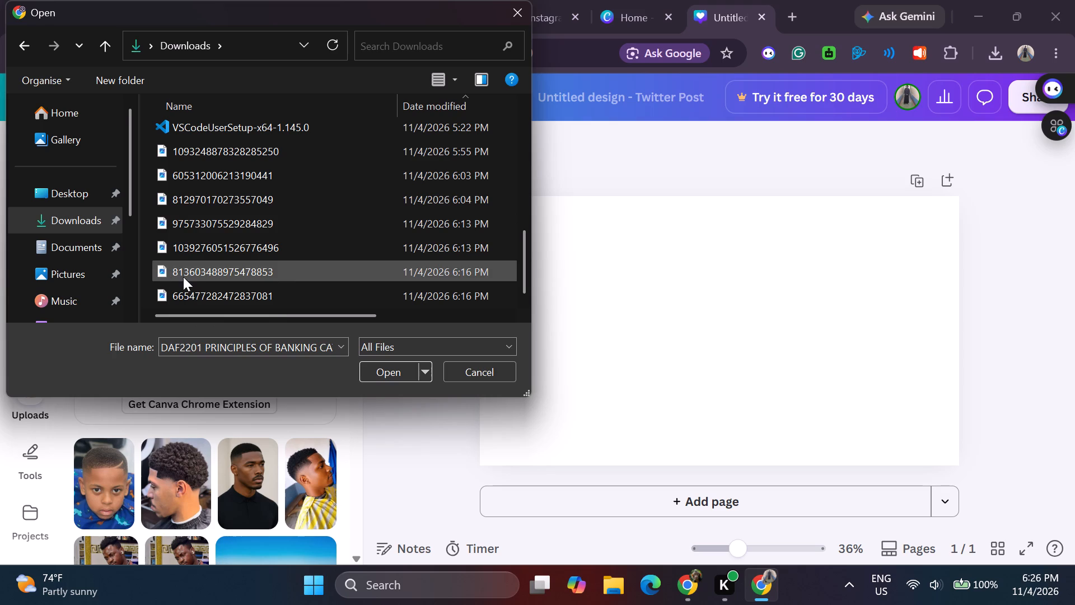
pyautogui.click(384, 374)
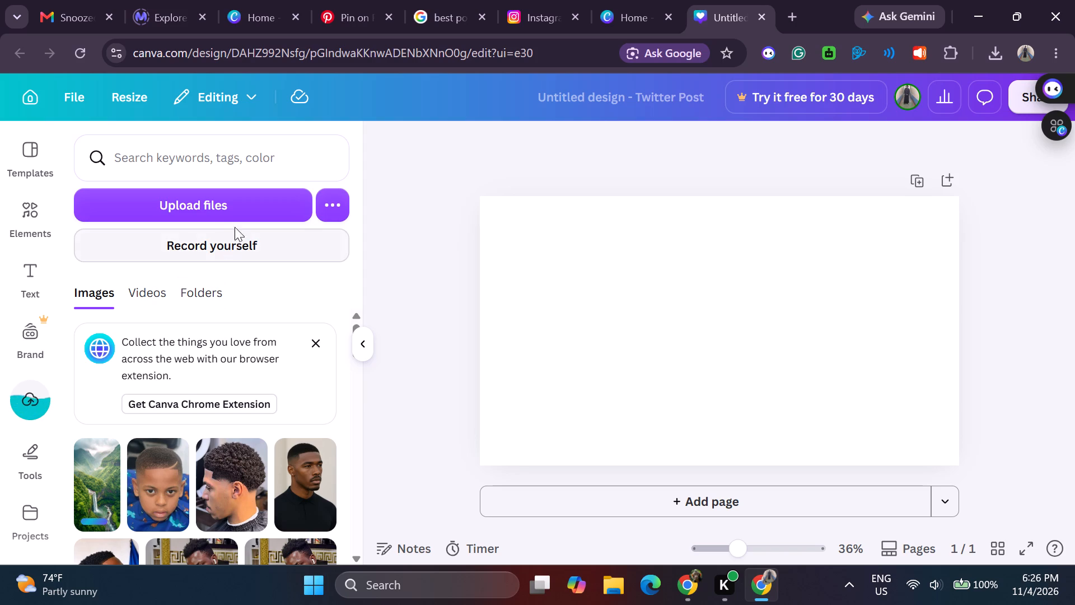
pyautogui.click(220, 210)
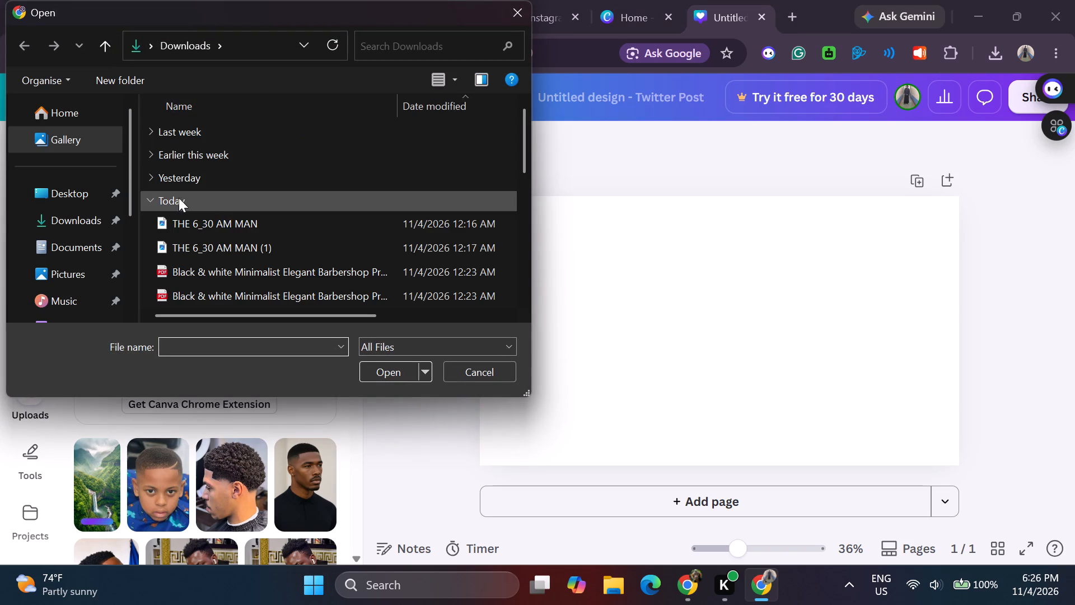
pyautogui.scroll(-2, 204, 257)
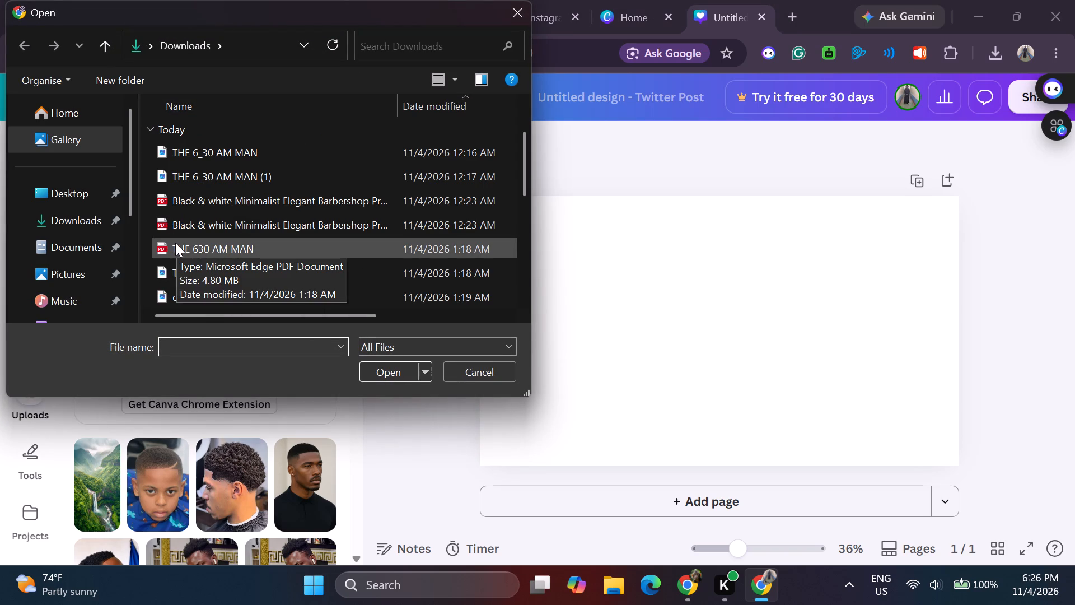
pyautogui.scroll(-1, 211, 231)
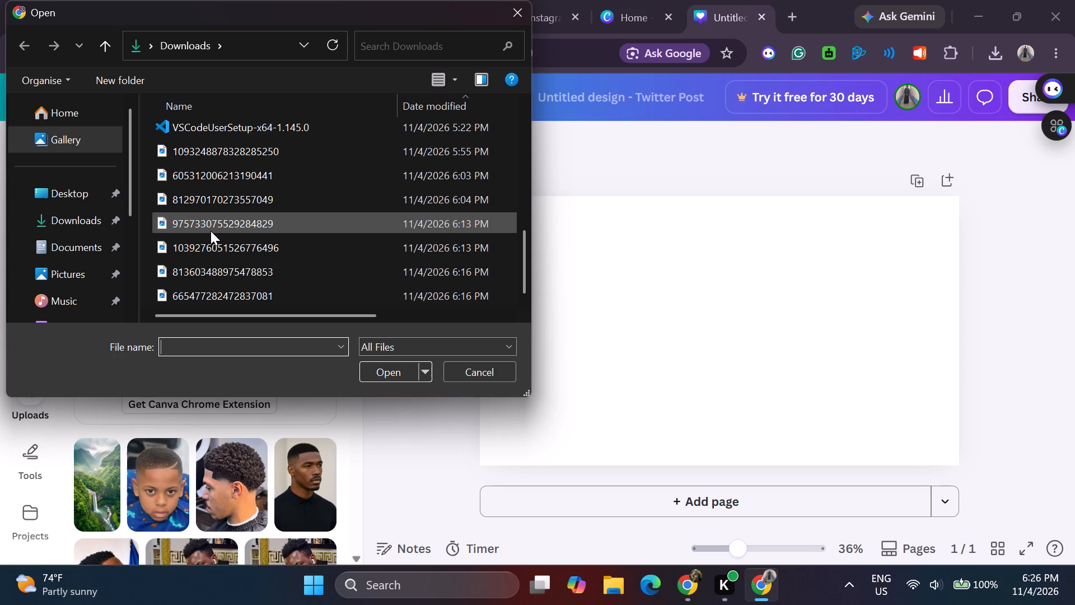
pyautogui.scroll(-1, 211, 231)
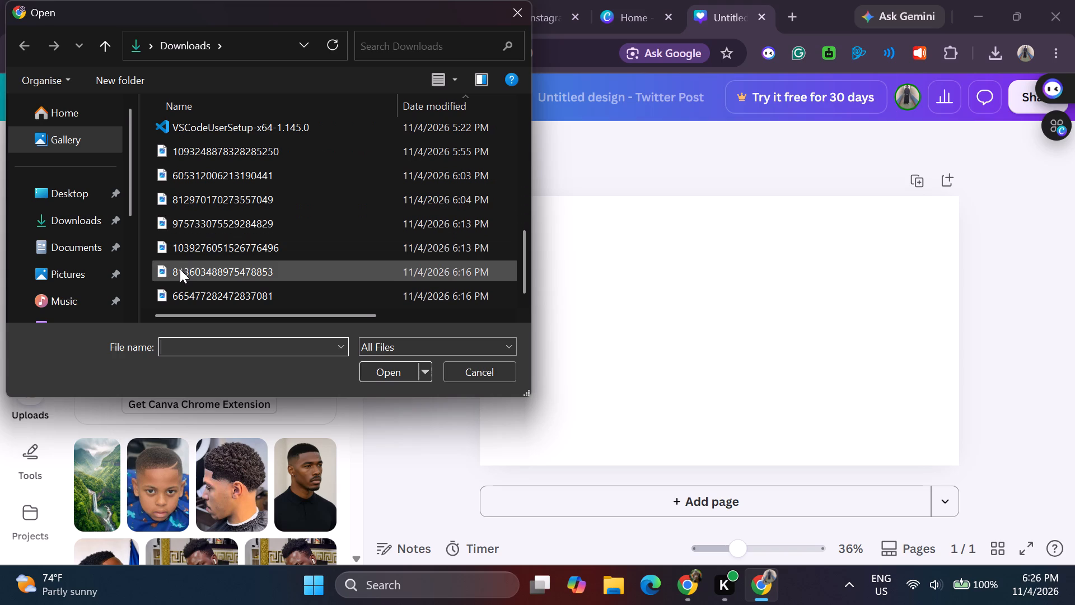
pyautogui.doubleClick(176, 218)
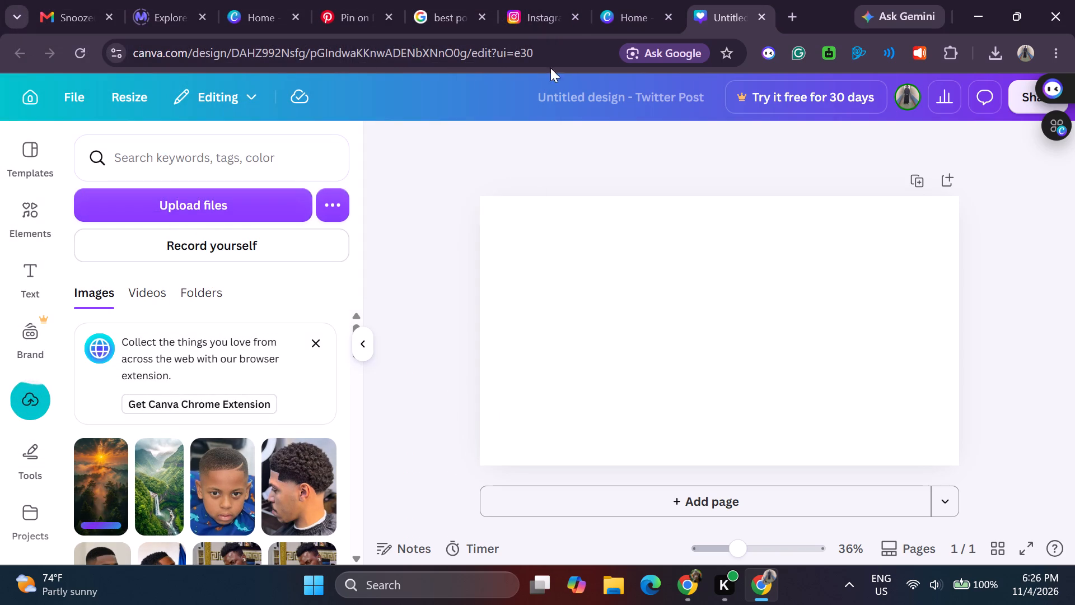
# Switch to Pinterest and search for "cinematic shots".
pyautogui.click(357, 12)
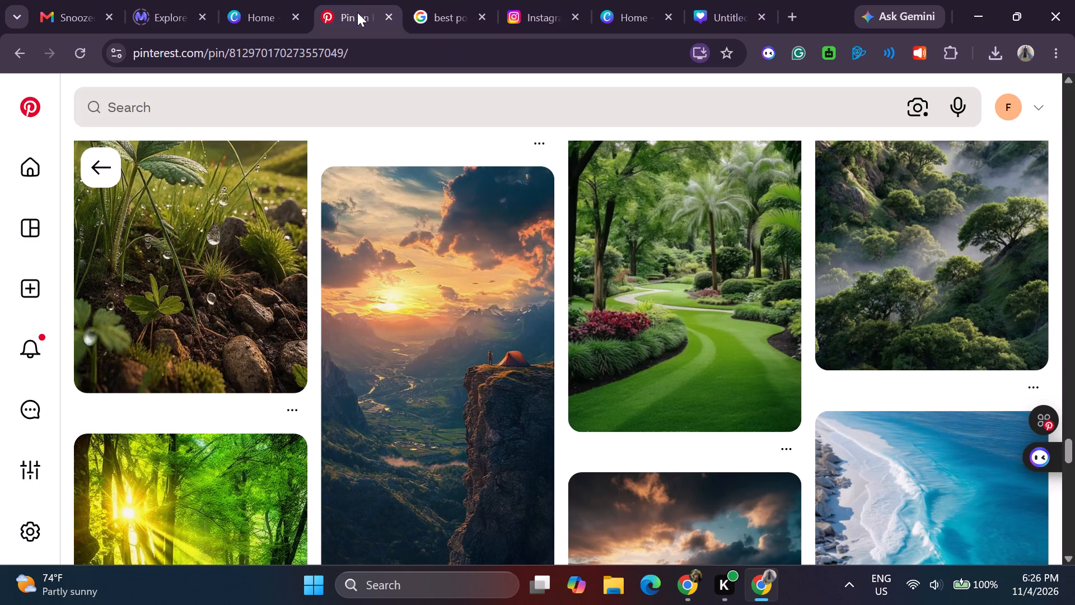
pyautogui.click(378, 121)
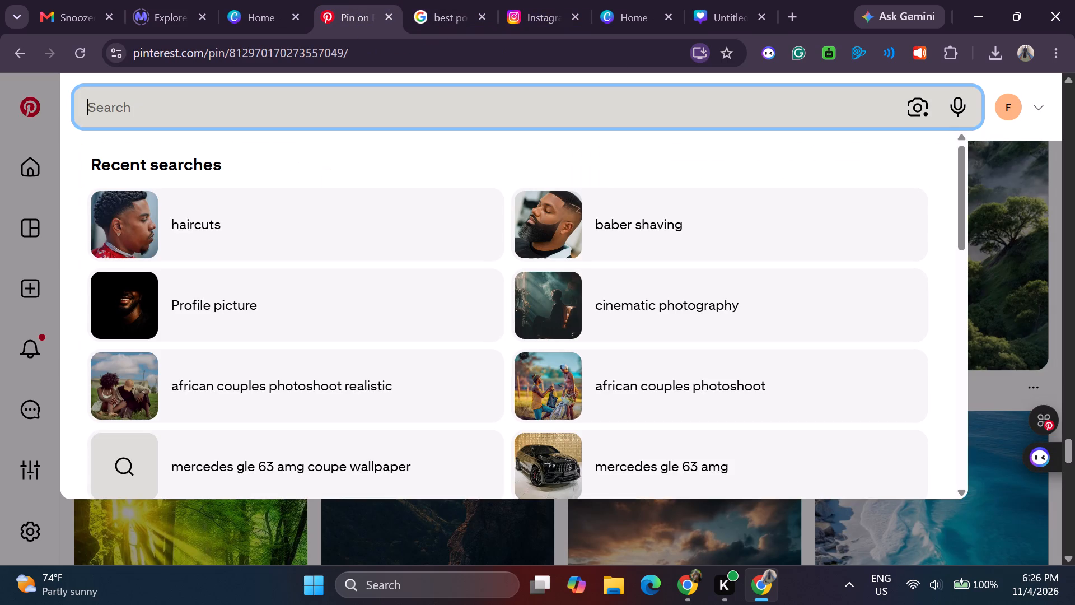
pyautogui.write('cinem')
pyautogui.press('a')
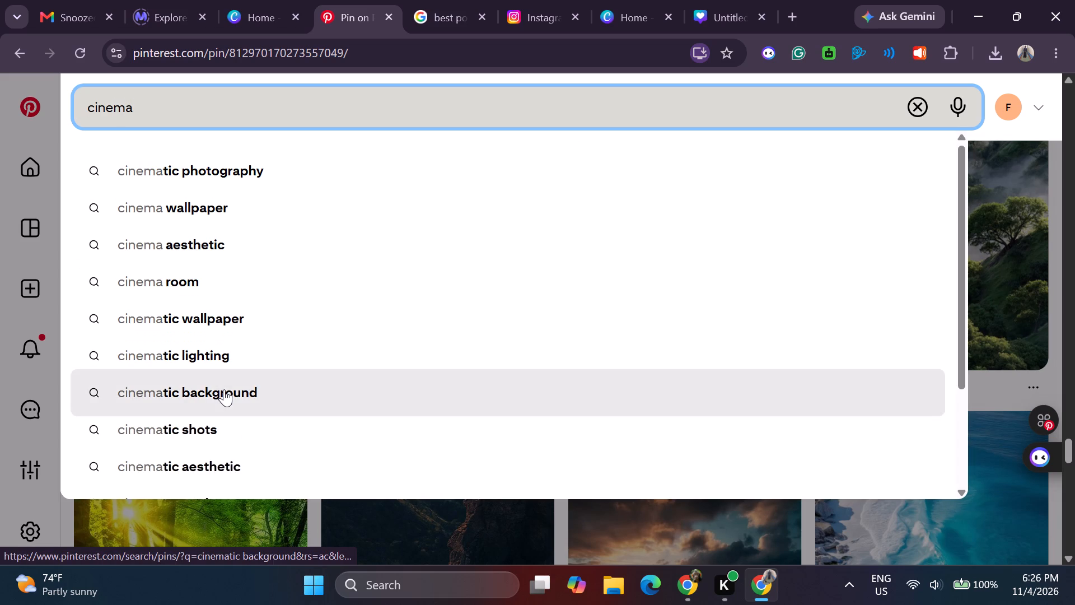
pyautogui.click(215, 428)
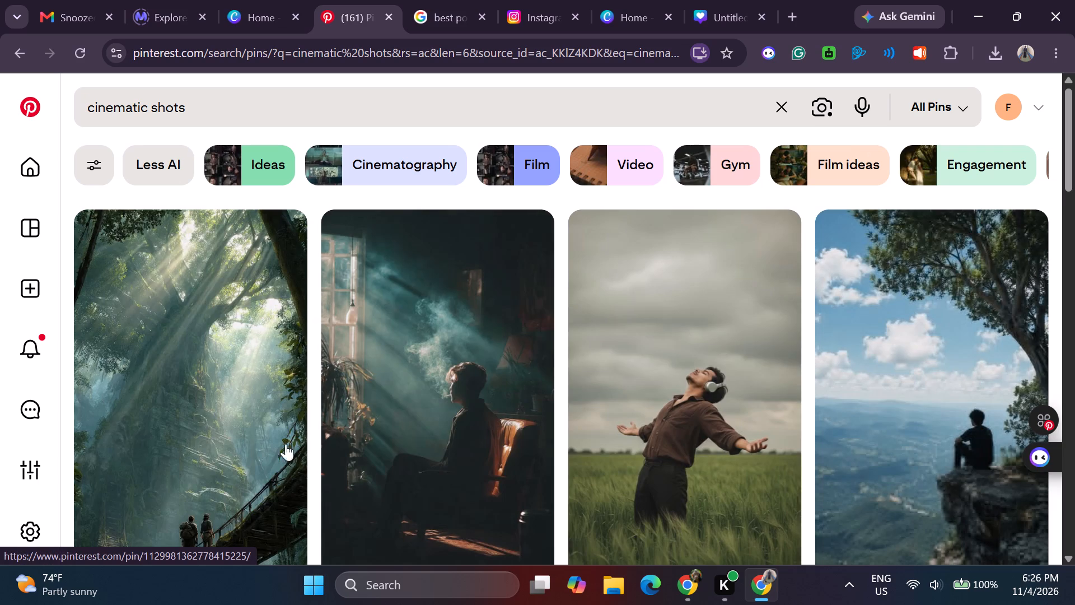
# Download the jungle image of two explorers crossing a rope bridge from the "cinematic shots" results.
pyautogui.scroll(-1, 307, 444)
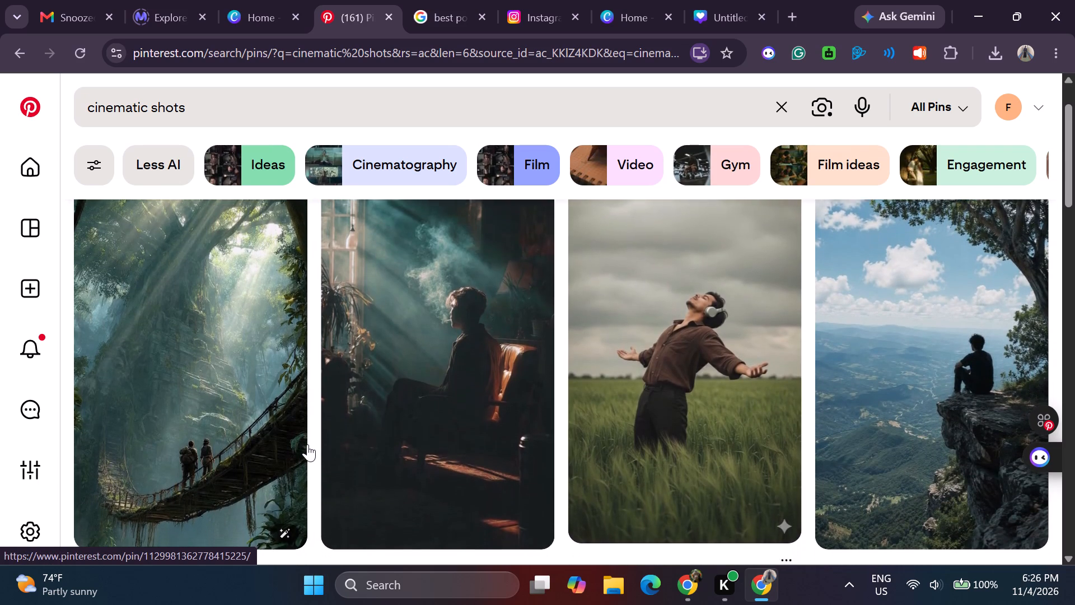
pyautogui.scroll(-2, 307, 444)
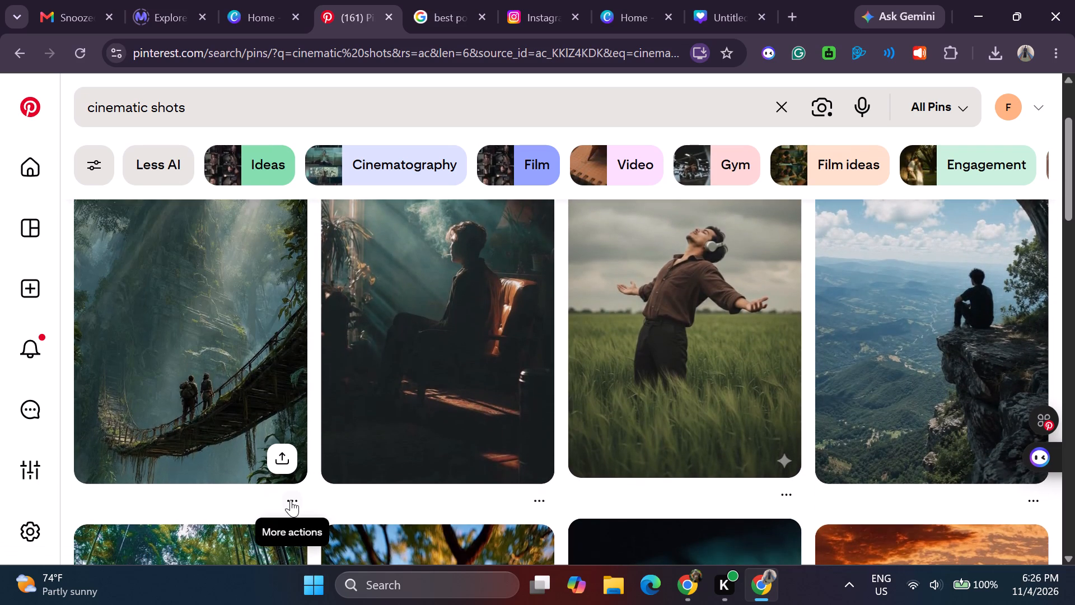
pyautogui.click(292, 498)
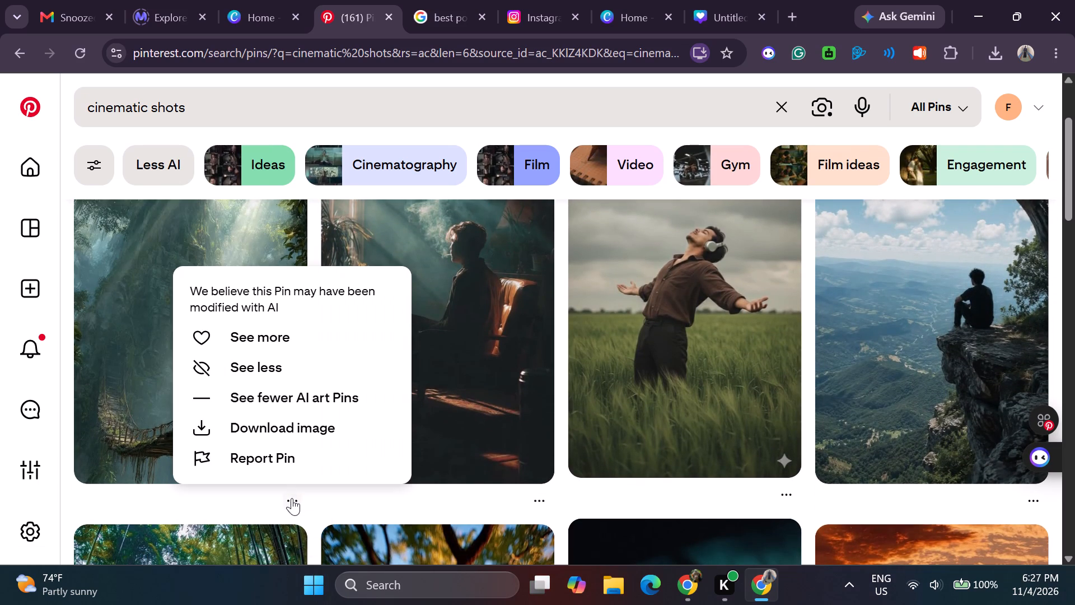
pyautogui.click(204, 425)
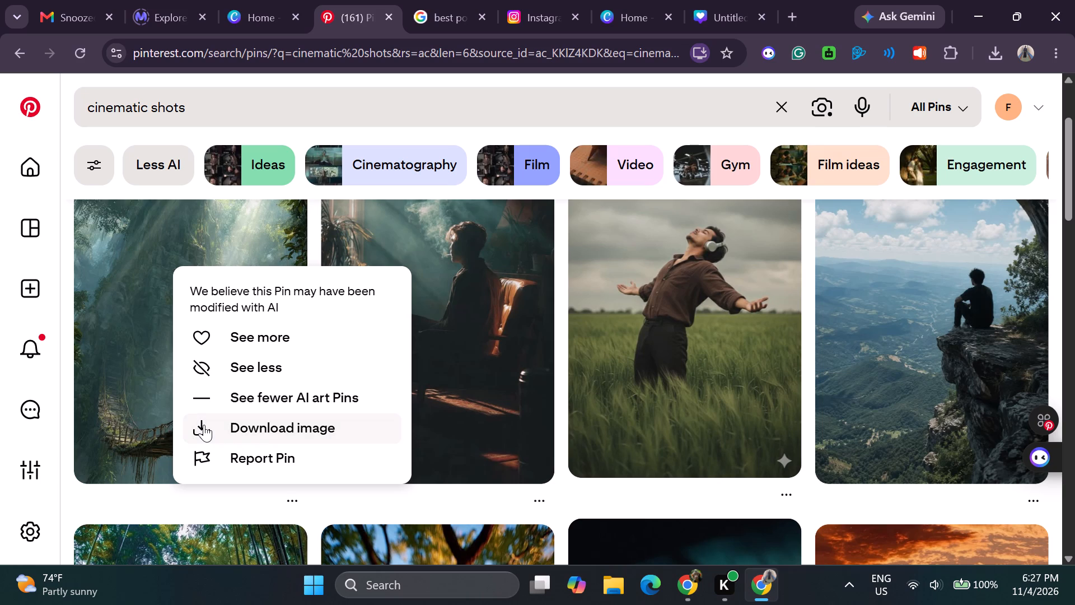
# Look through the "cinematic shots" results for another nature or cinematic image to use in the design.
pyautogui.scroll(-2, 243, 424)
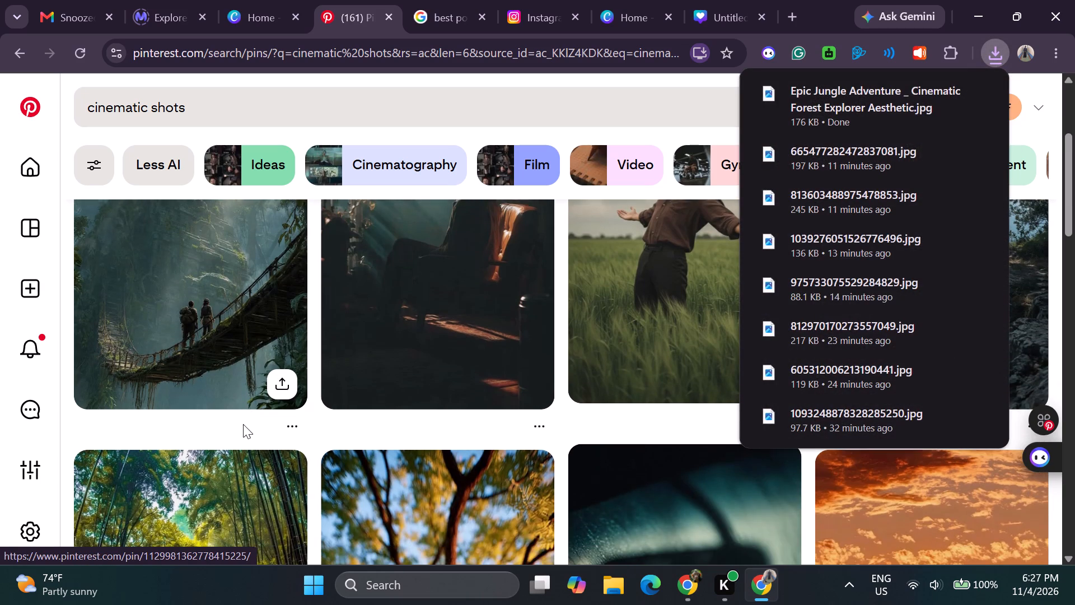
pyautogui.scroll(-2, 243, 424)
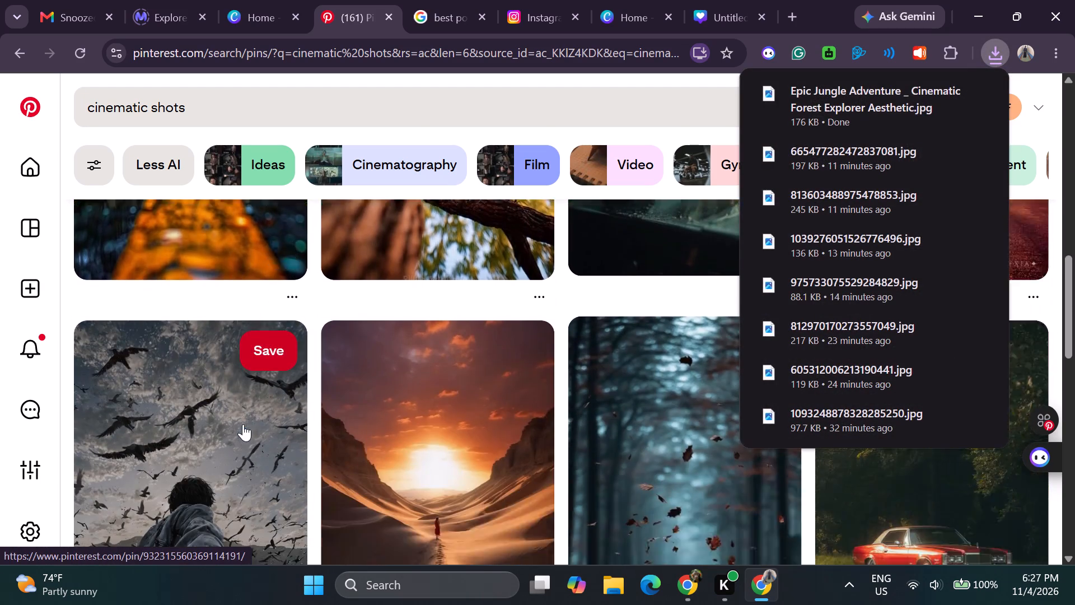
pyautogui.scroll(-1, 243, 424)
pyautogui.scroll(1, 243, 424)
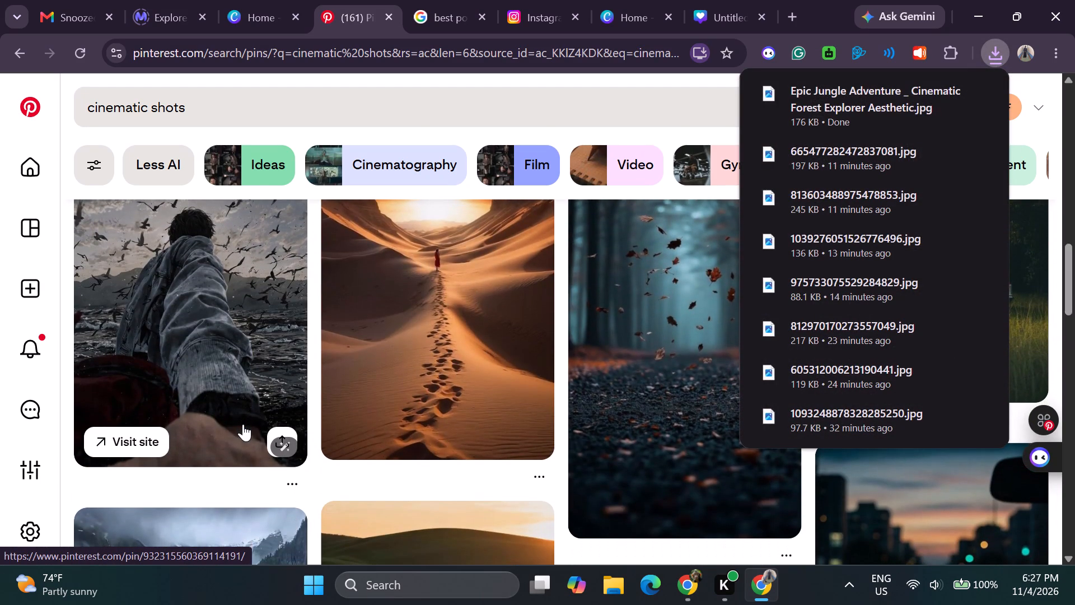
pyautogui.scroll(1, 243, 424)
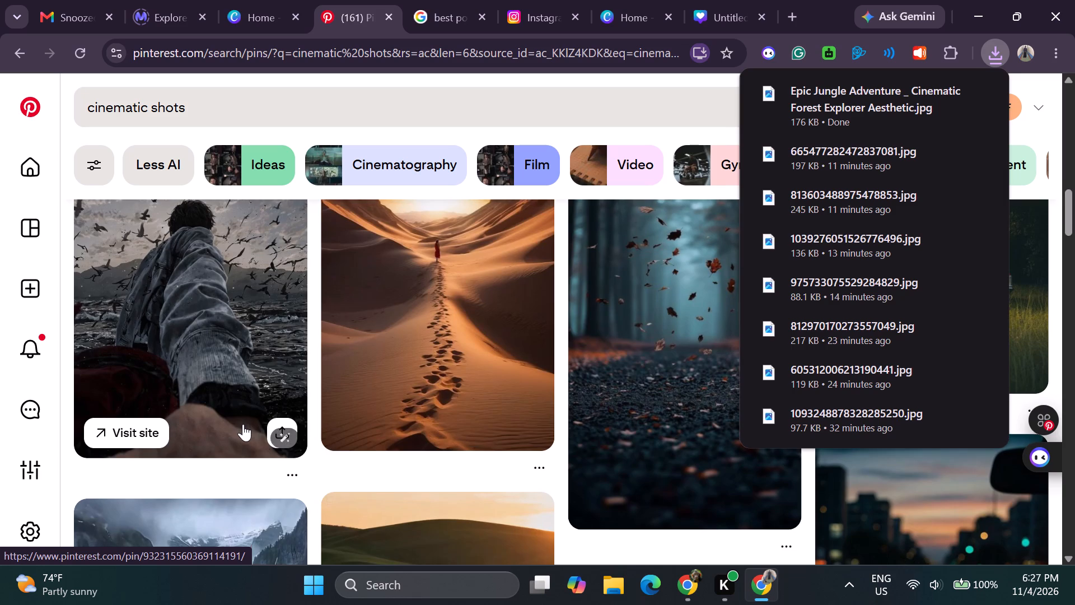
pyautogui.scroll(2, 243, 424)
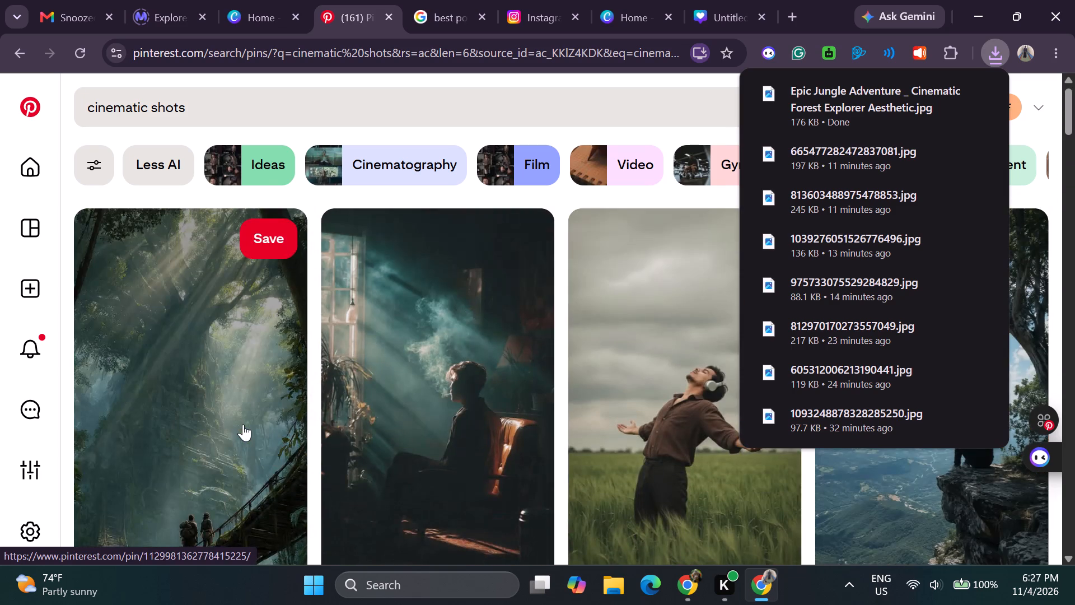
pyautogui.scroll(-2, 243, 424)
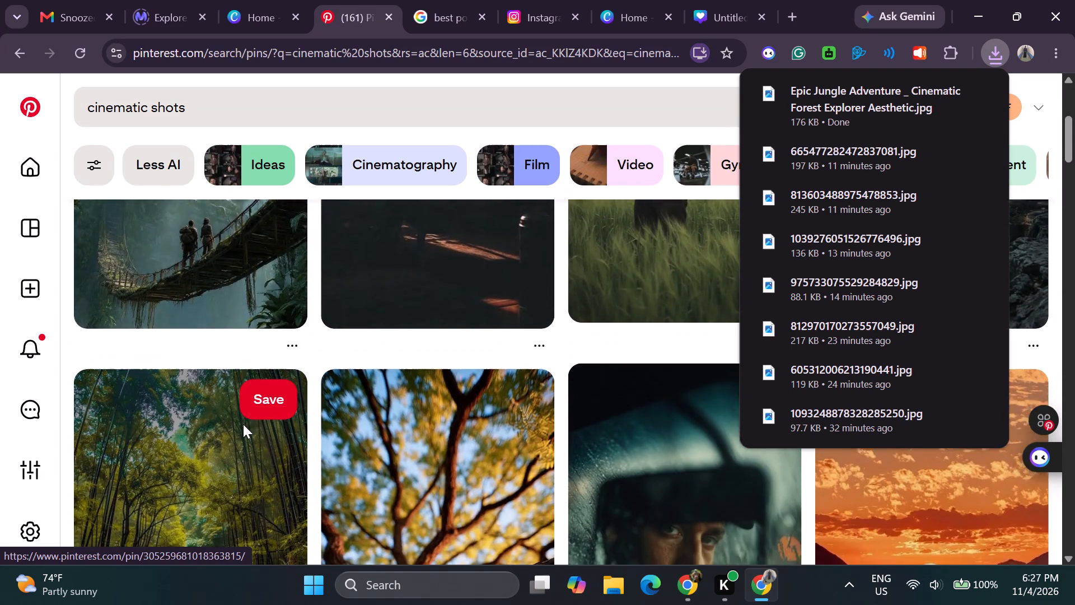
pyautogui.scroll(-2, 243, 424)
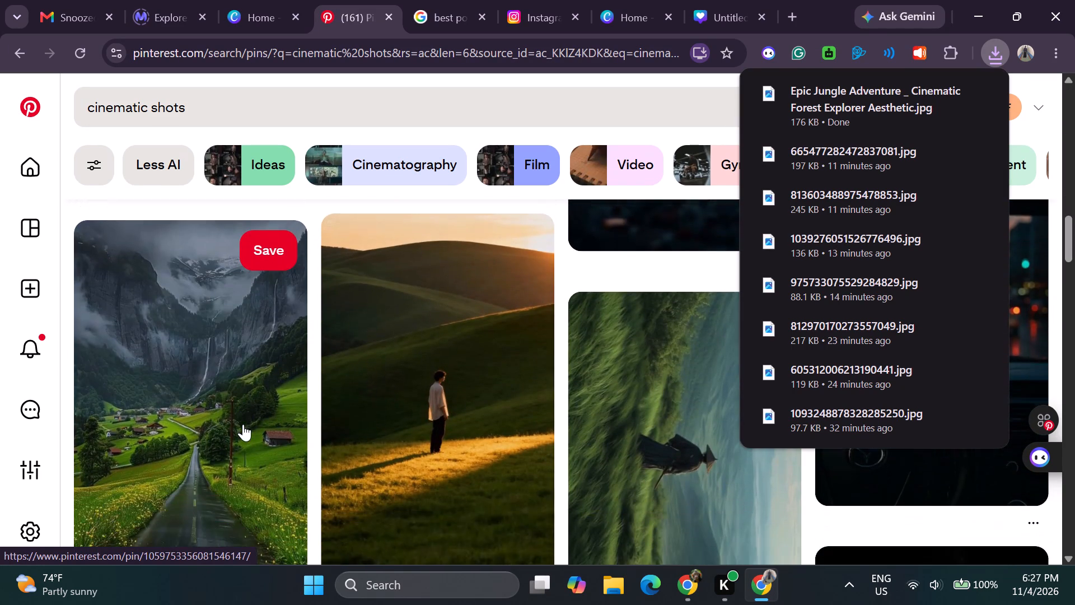
pyautogui.scroll(-2, 243, 424)
pyautogui.scroll(2, 243, 424)
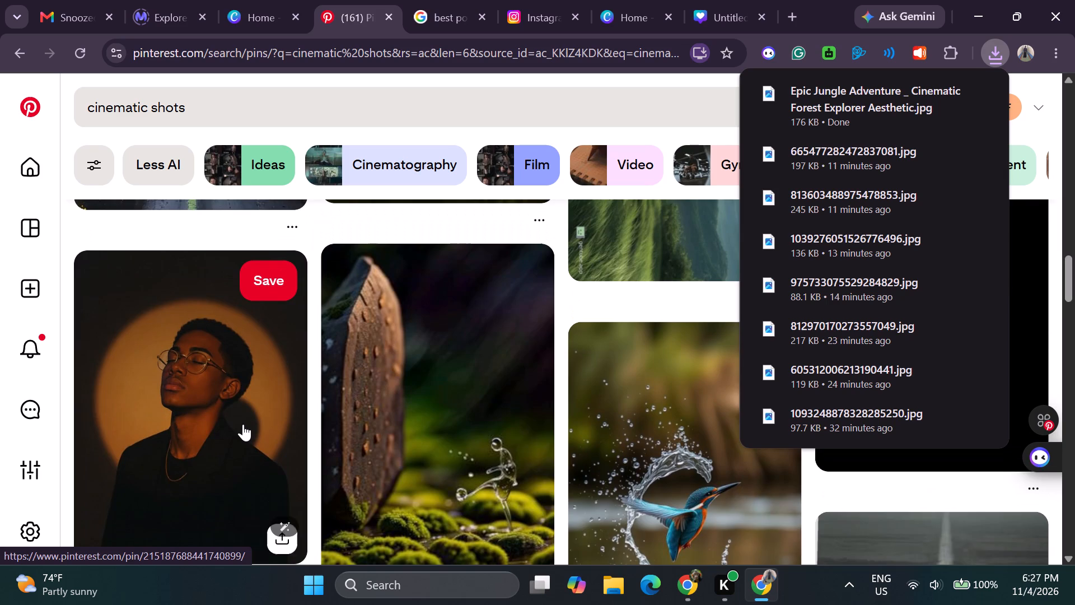
pyautogui.scroll(4, 243, 424)
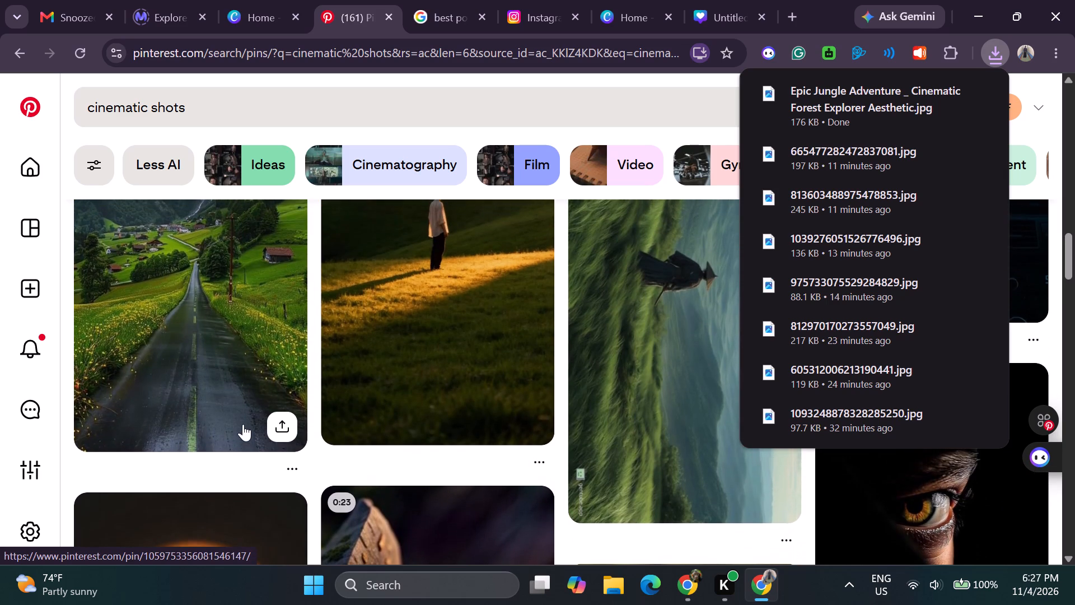
pyautogui.scroll(4, 243, 424)
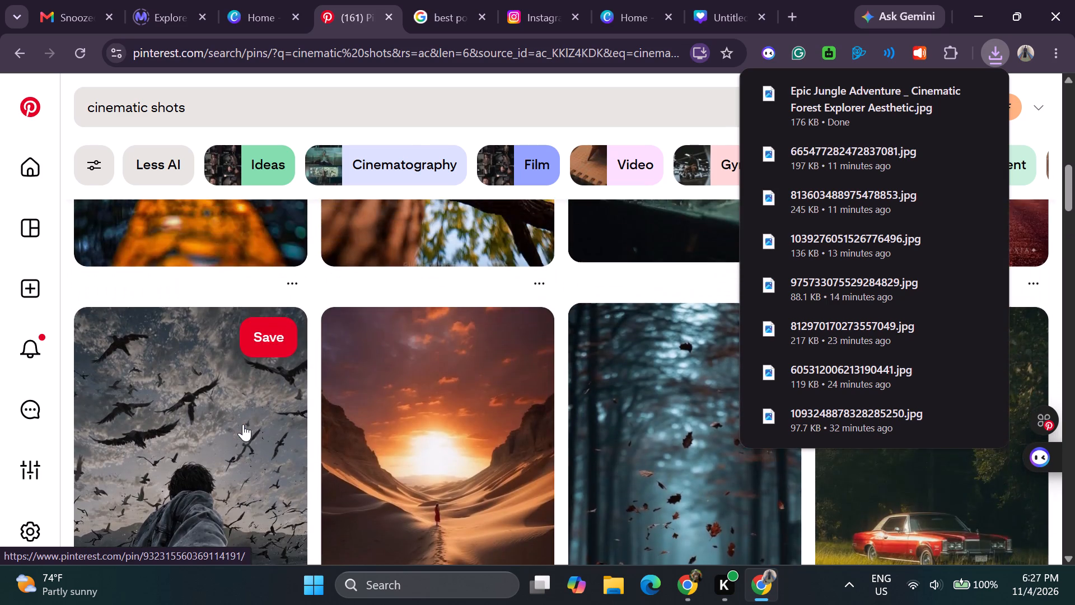
pyautogui.scroll(3, 243, 424)
# Download the sideways image of the robed wanderer in a straw hat on a green slope overlooking the valley.
pyautogui.scroll(-1, 243, 424)
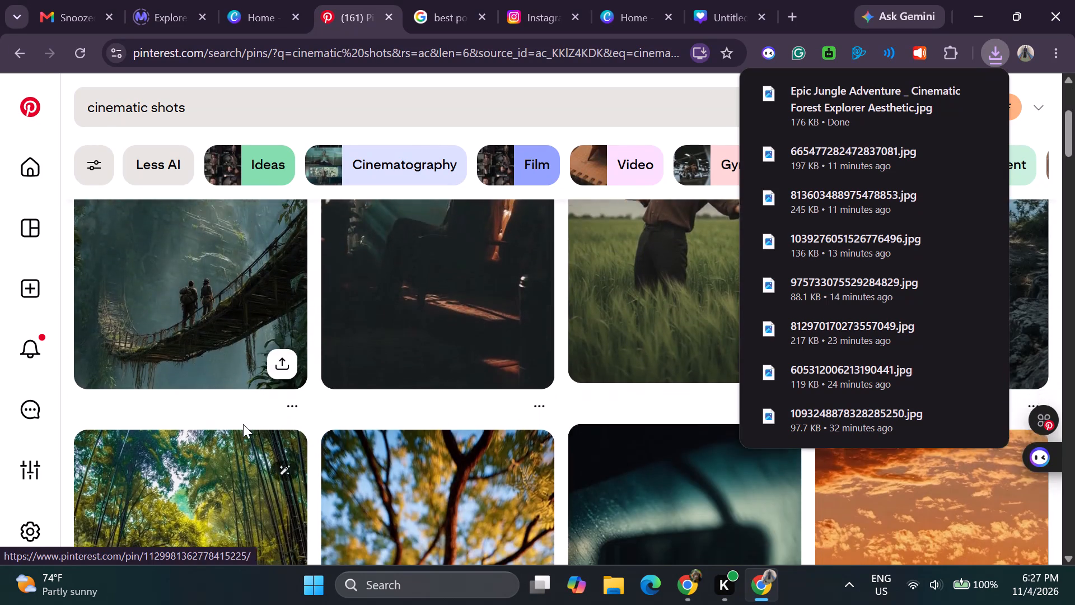
pyautogui.scroll(-2, 243, 424)
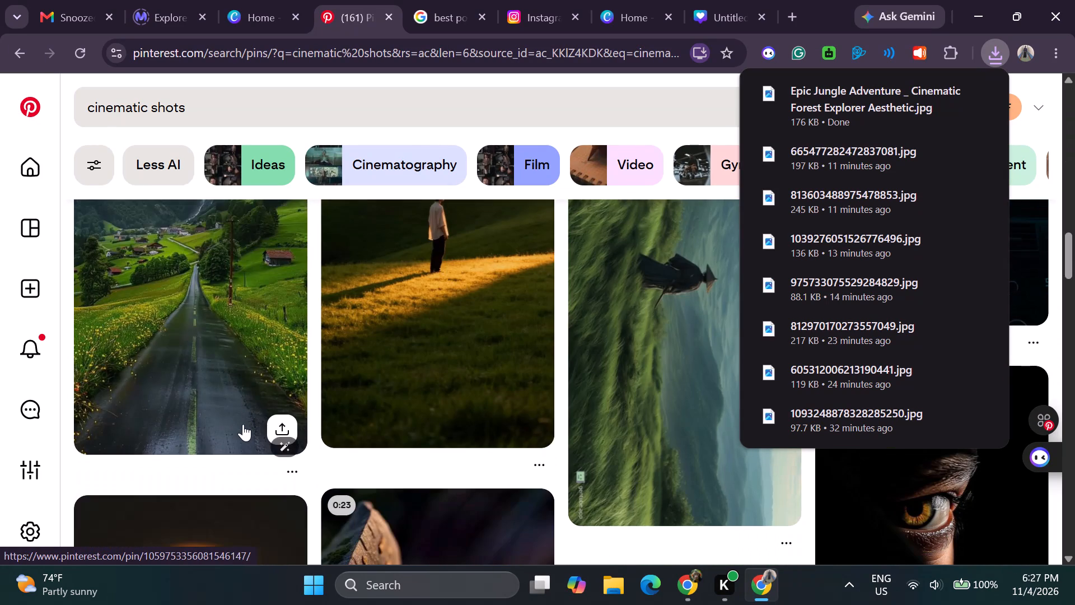
pyautogui.click(786, 538)
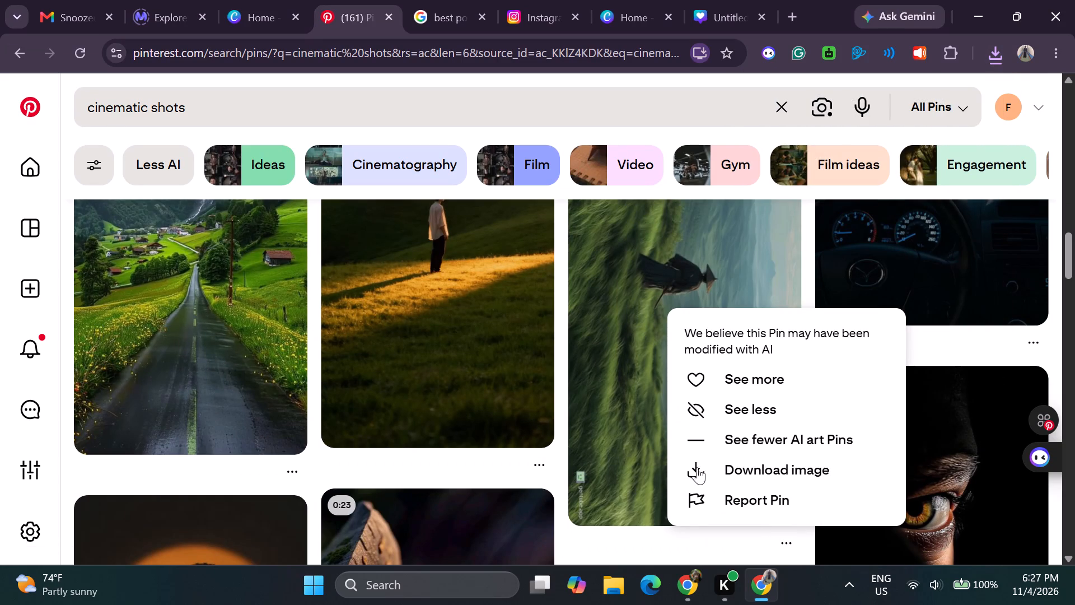
pyautogui.click(695, 468)
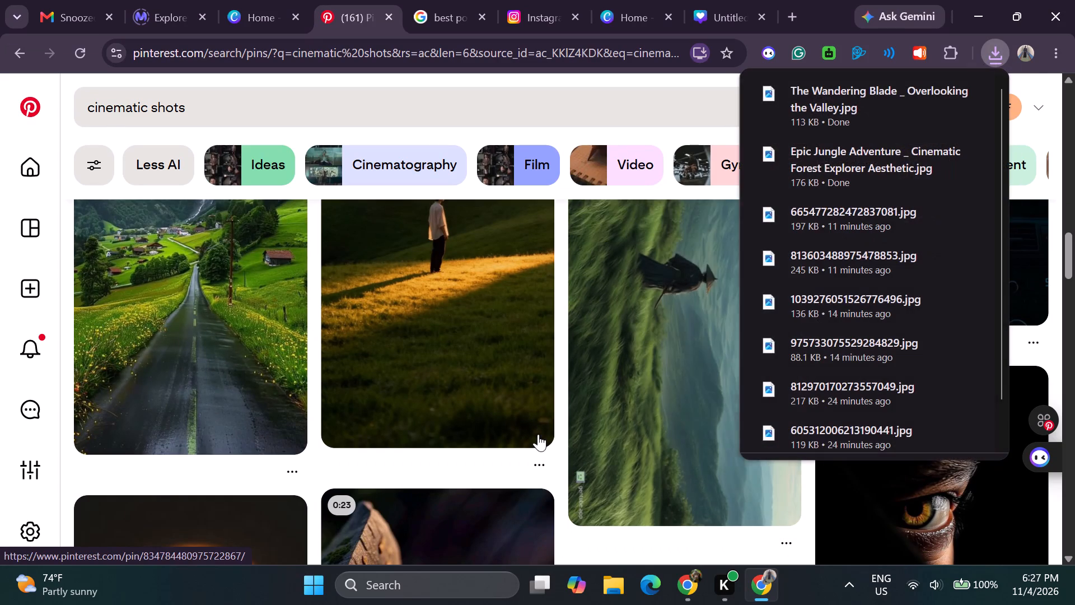
# Find and download the image of the dark forest waterfall further down the "cinematic shots" results.
pyautogui.scroll(-4, 534, 435)
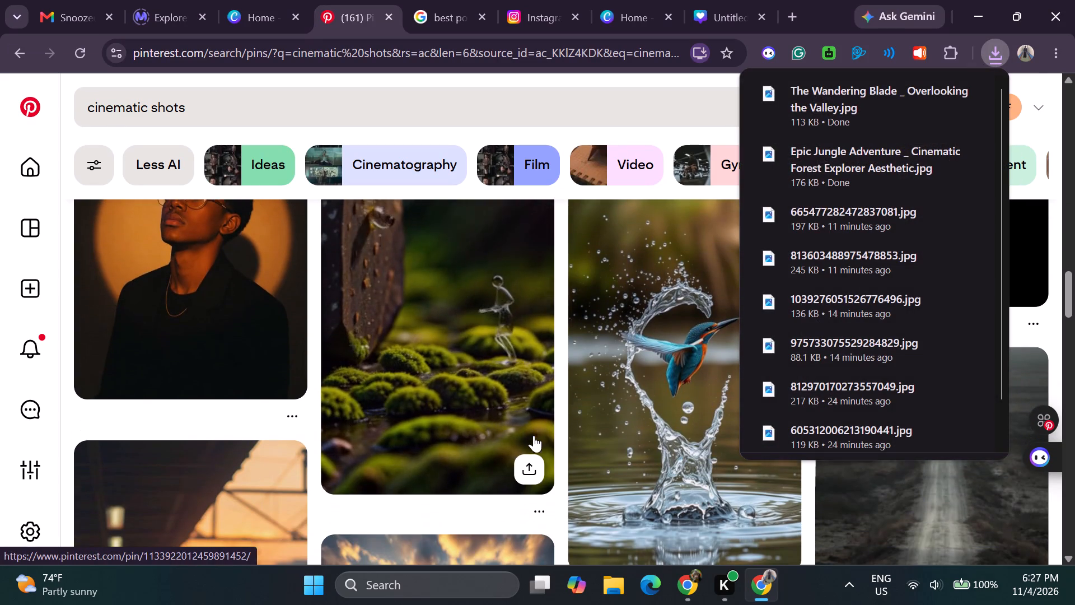
pyautogui.scroll(-2, 534, 435)
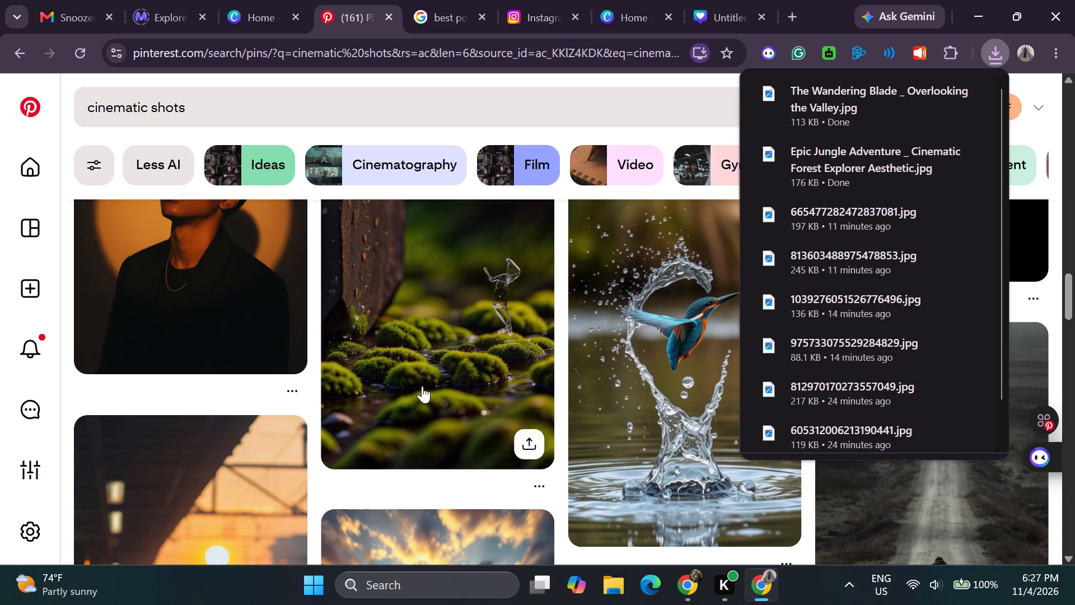
pyautogui.scroll(-1, 423, 365)
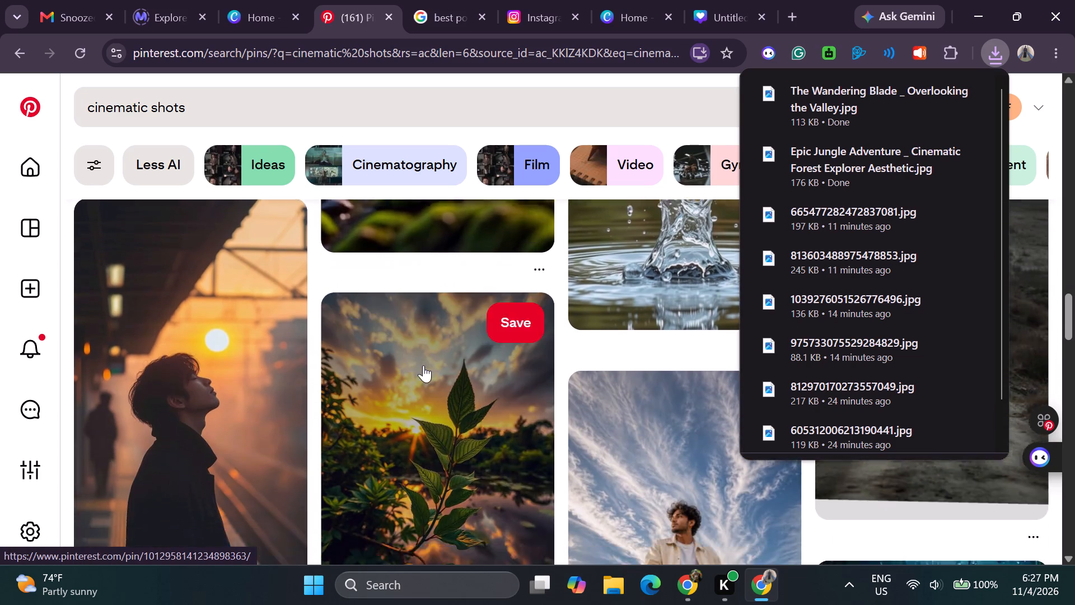
pyautogui.scroll(-3, 423, 365)
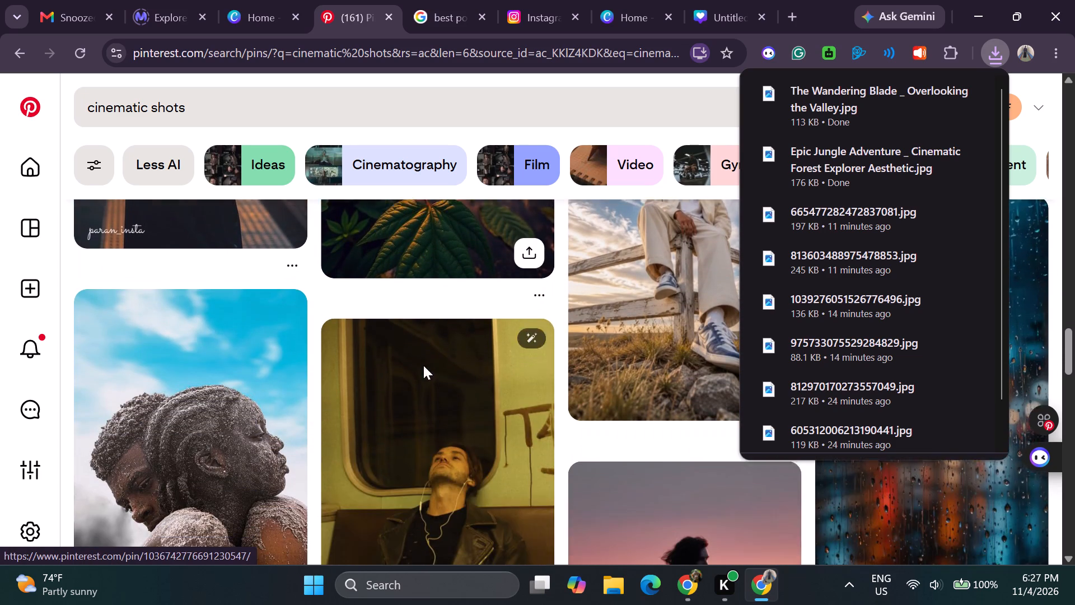
pyautogui.scroll(-2, 423, 365)
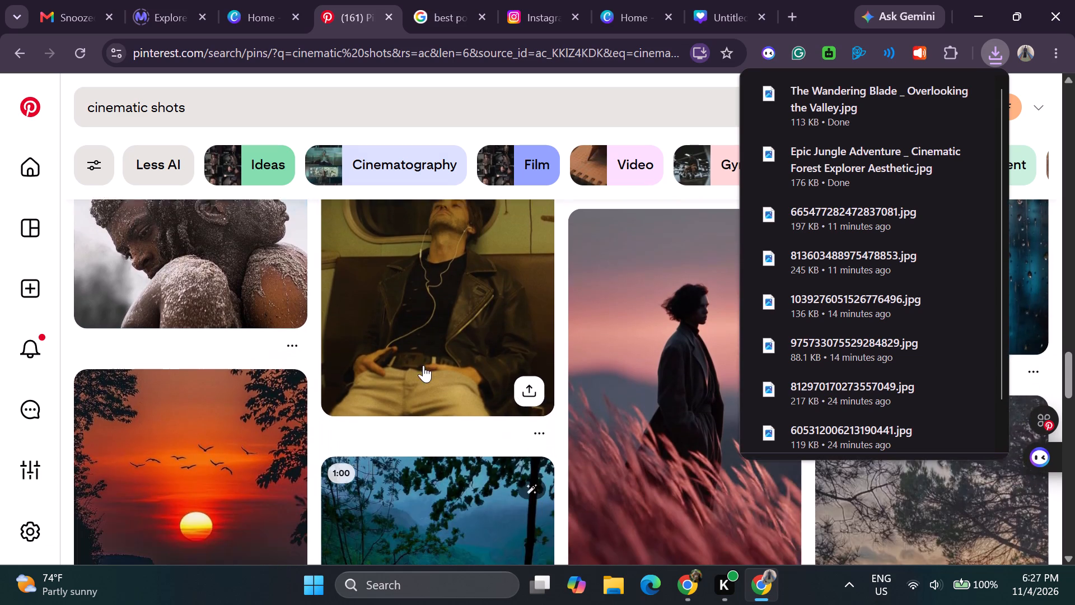
pyautogui.scroll(-2, 423, 365)
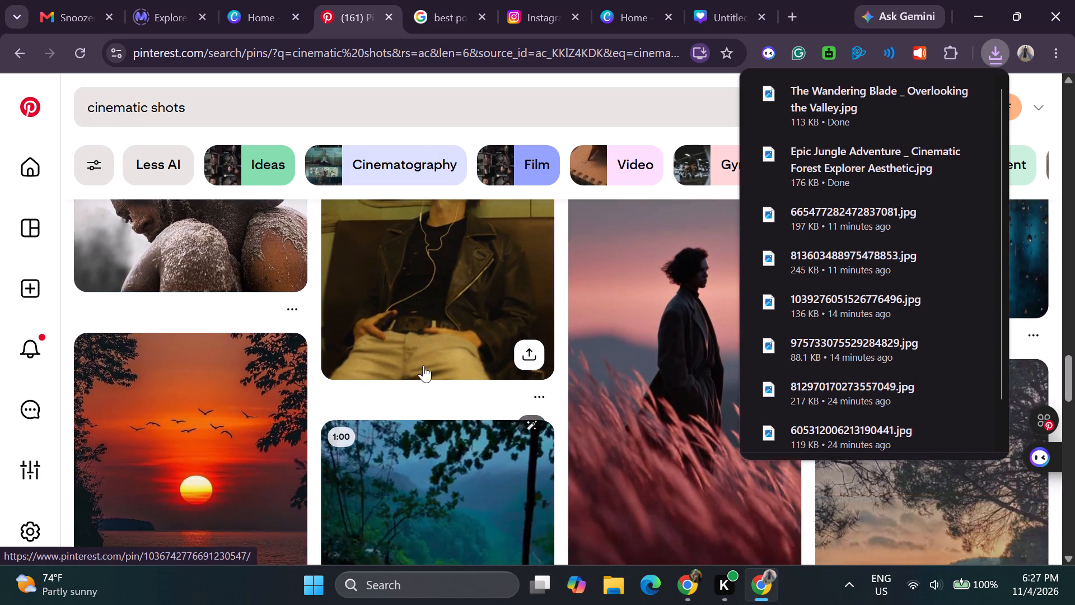
pyautogui.scroll(-2, 423, 365)
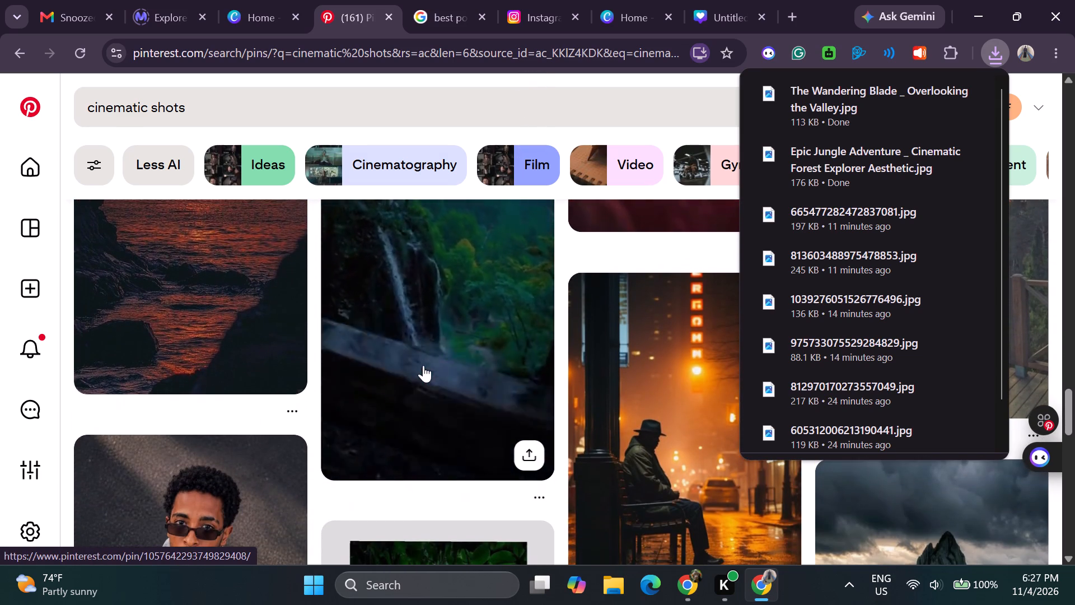
pyautogui.scroll(-1, 423, 365)
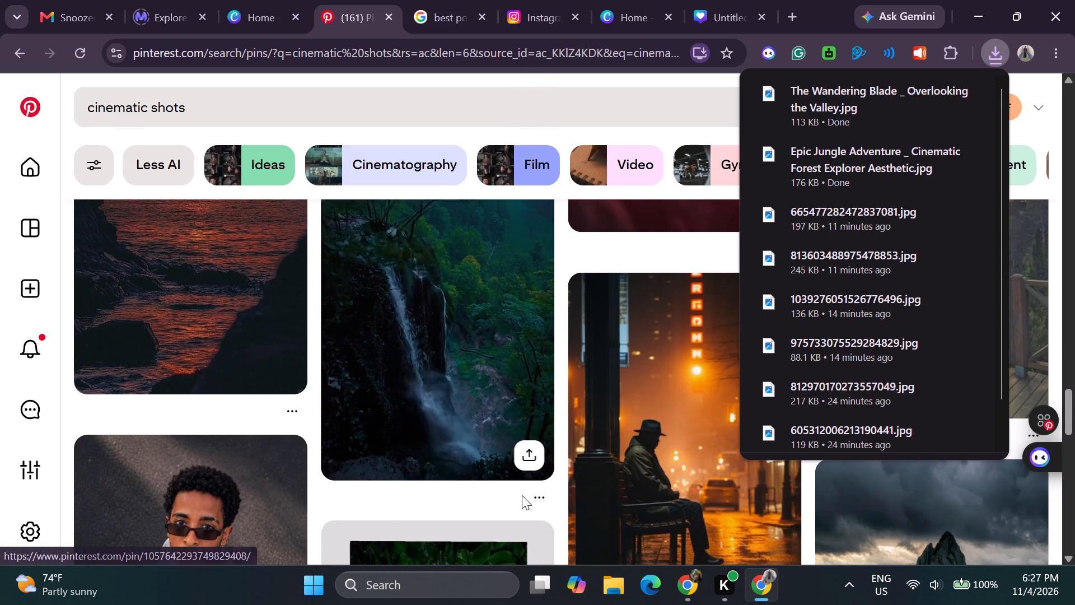
pyautogui.click(531, 493)
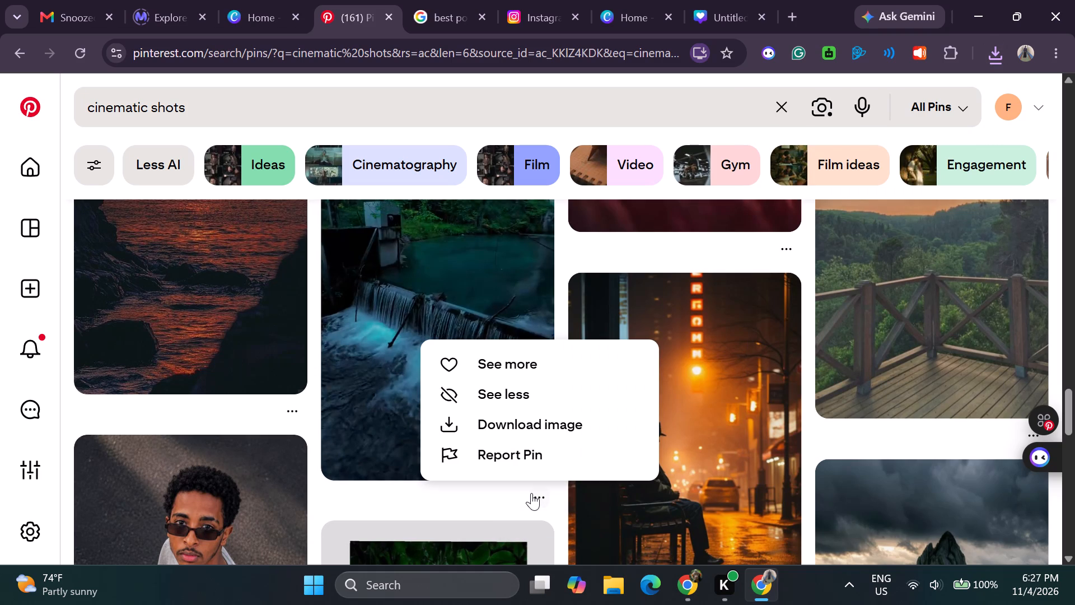
pyautogui.click(451, 418)
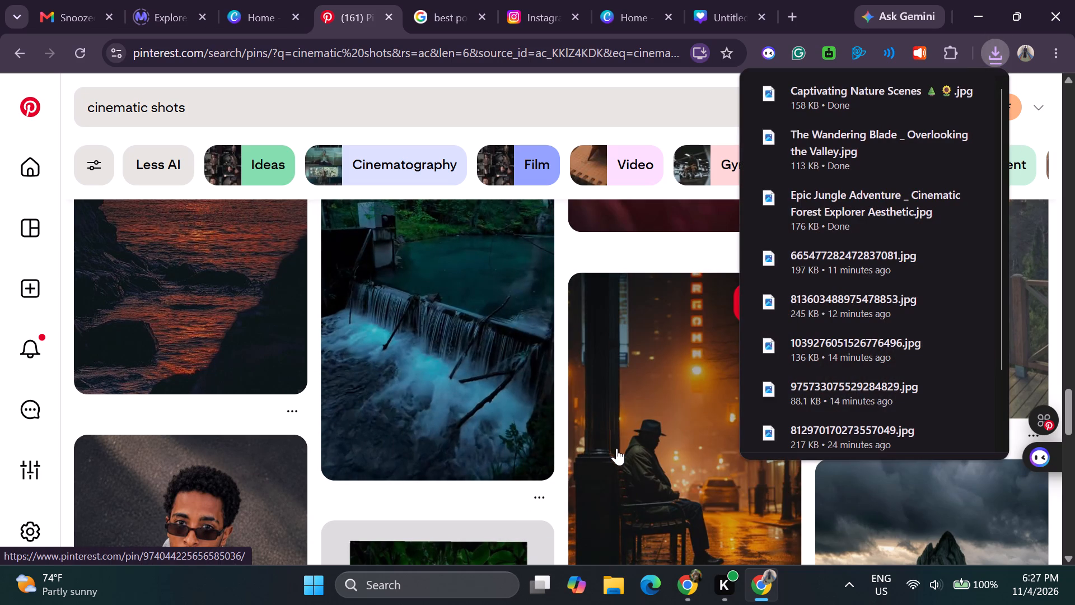
# Download the grey-framed image of the mossy tree trunk in a misty forest.
pyautogui.scroll(-6, 616, 448)
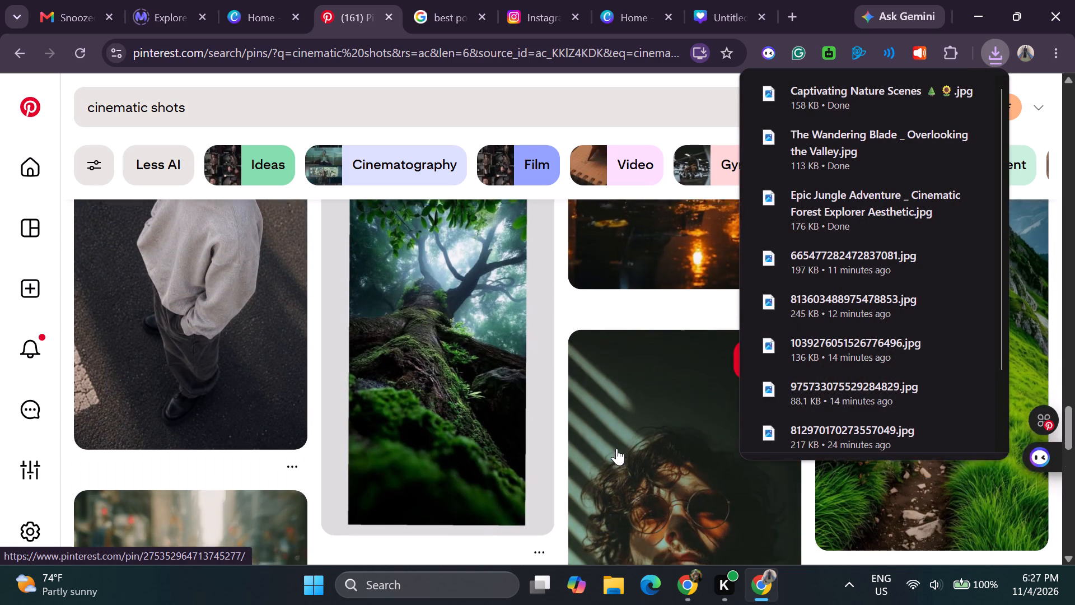
pyautogui.scroll(-1, 616, 448)
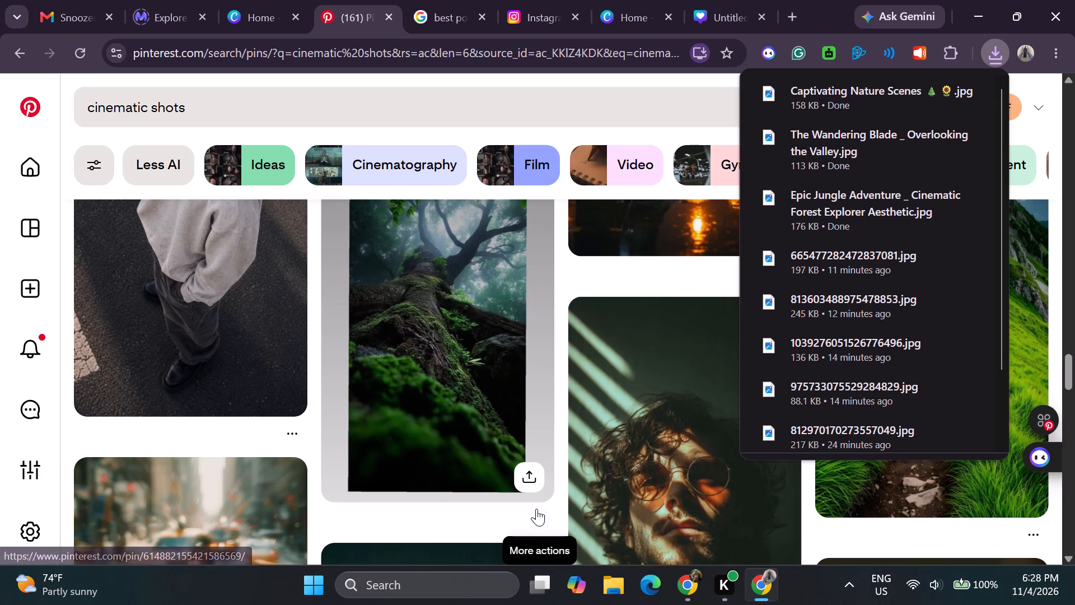
pyautogui.click(534, 515)
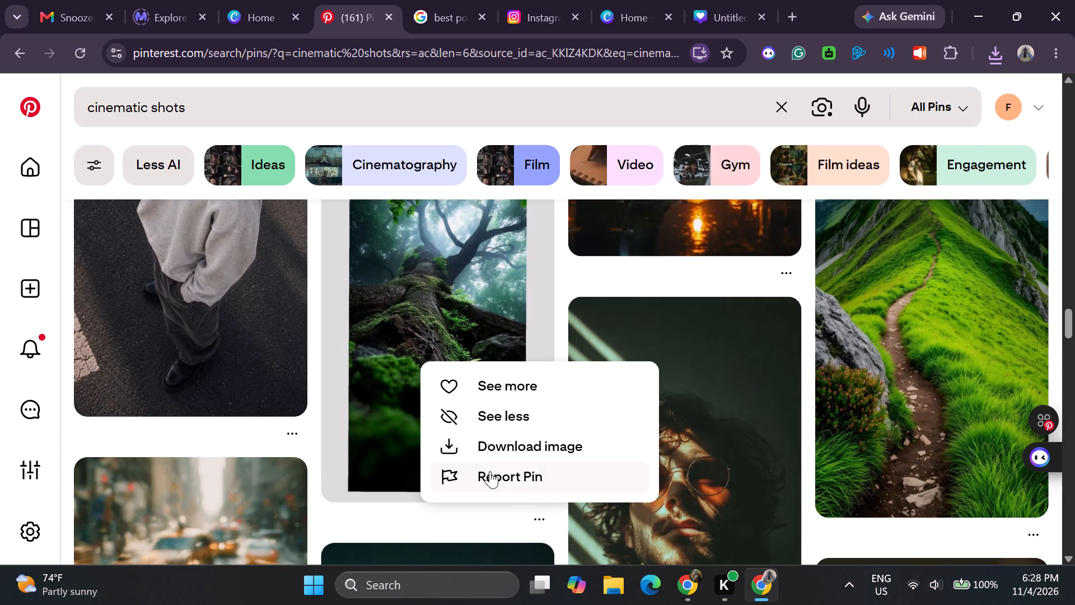
pyautogui.click(448, 440)
# Go back up the "cinematic shots" results and download the image of the lone backpacker walking a long, straight dirt road.
pyautogui.scroll(1, 691, 374)
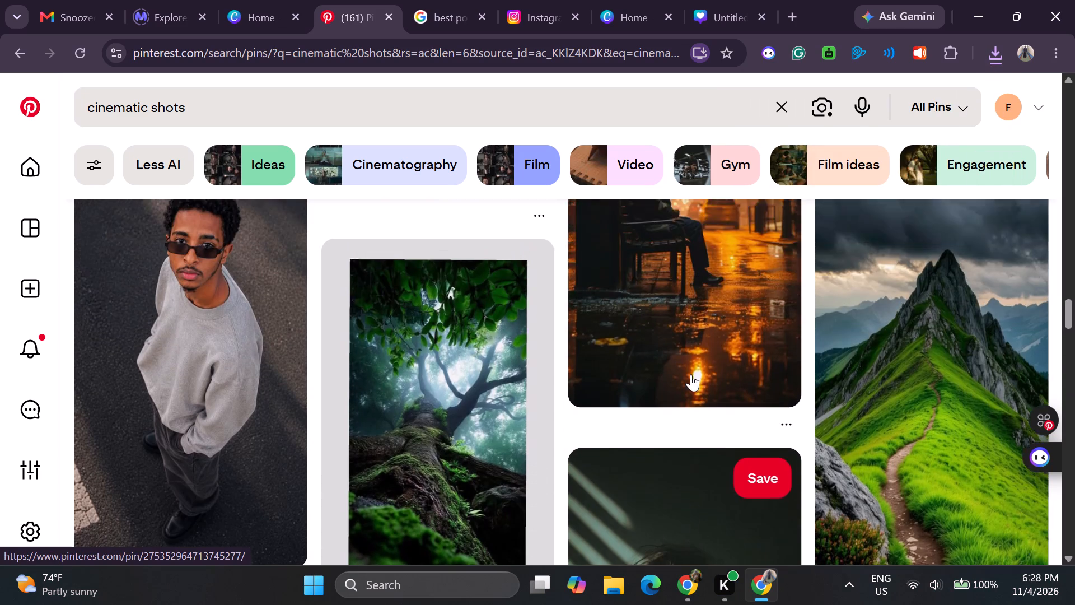
pyautogui.scroll(5, 691, 374)
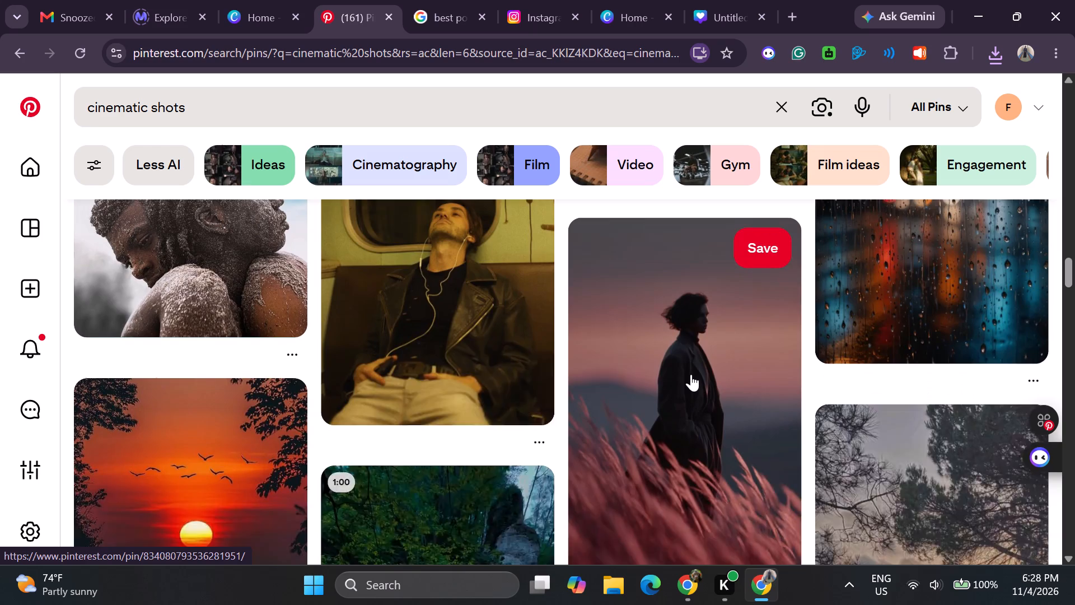
pyautogui.scroll(4, 691, 374)
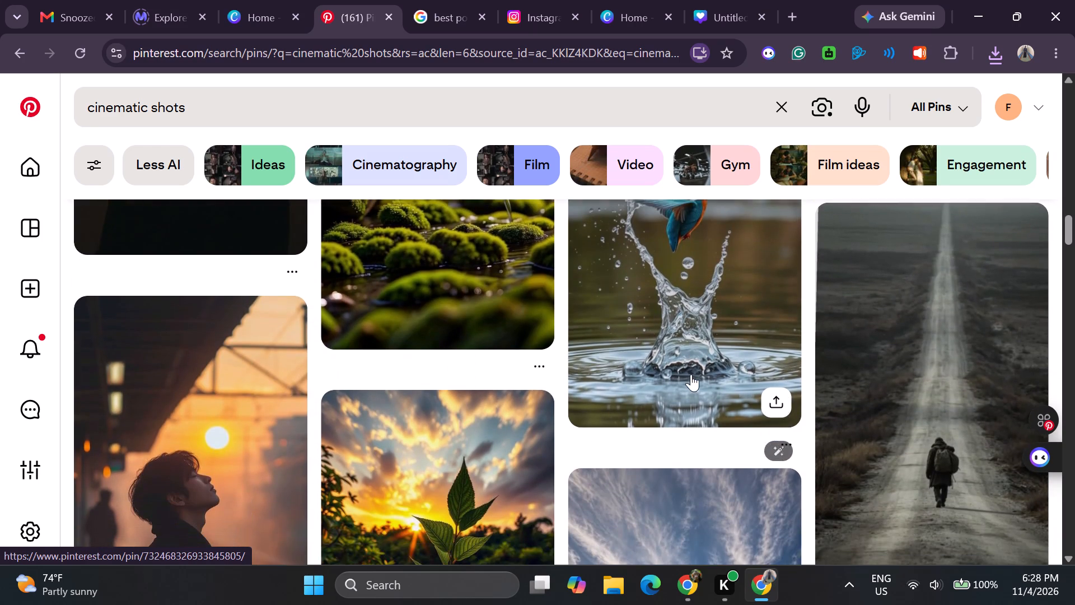
pyautogui.scroll(-2, 691, 374)
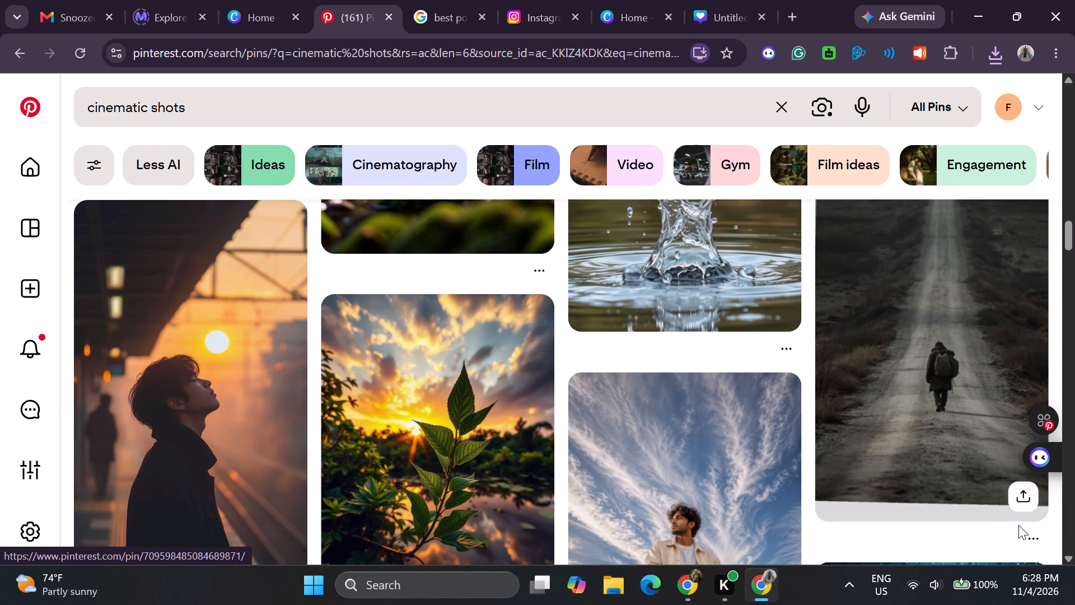
pyautogui.click(1031, 534)
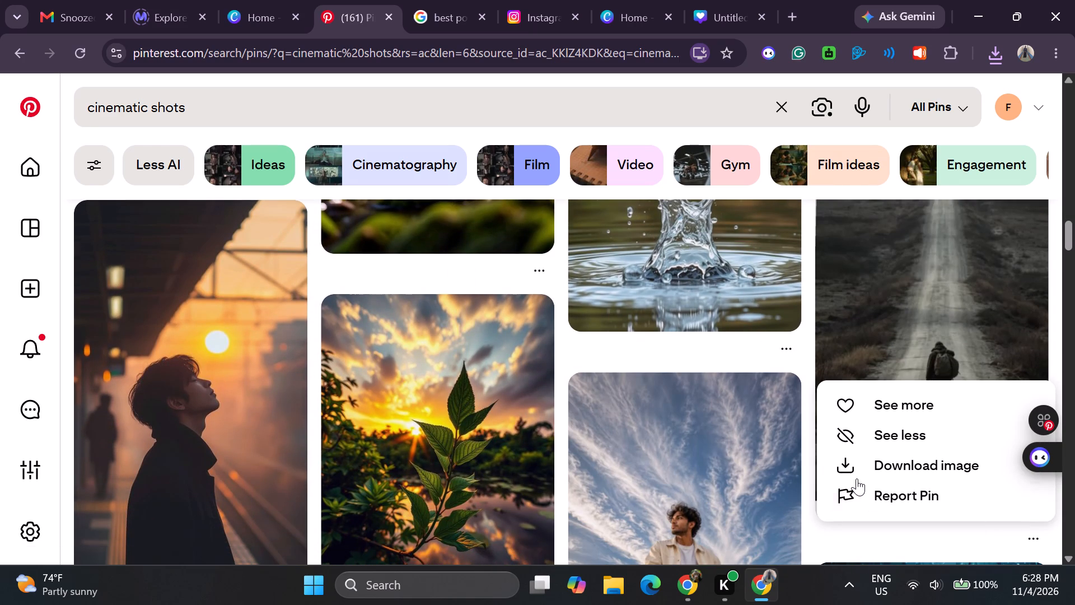
pyautogui.click(844, 463)
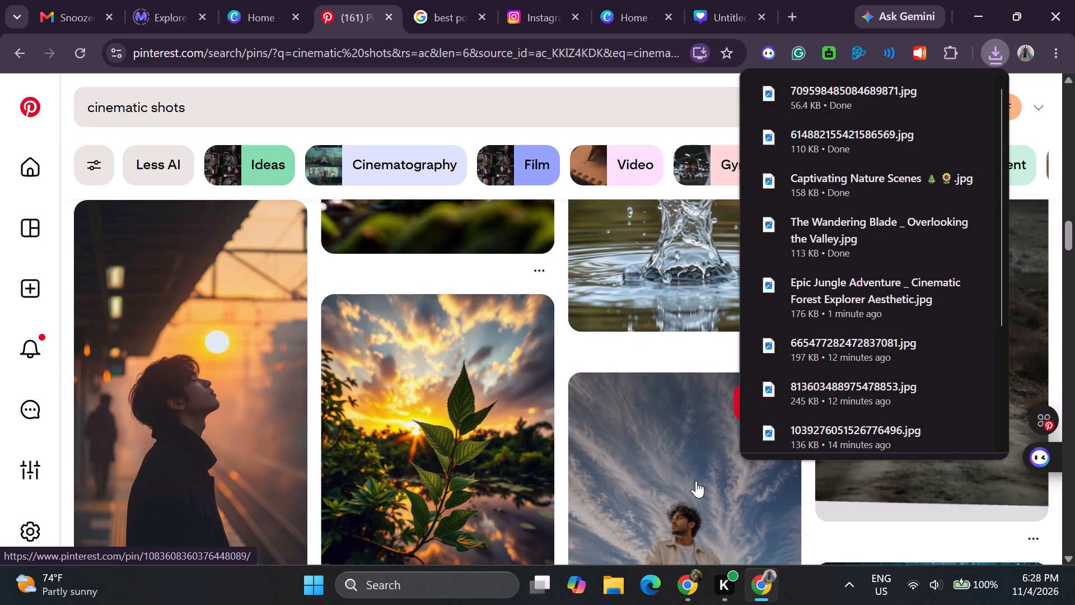
# Look through the results further down, around the Related searches section, for another nature or cinematic image.
pyautogui.scroll(-5, 696, 481)
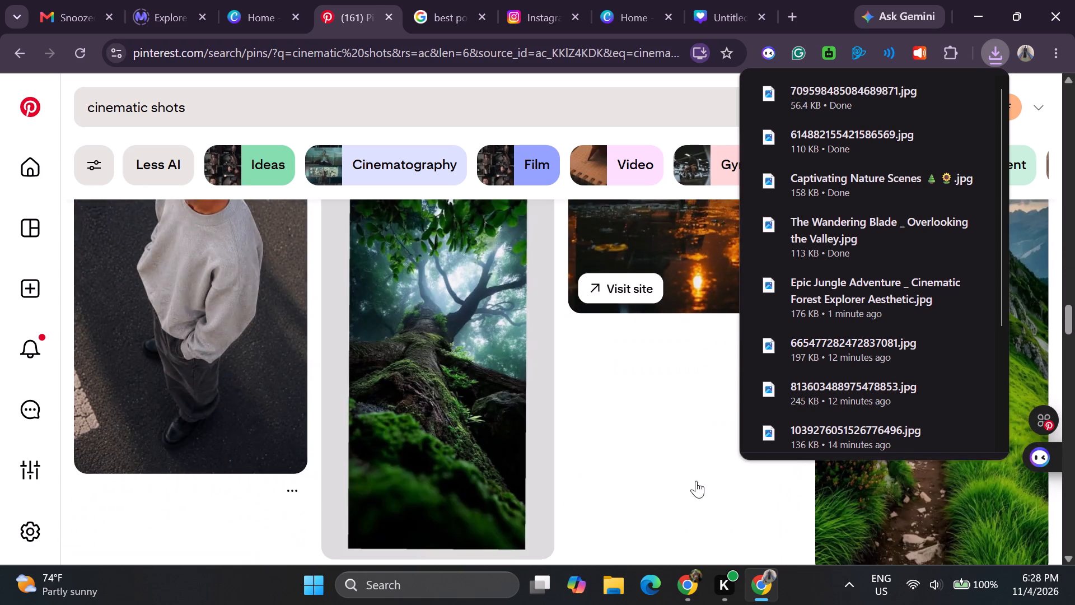
pyautogui.scroll(-2, 696, 481)
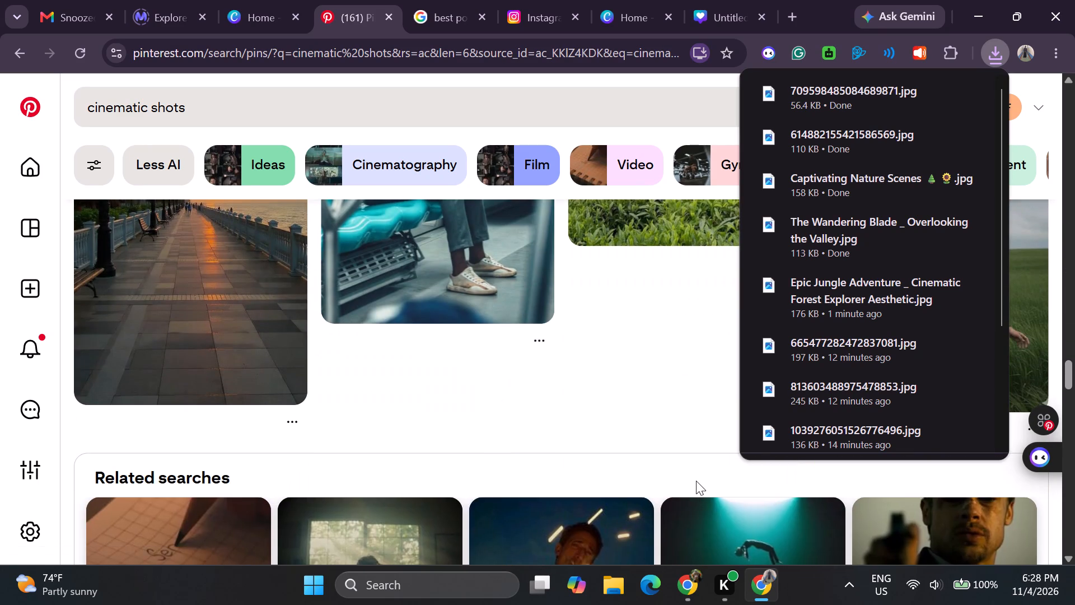
pyautogui.scroll(-2, 696, 481)
pyautogui.scroll(1, 696, 481)
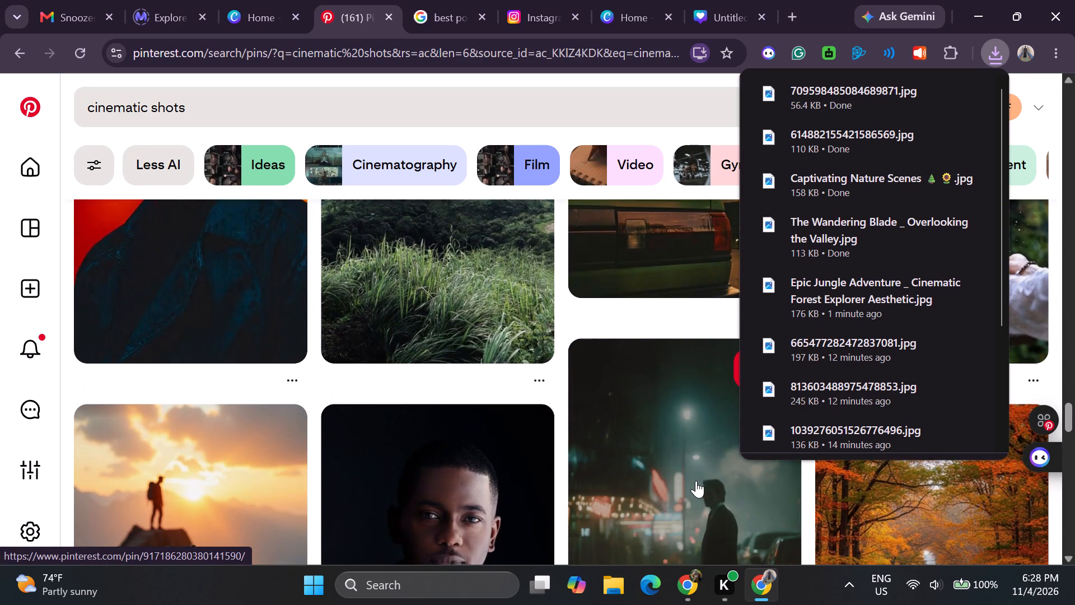
pyautogui.scroll(2, 696, 481)
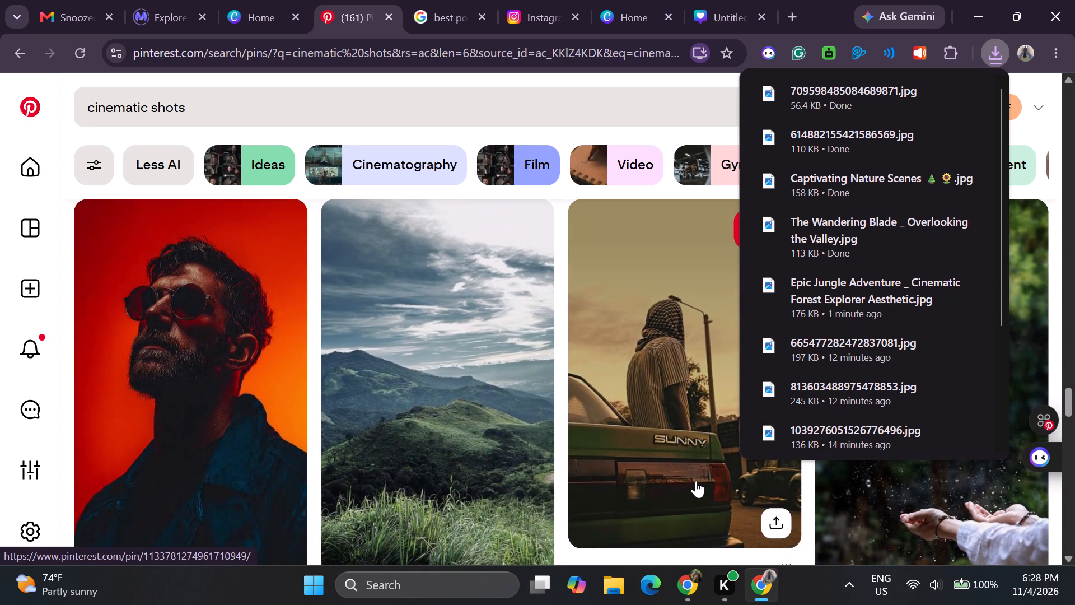
pyautogui.scroll(3, 696, 481)
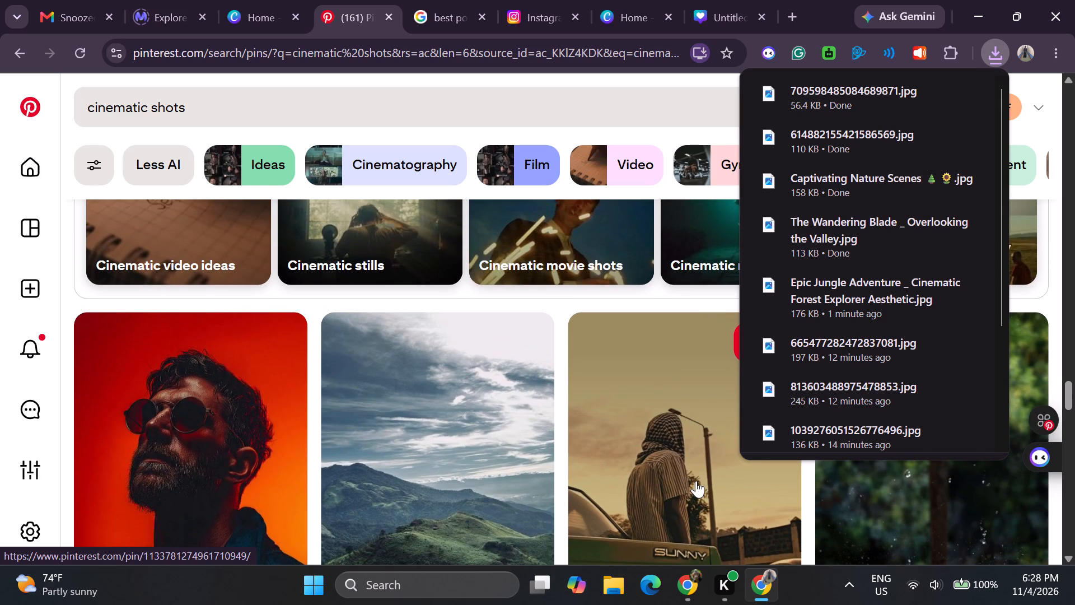
pyautogui.scroll(3, 696, 481)
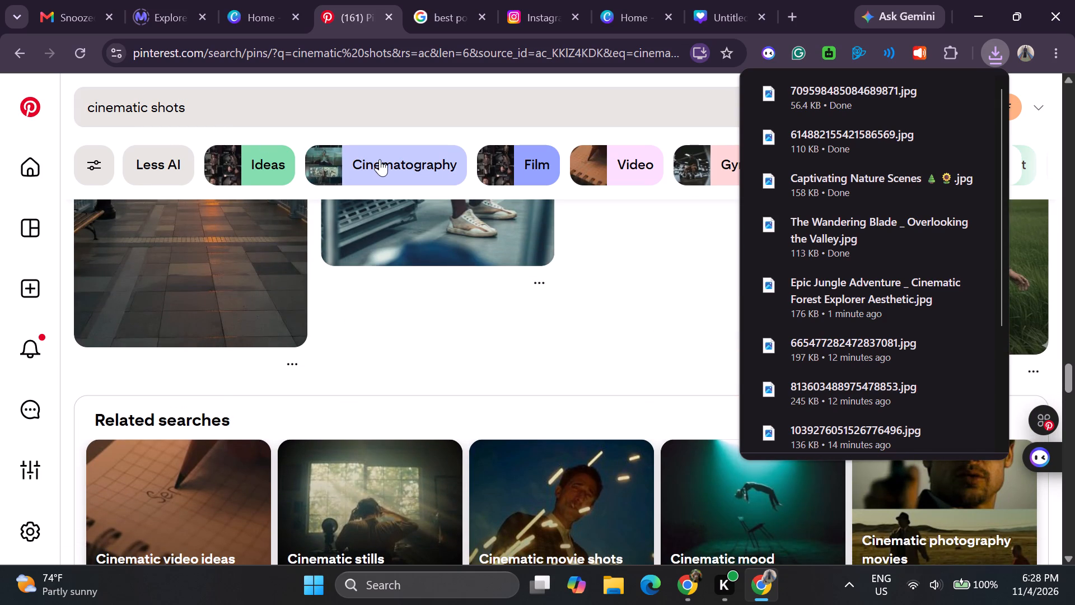
pyautogui.click(614, 10)
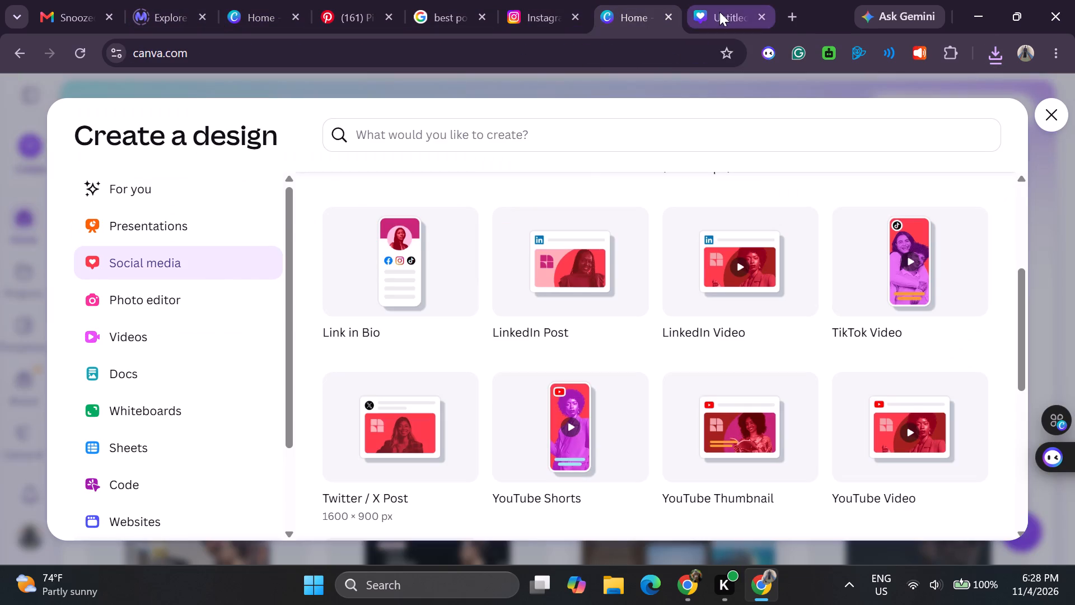
pyautogui.click(719, 12)
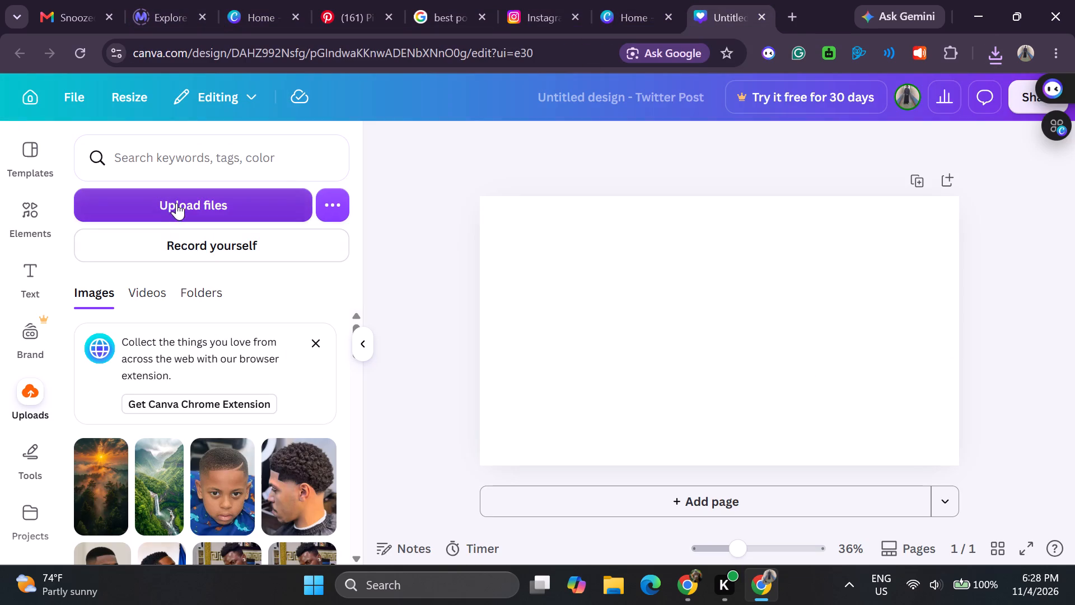
pyautogui.click(176, 203)
pyautogui.scroll(-1, 196, 260)
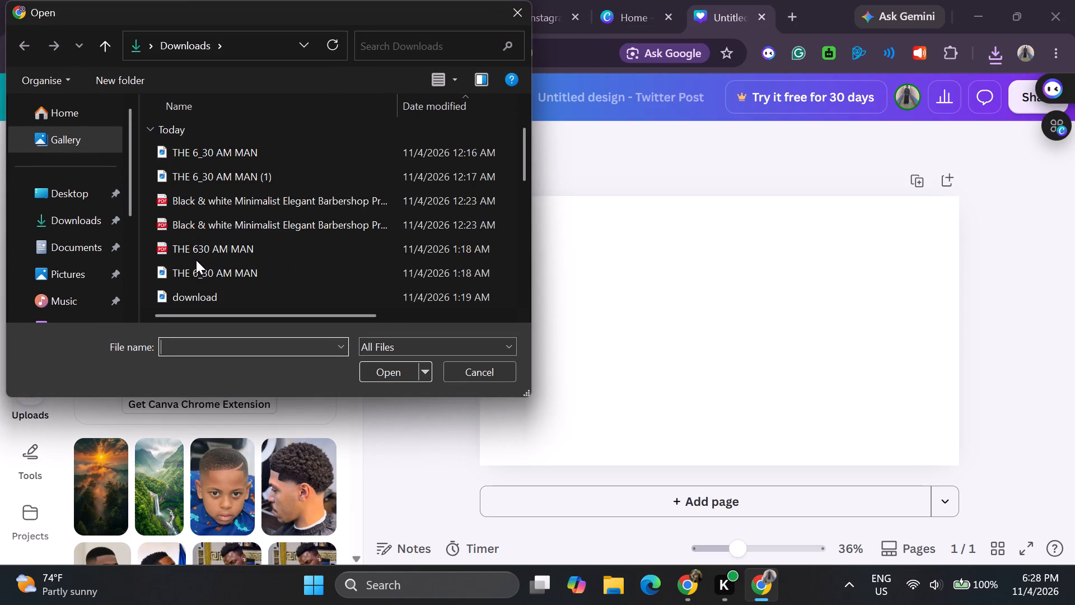
pyautogui.scroll(-2, 196, 260)
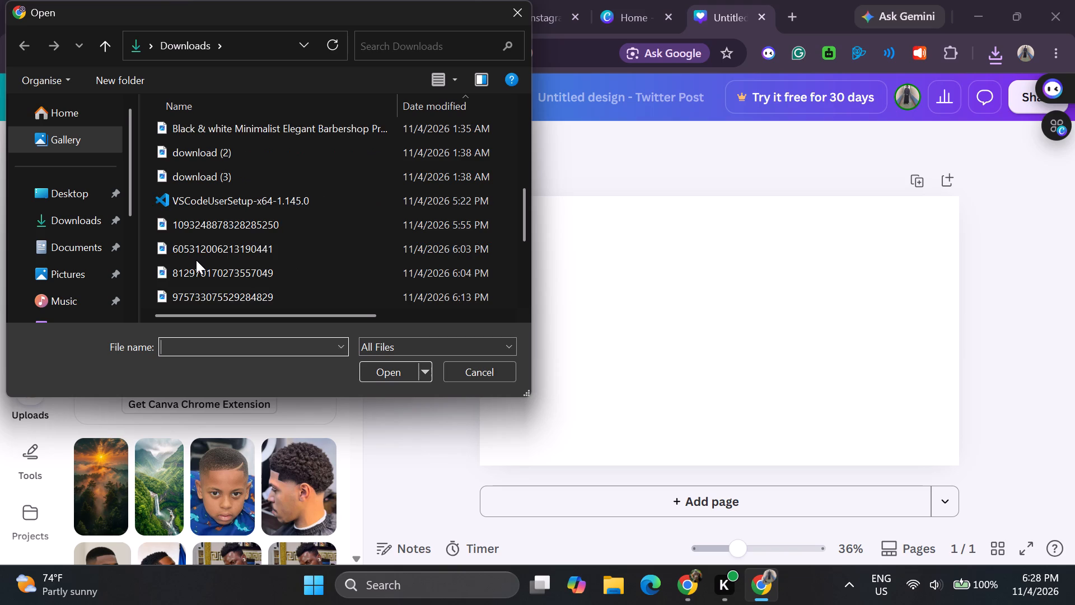
pyautogui.scroll(-1, 196, 260)
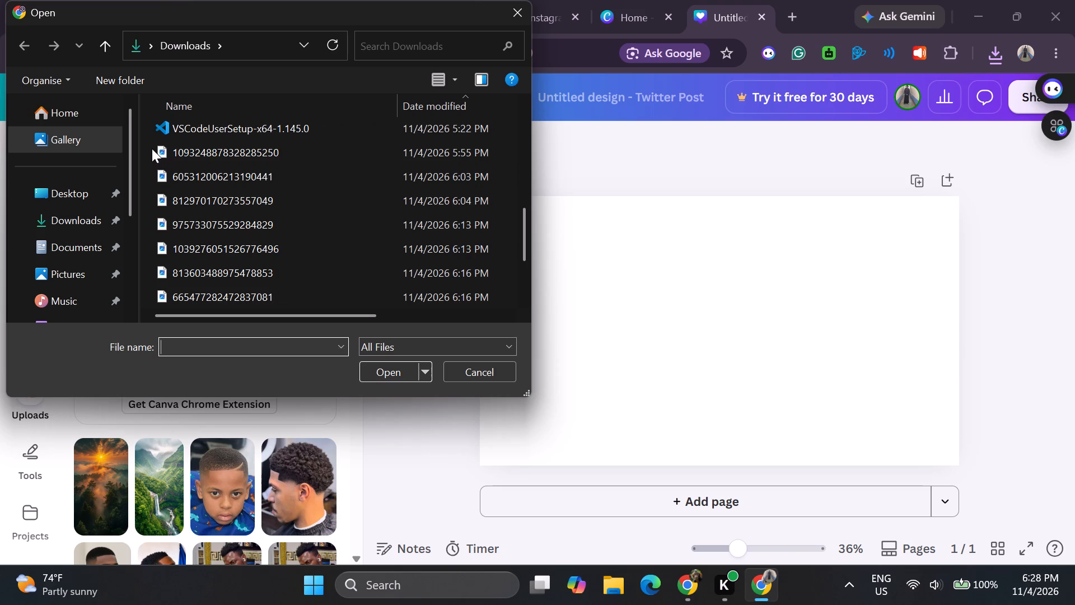
pyautogui.moveTo(153, 146); pyautogui.dragTo(184, 257)
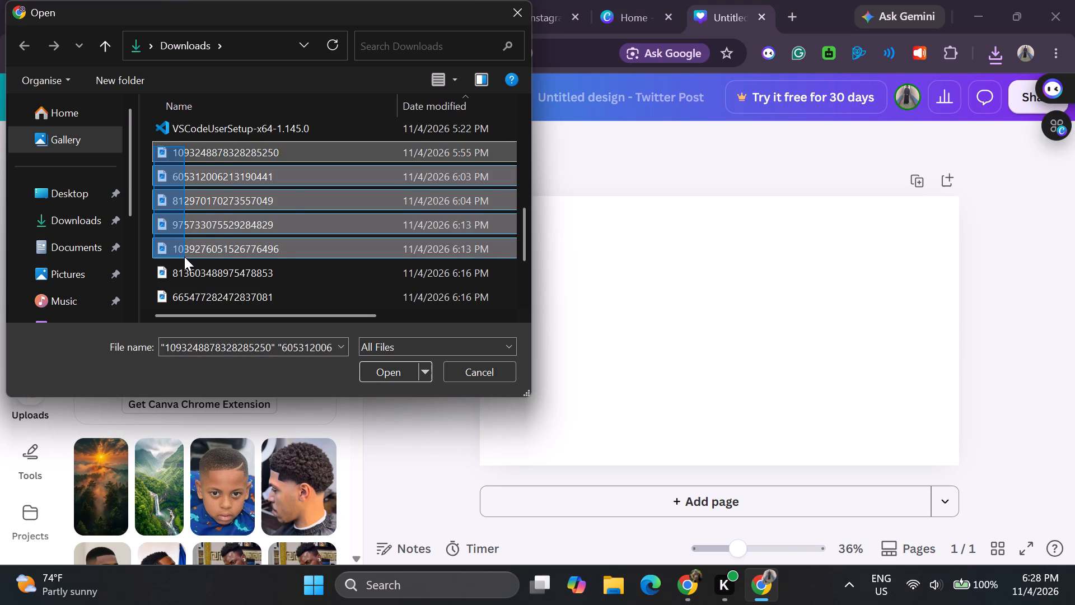
pyautogui.moveTo(184, 257); pyautogui.dragTo(316, 322)
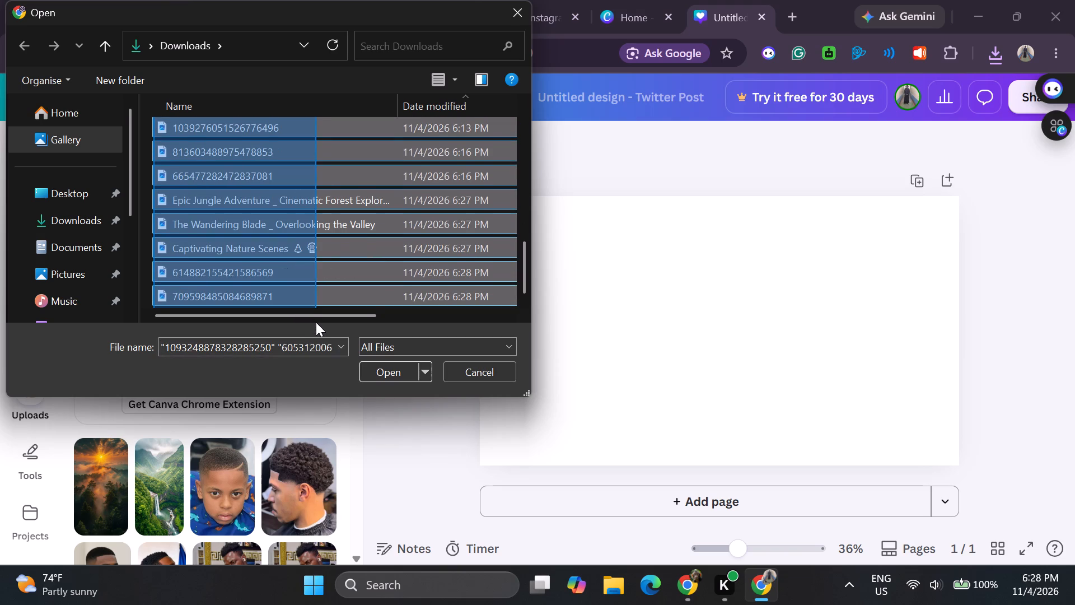
pyautogui.moveTo(316, 322); pyautogui.dragTo(316, 319)
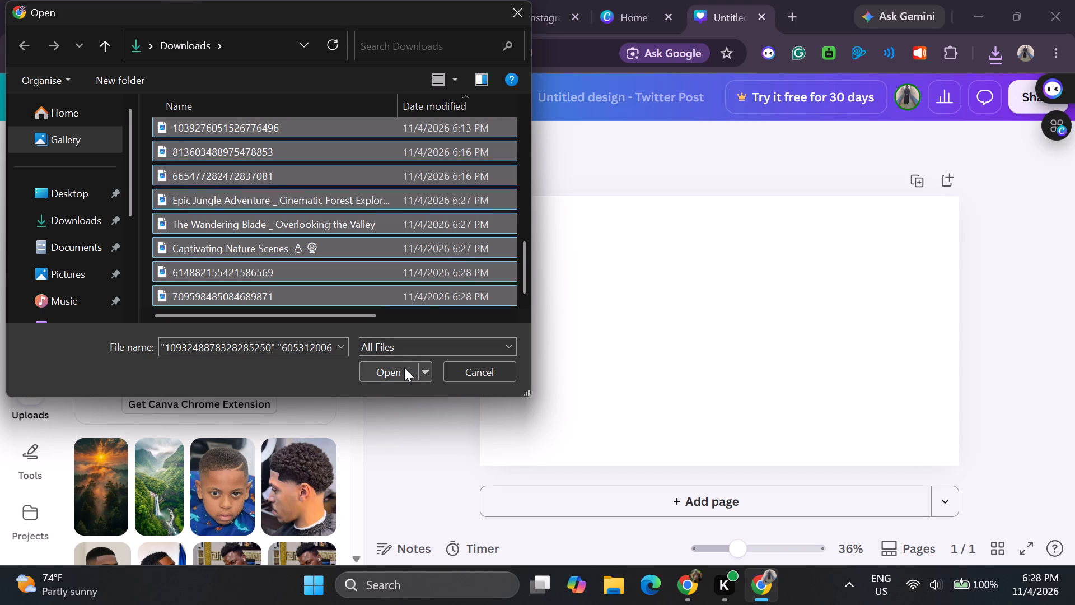
pyautogui.click(404, 367)
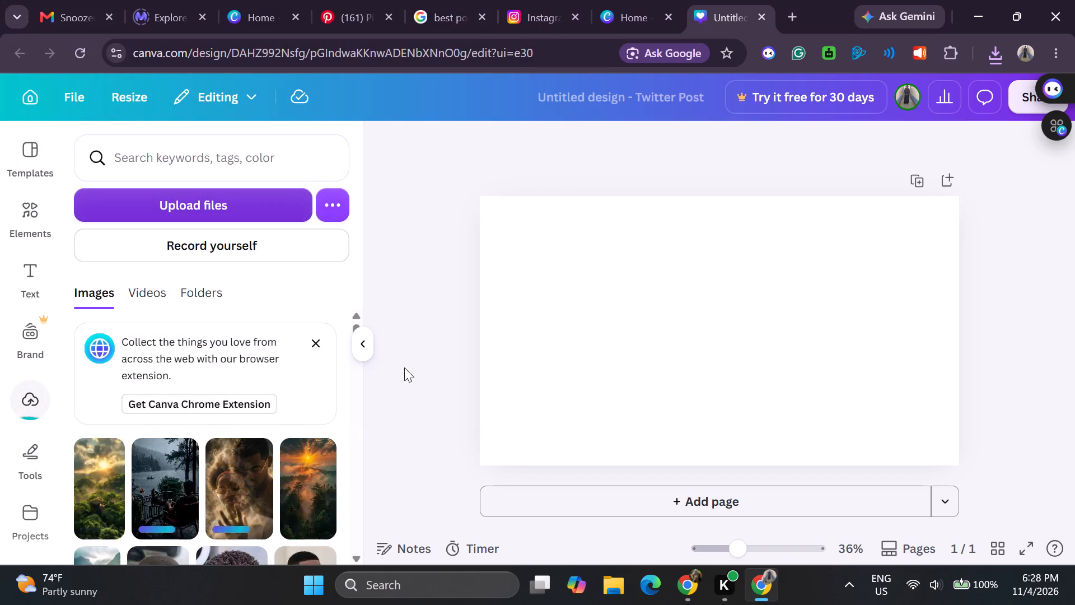
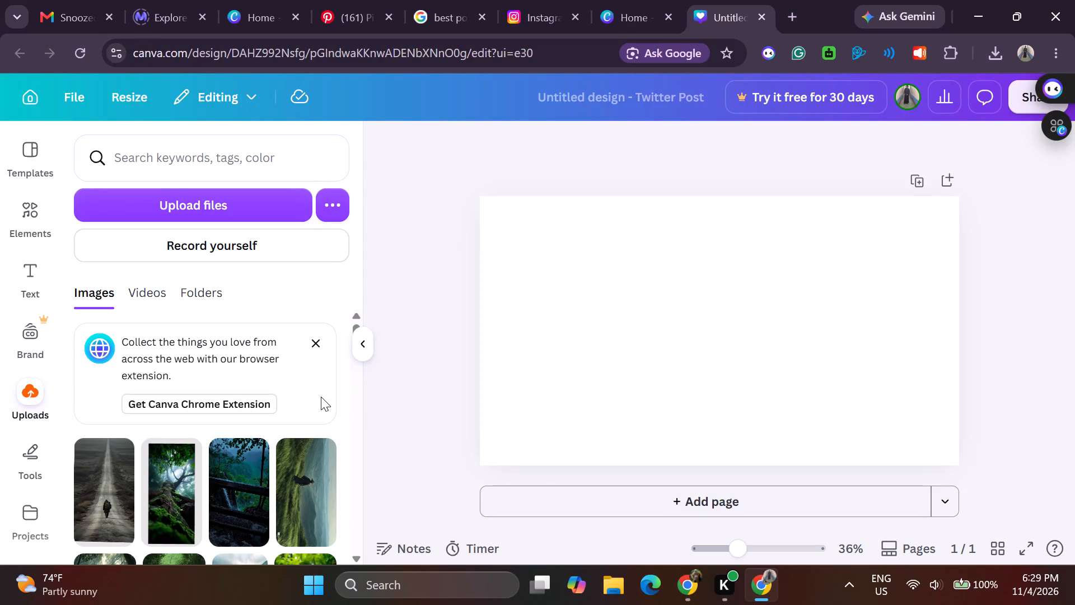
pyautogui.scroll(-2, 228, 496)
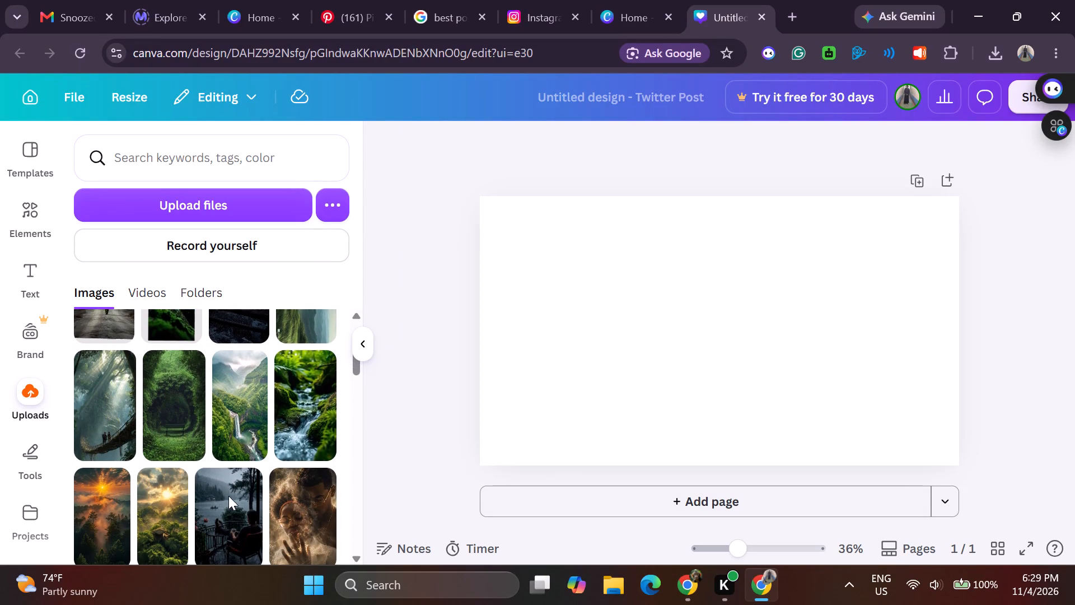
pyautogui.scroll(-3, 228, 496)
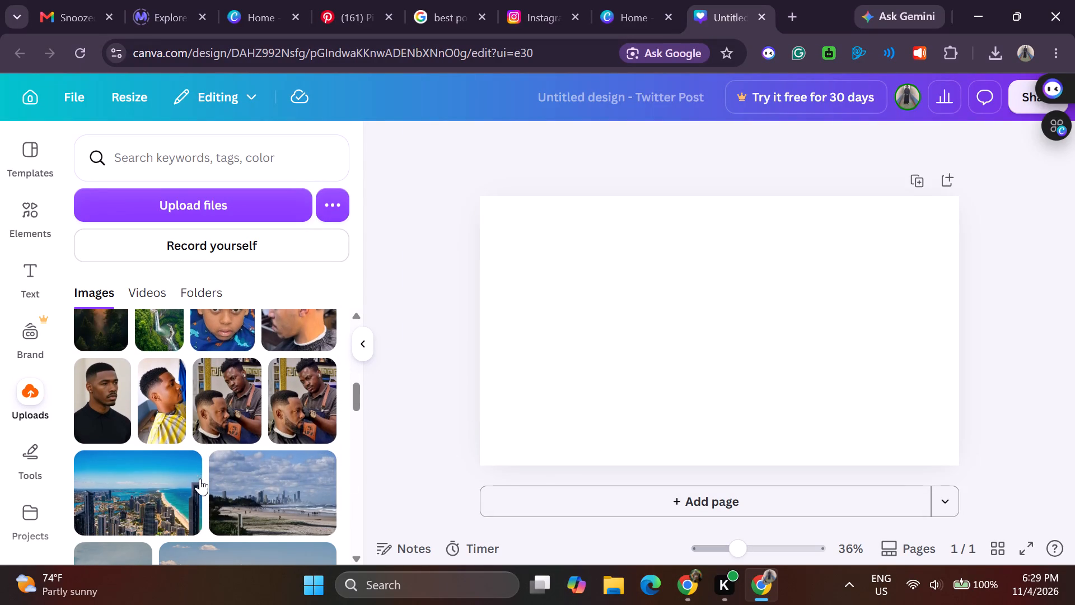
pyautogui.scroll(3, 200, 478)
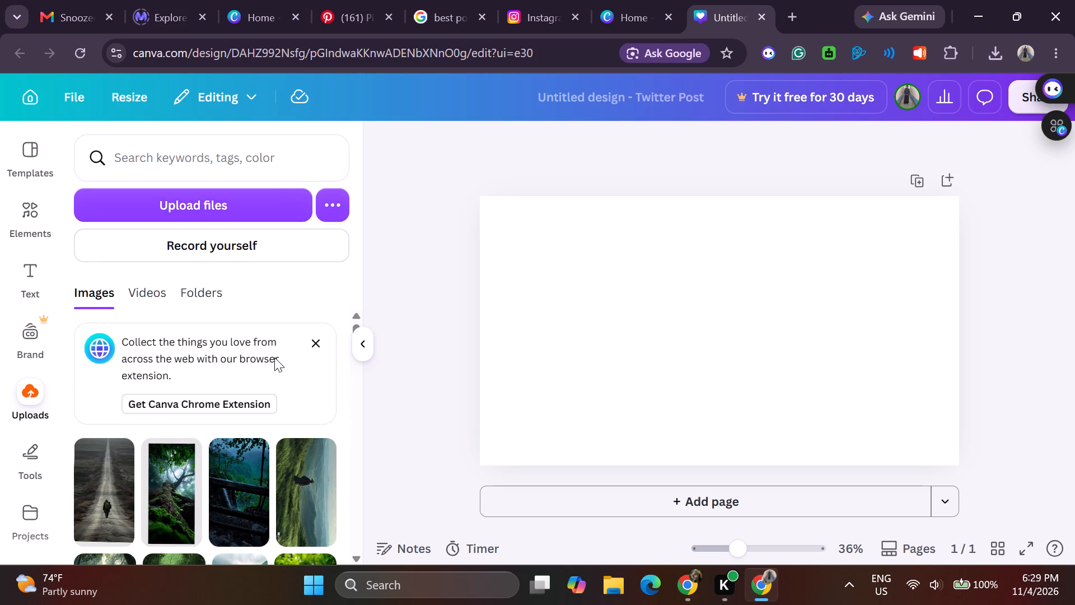
# Switch to Pinterest and narrow the "cinematic shots" search to the Engagement category.
pyautogui.click(356, 17)
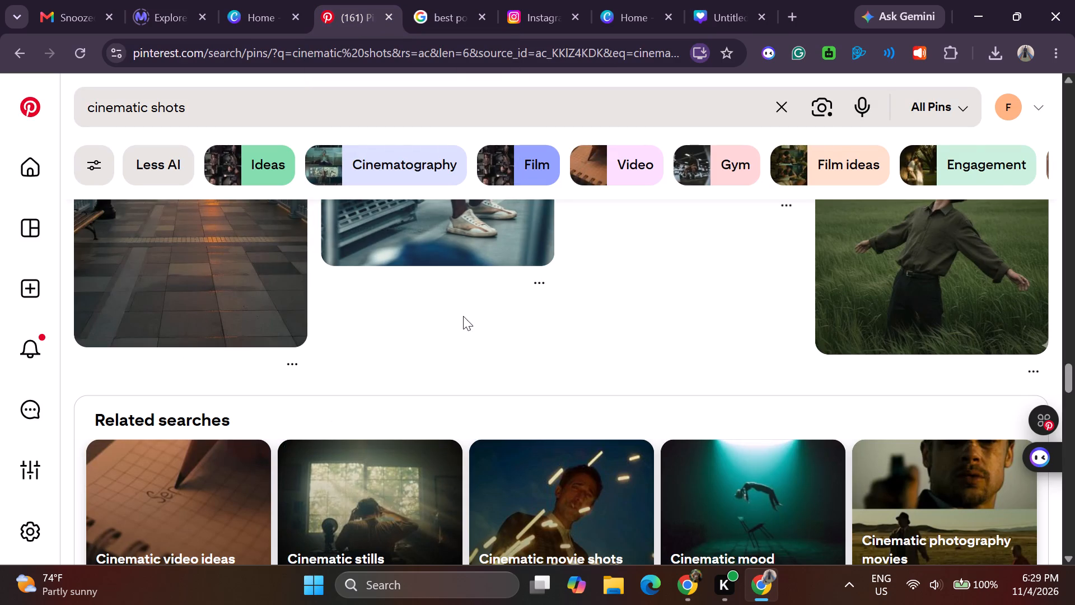
pyautogui.click(923, 160)
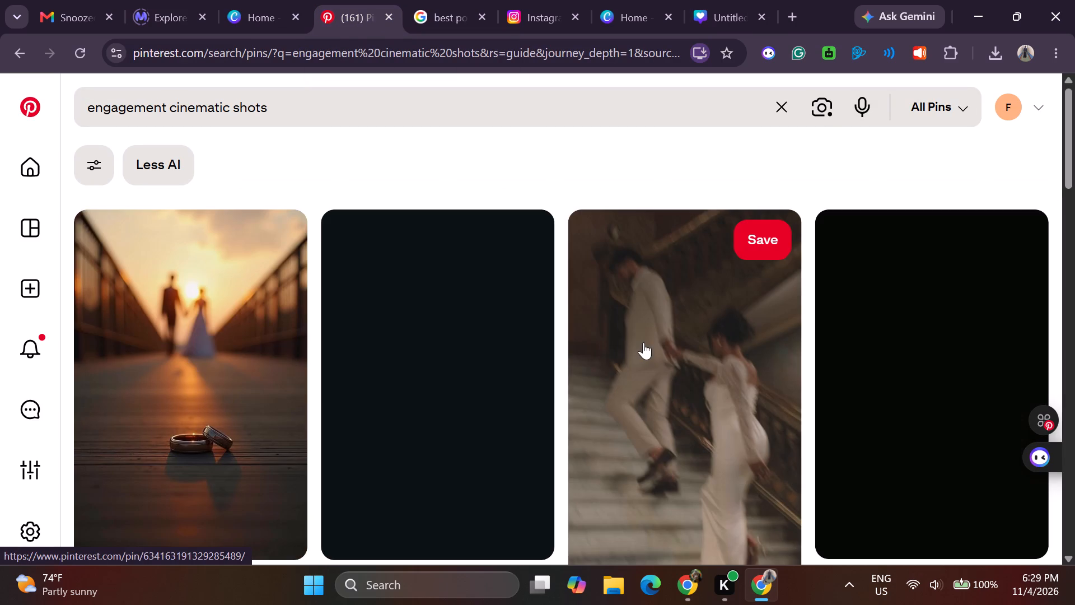
# Look through the "engagement cinematic shots" results, down past the Related searches section, for couple images suitable for the design.
pyautogui.scroll(-1, 442, 475)
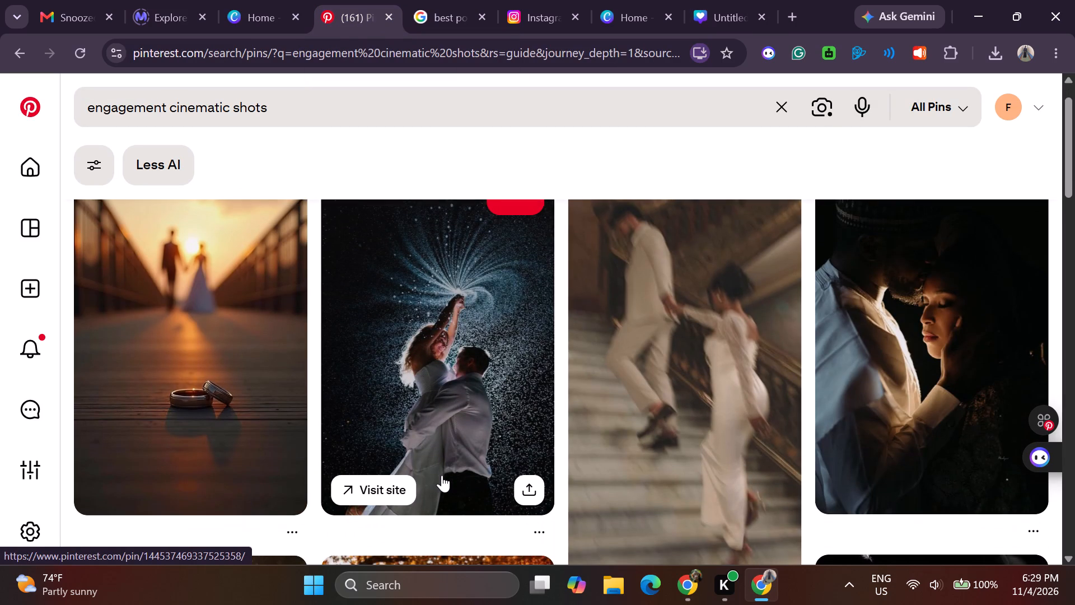
pyautogui.scroll(-1, 442, 475)
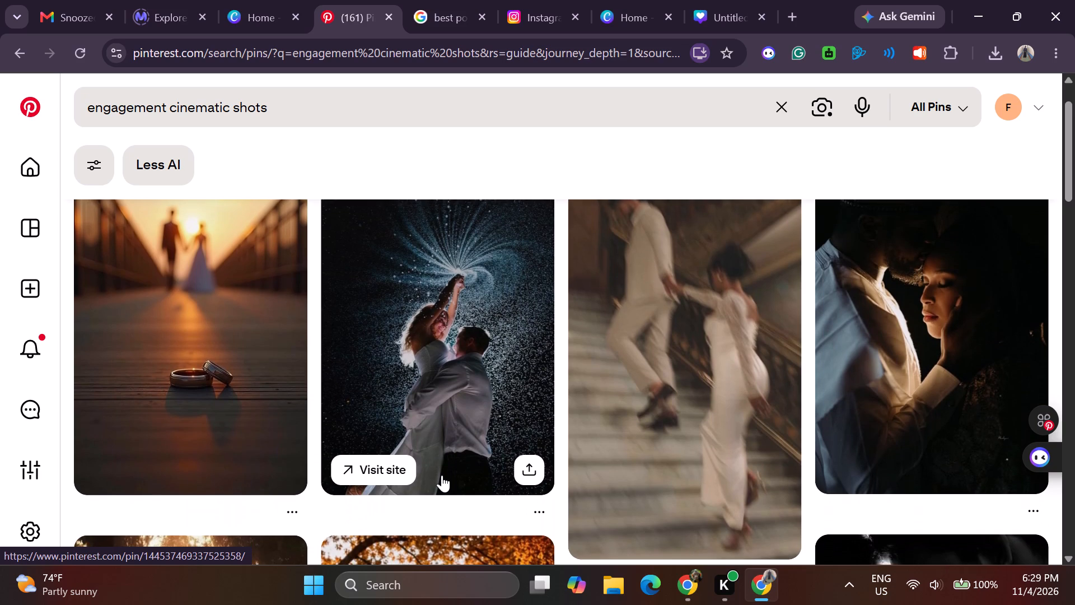
pyautogui.scroll(-2, 442, 475)
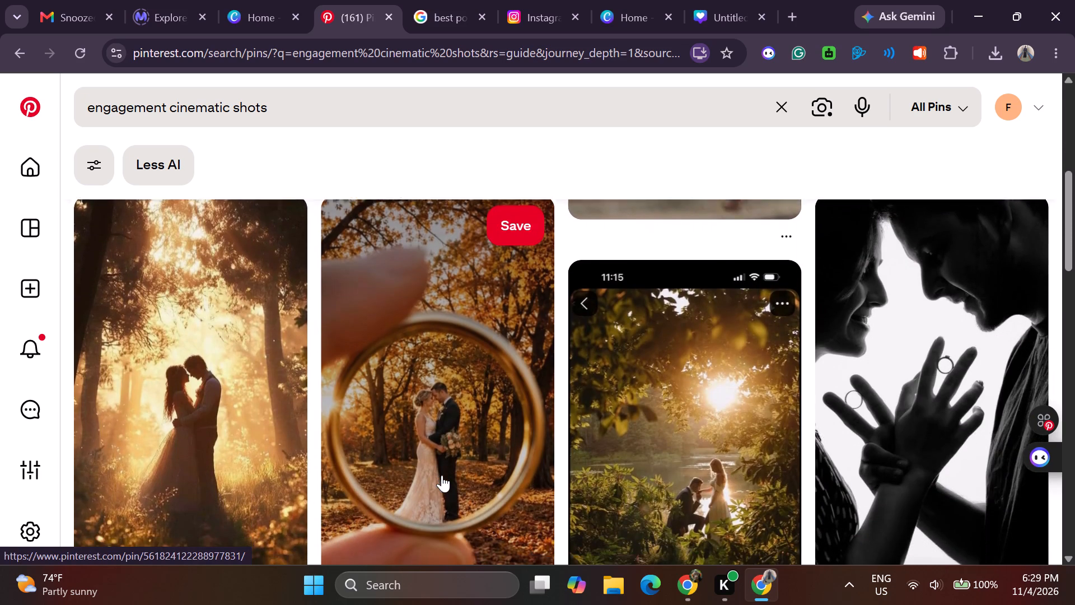
pyautogui.scroll(-2, 442, 475)
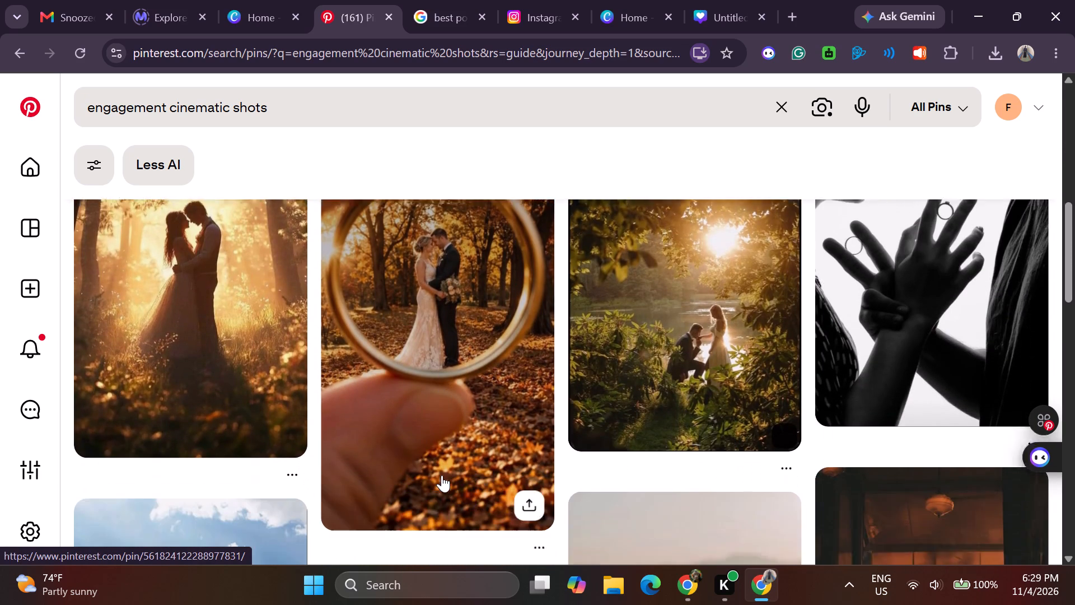
pyautogui.scroll(-2, 442, 475)
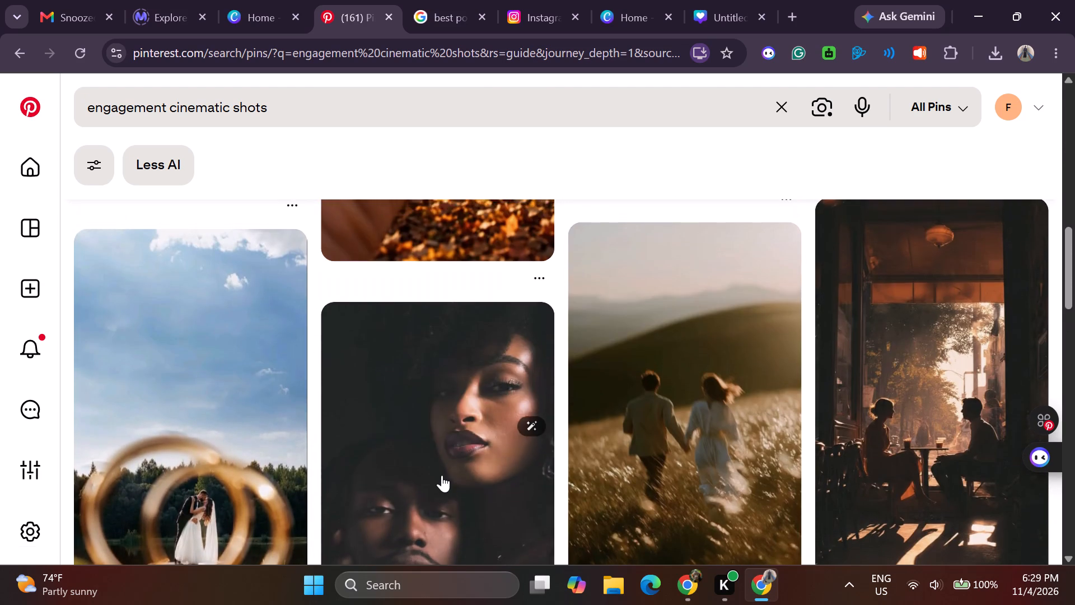
pyautogui.scroll(-2, 442, 475)
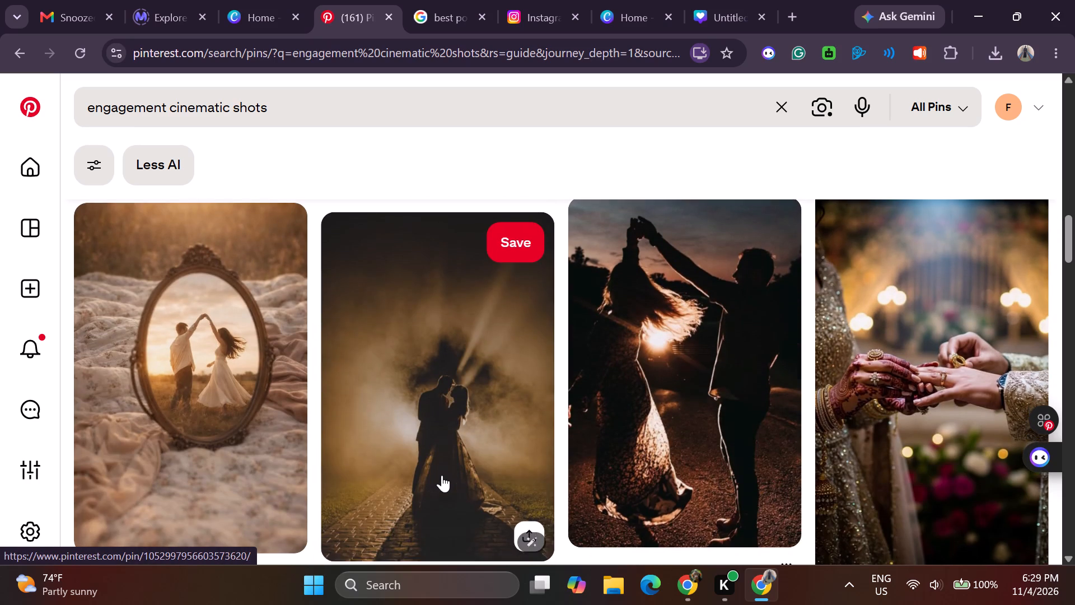
pyautogui.scroll(-1, 442, 475)
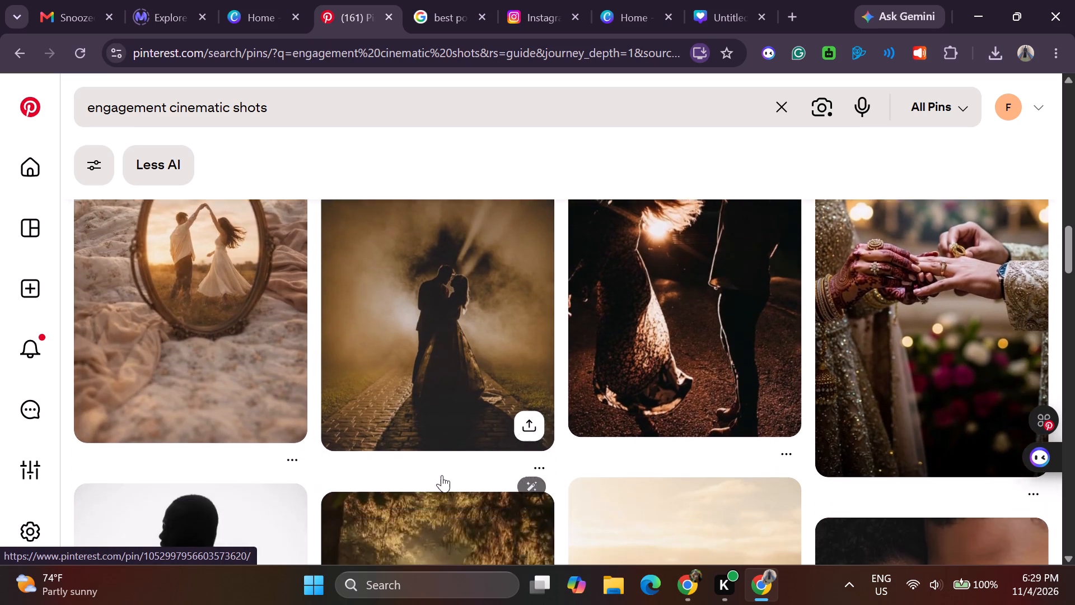
pyautogui.scroll(-1, 442, 475)
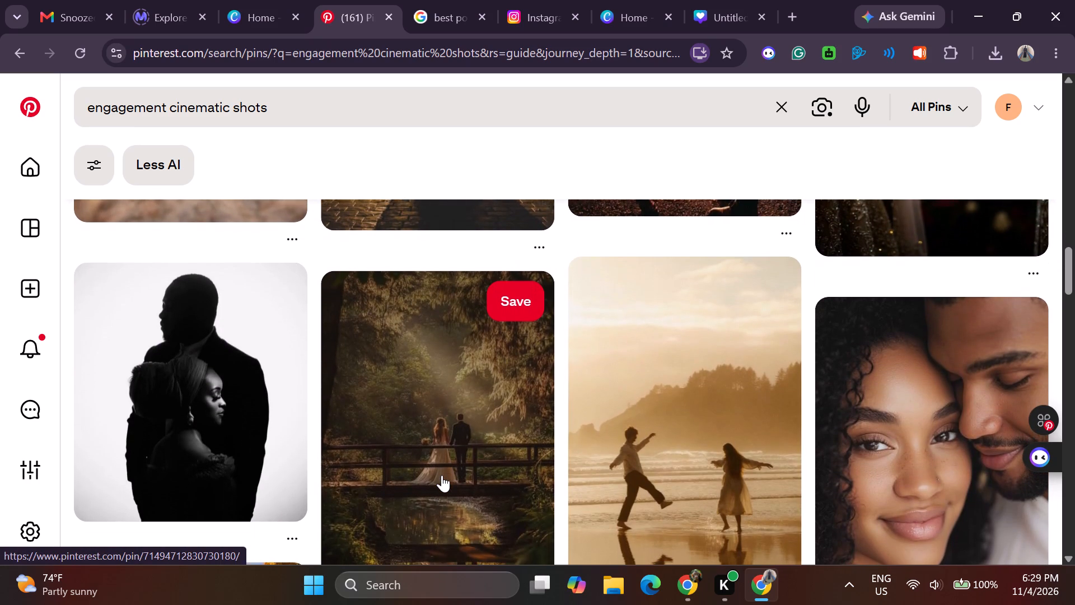
pyautogui.scroll(-2, 442, 475)
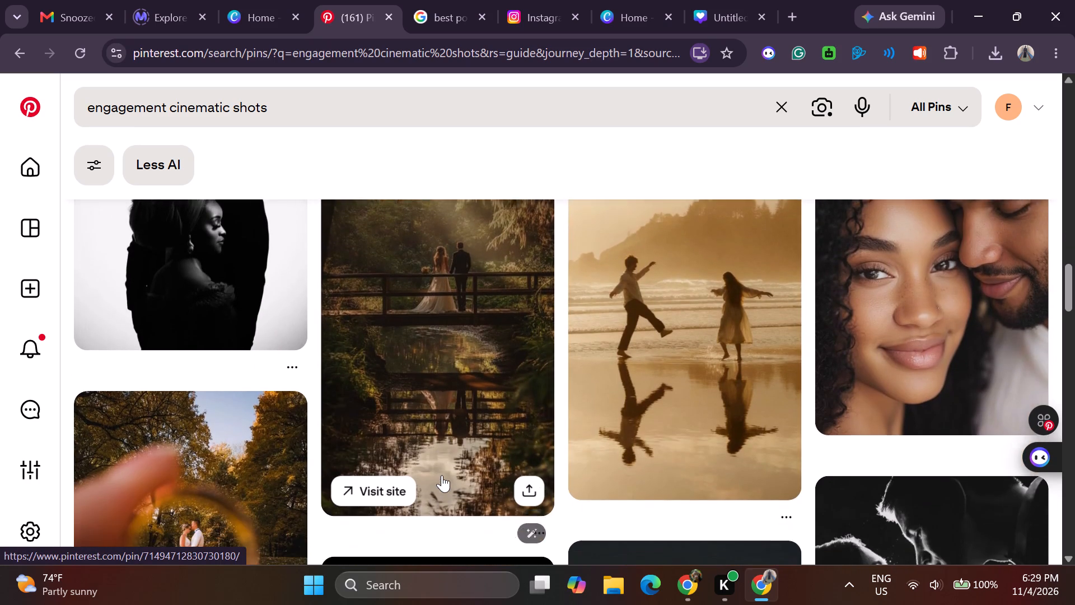
pyautogui.scroll(-3, 442, 475)
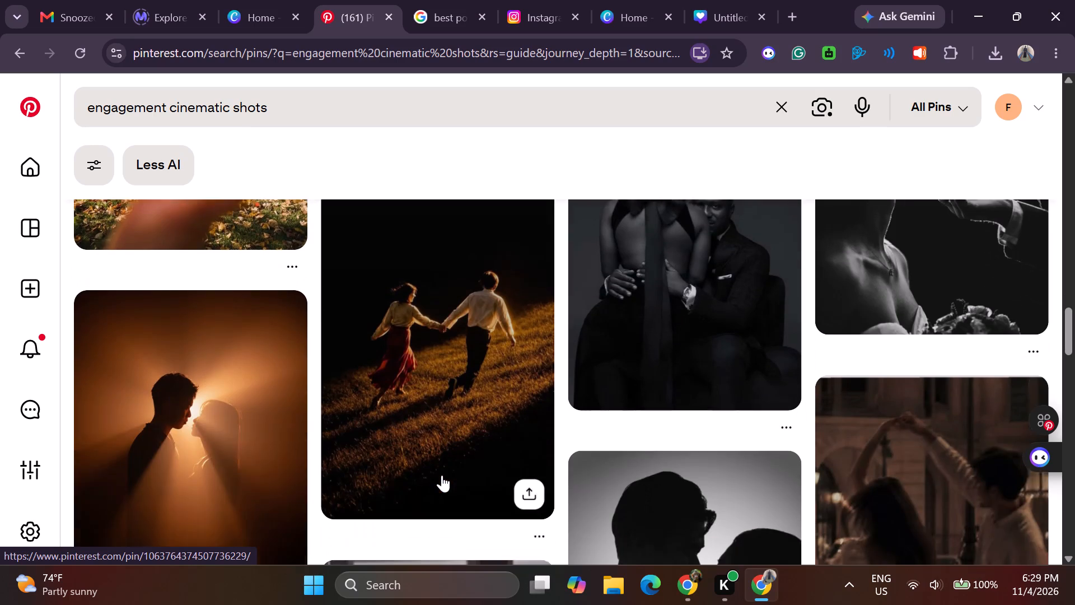
pyautogui.scroll(-1, 442, 475)
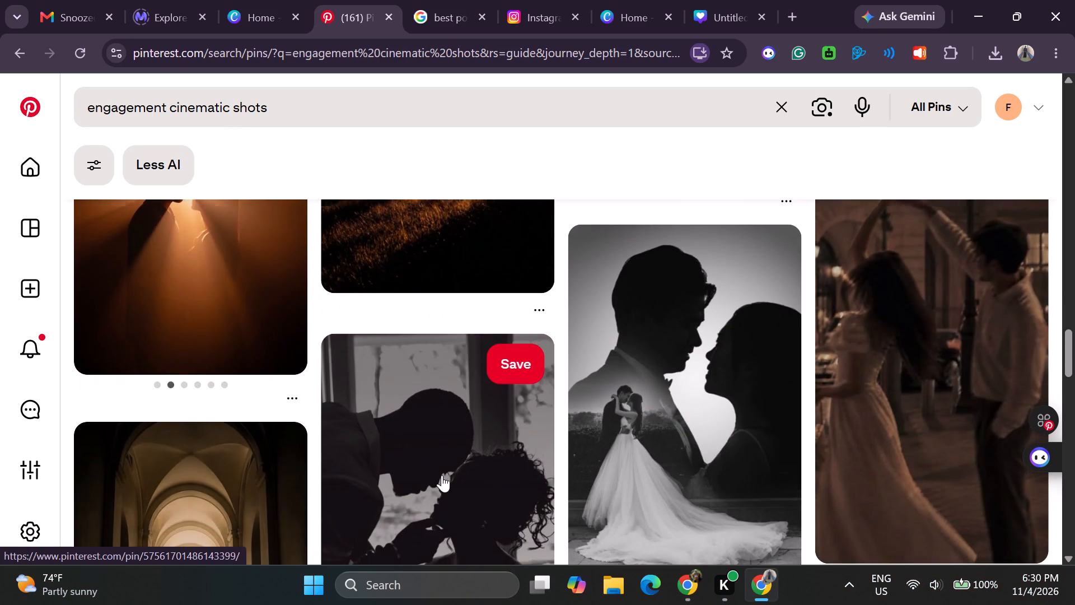
pyautogui.scroll(-3, 442, 475)
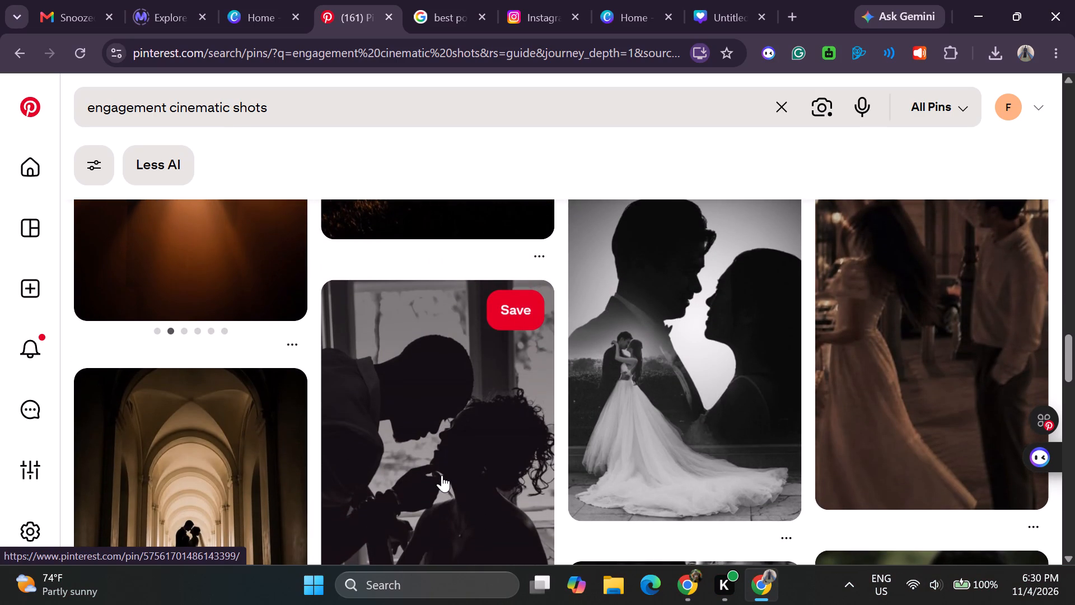
pyautogui.scroll(-3, 442, 475)
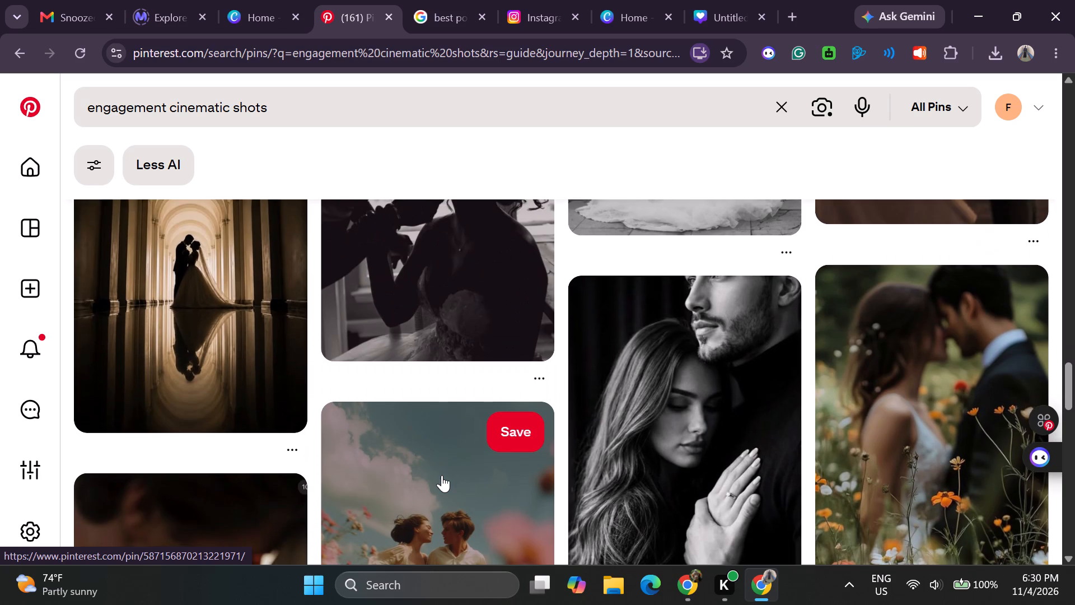
pyautogui.scroll(-2, 442, 475)
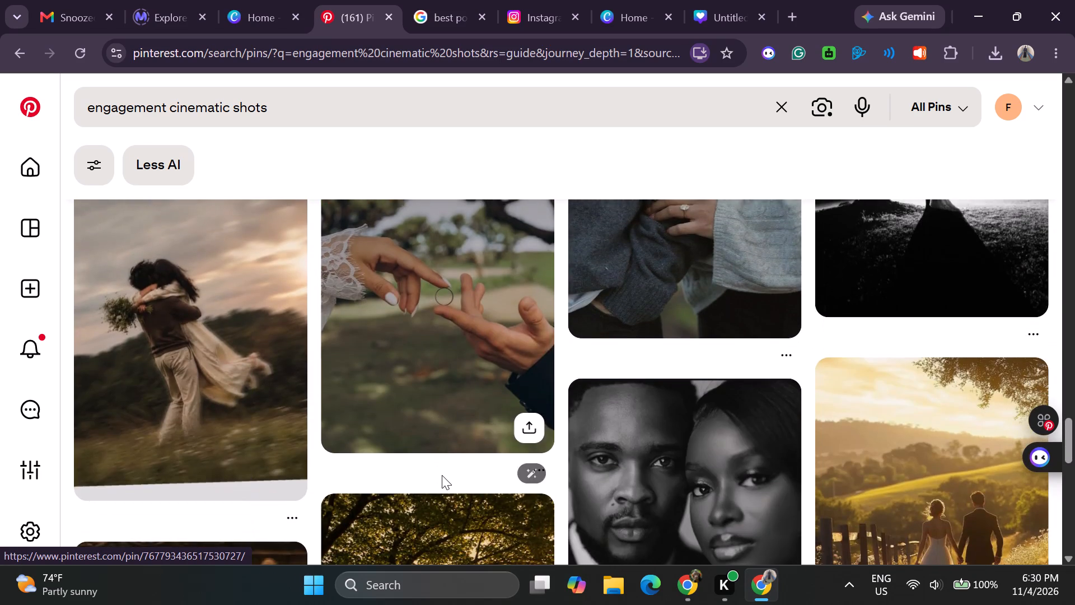
pyautogui.scroll(-3, 442, 475)
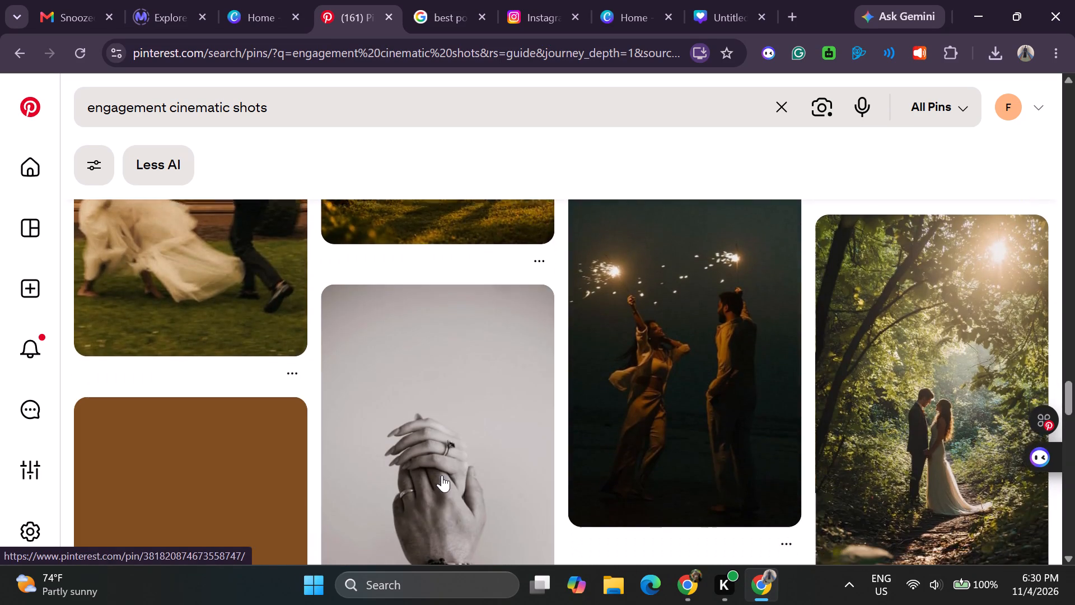
pyautogui.scroll(-2, 442, 475)
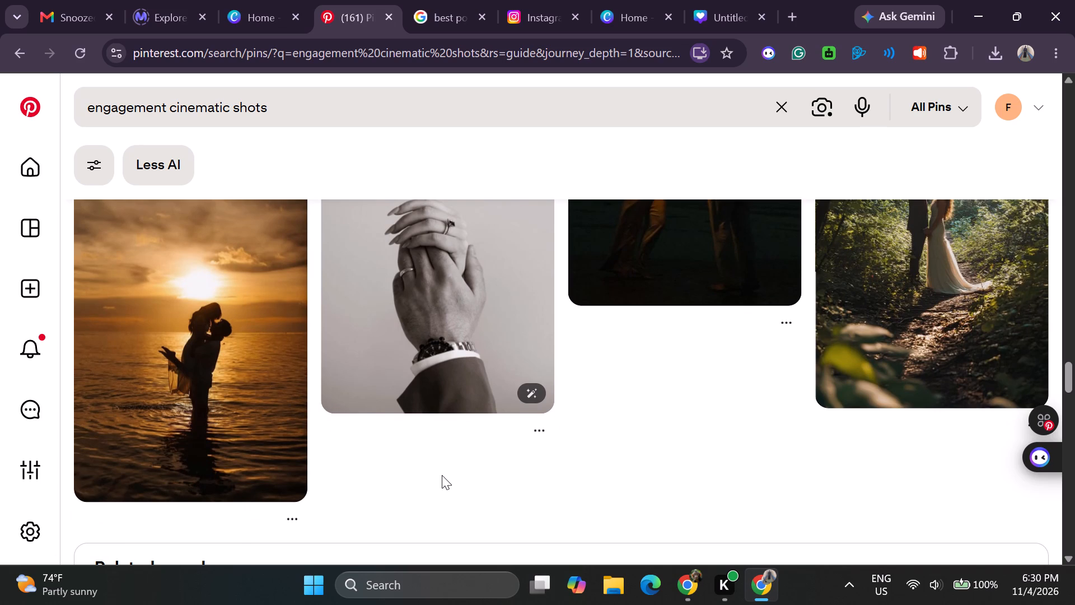
pyautogui.scroll(-2, 442, 475)
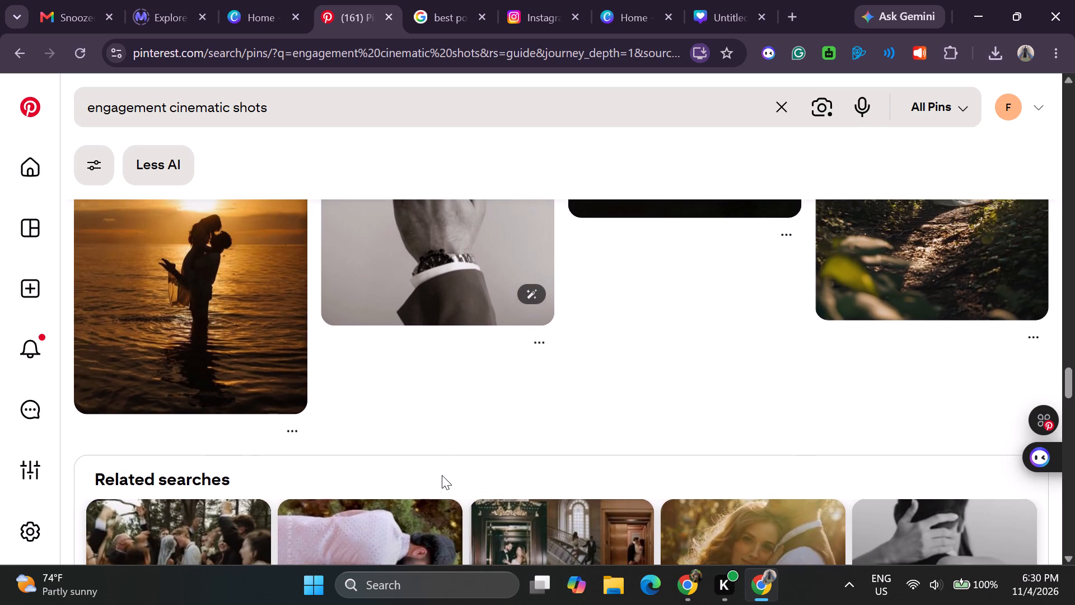
pyautogui.scroll(-2, 442, 475)
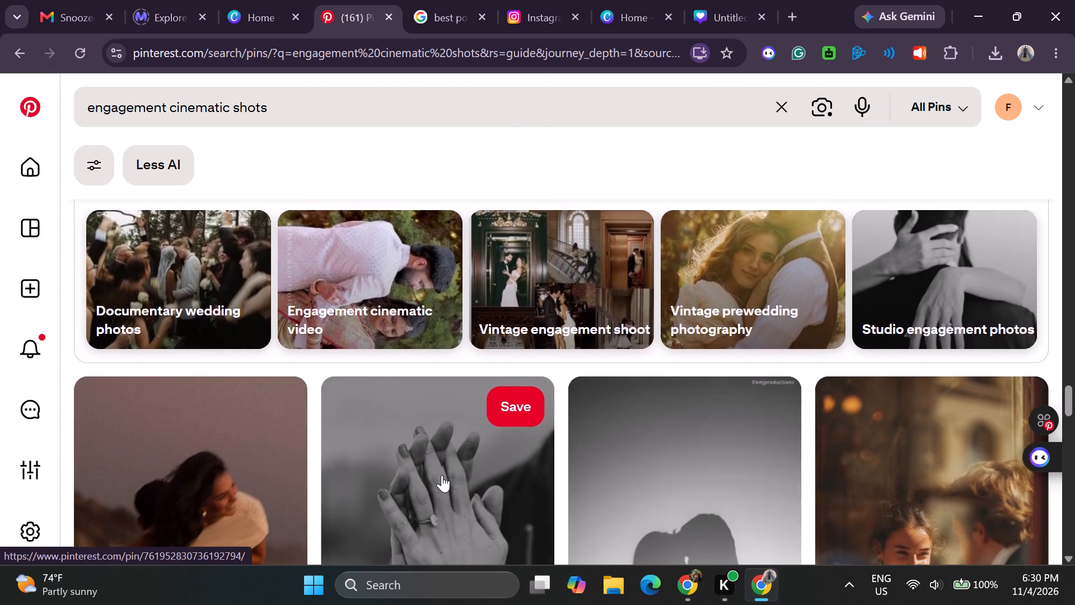
pyautogui.scroll(-1, 442, 475)
# Go back up the results and download the image of the embracing couple in grey sweaters with the engagement ring.
pyautogui.scroll(2, 442, 475)
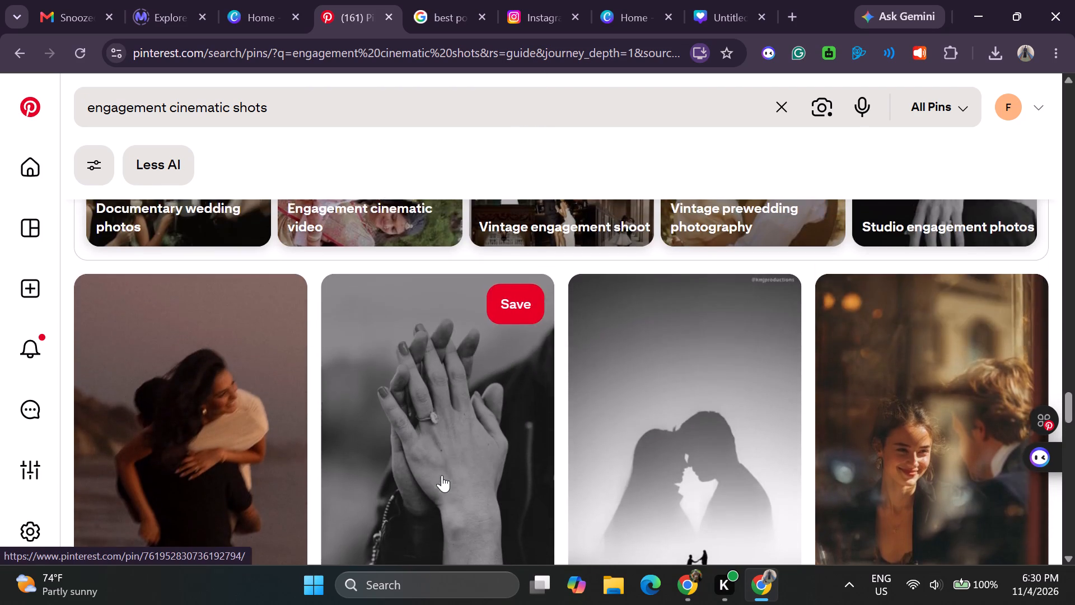
pyautogui.scroll(4, 442, 475)
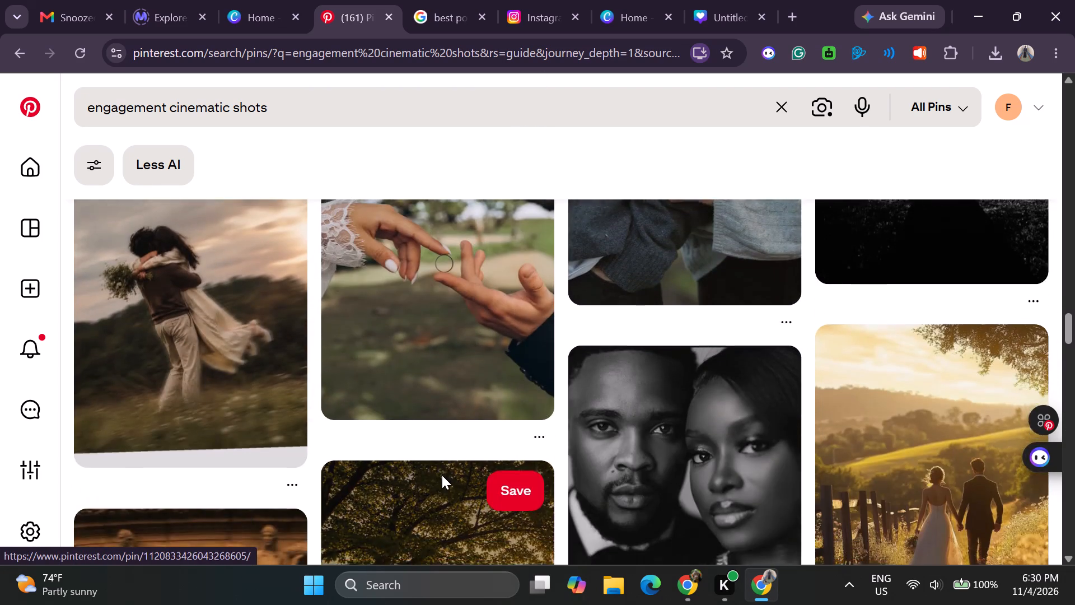
pyautogui.scroll(2, 442, 475)
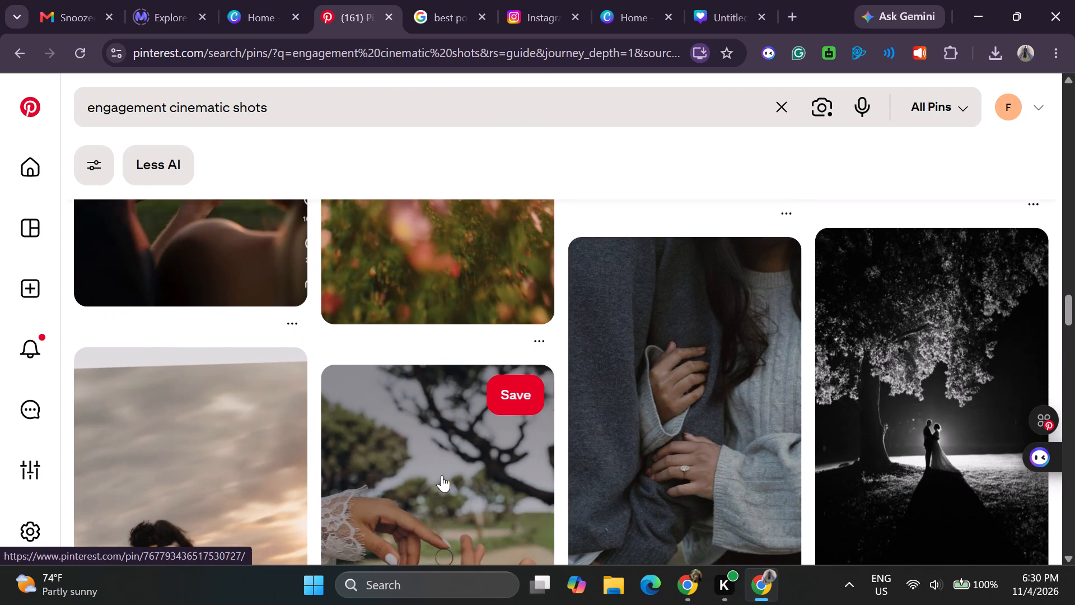
pyautogui.scroll(-1, 442, 475)
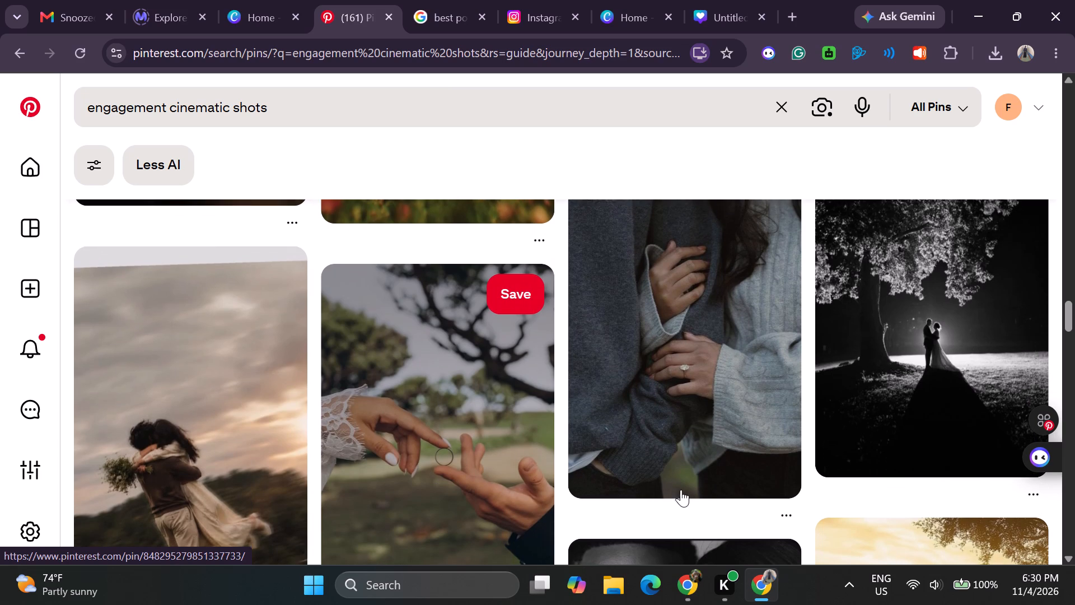
pyautogui.click(786, 514)
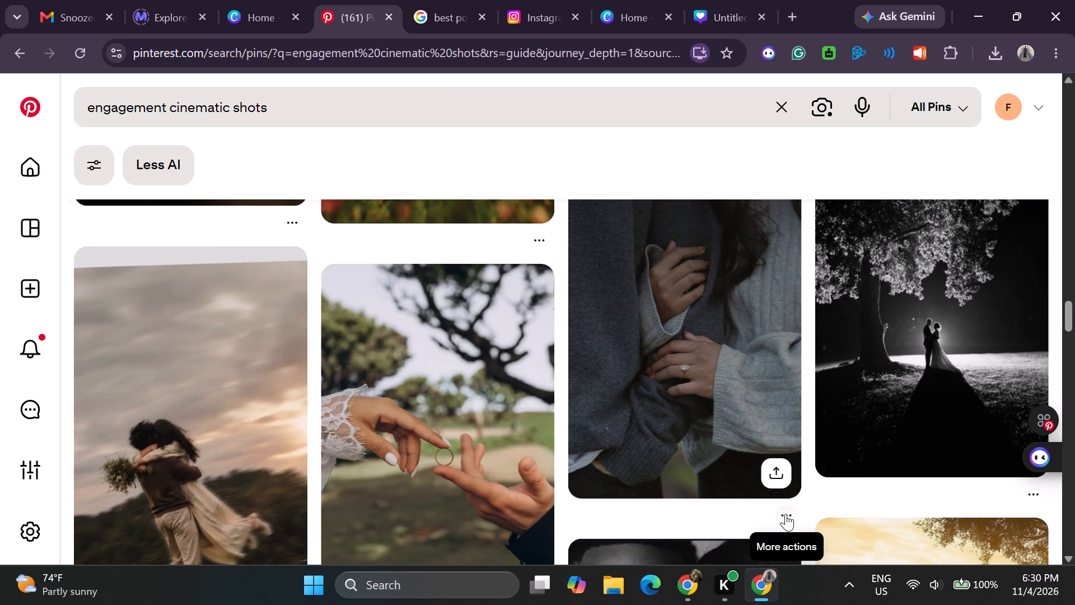
pyautogui.click(692, 443)
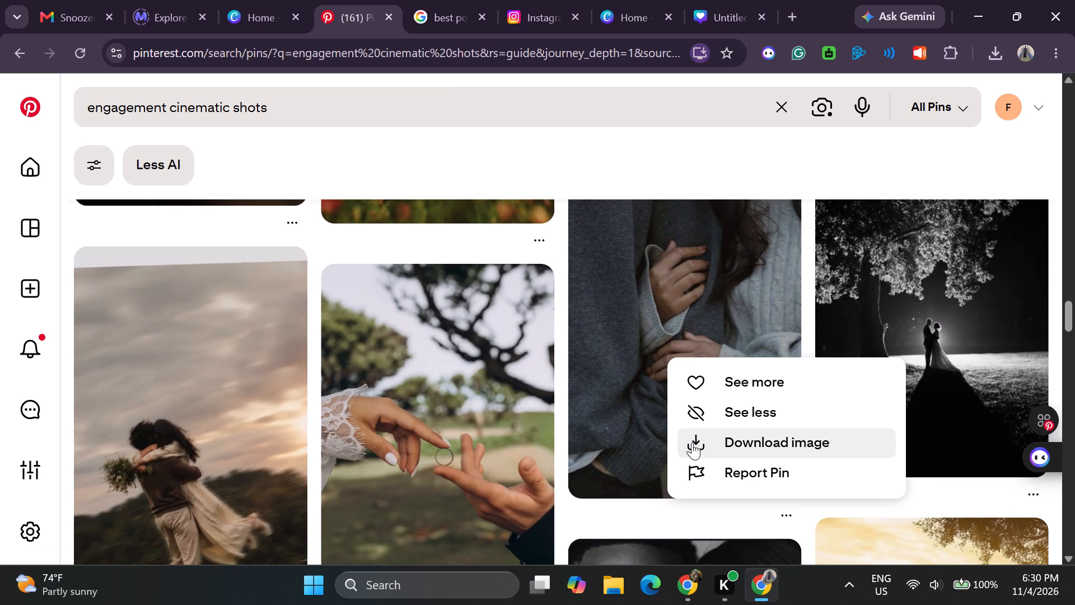
# Look through the pins visually similar to the grey-sweater couple image for more engagement shots.
pyautogui.moveTo(690, 439); pyautogui.dragTo(716, 299)
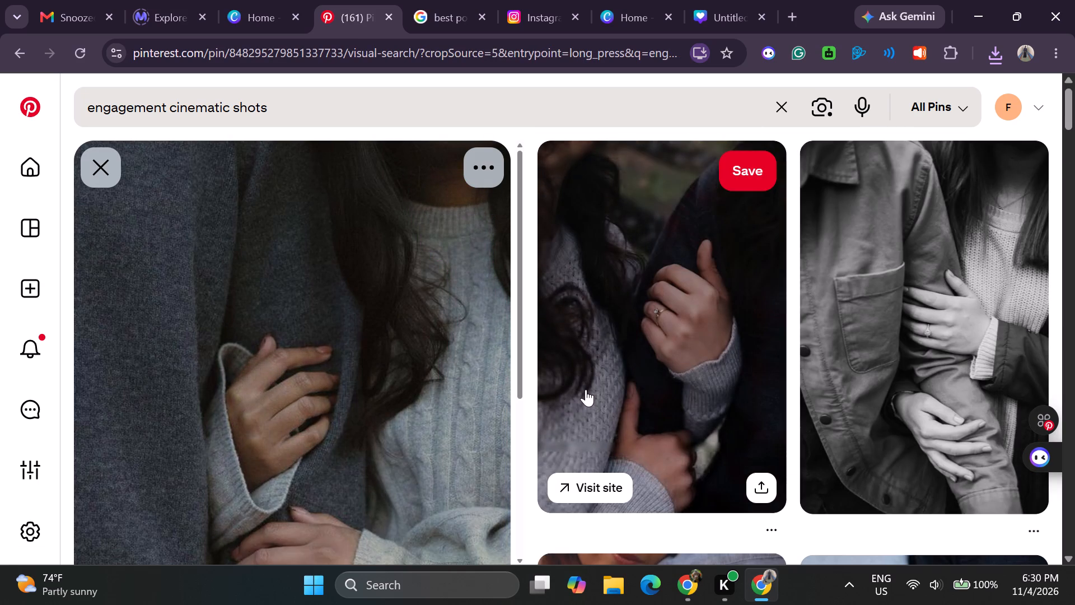
pyautogui.scroll(-3, 586, 389)
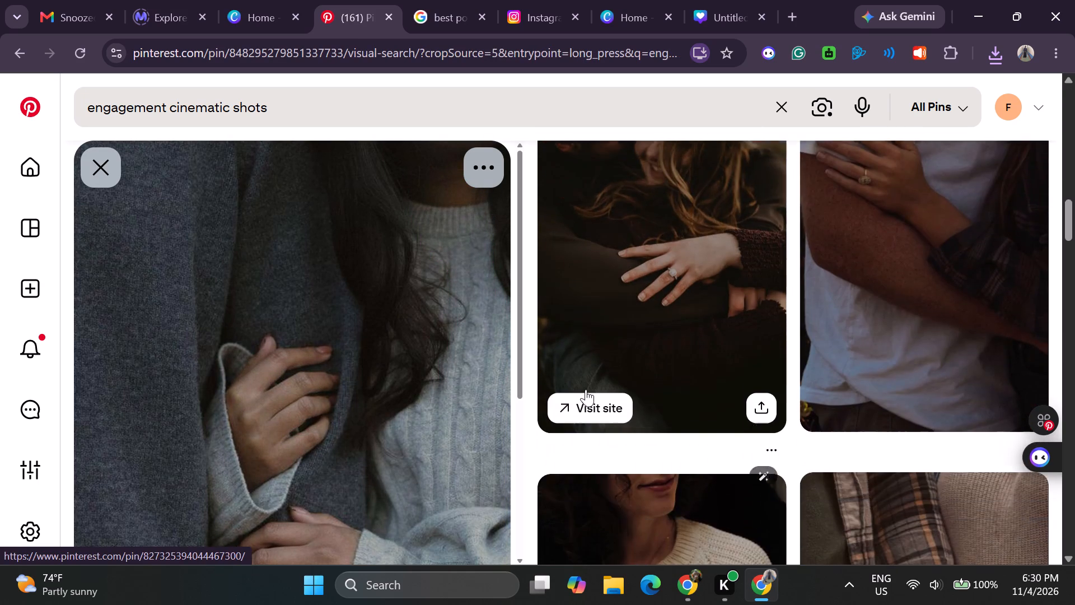
pyautogui.scroll(-4, 586, 389)
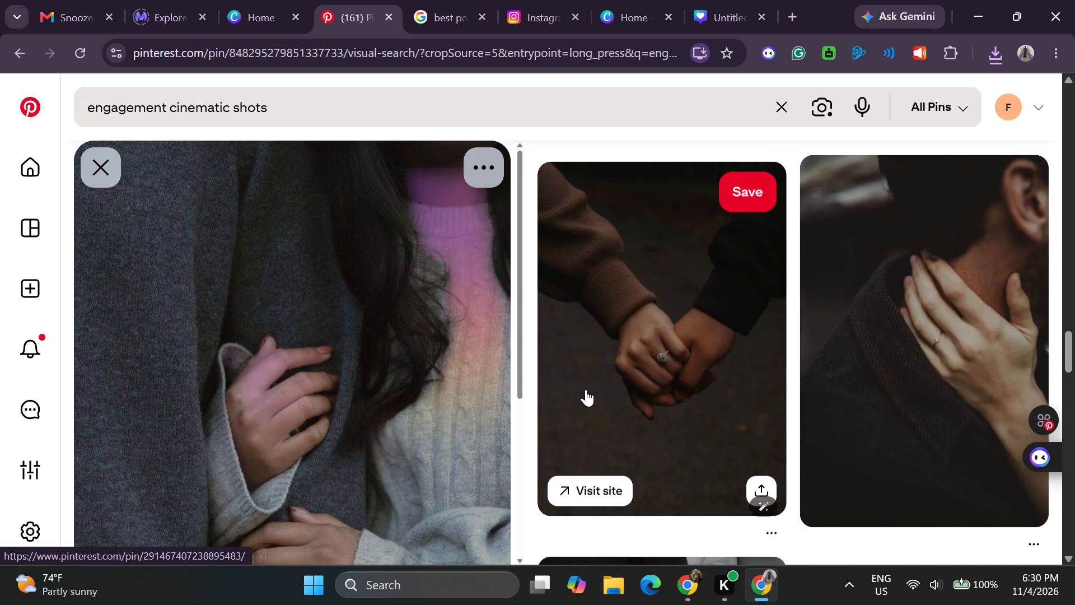
pyautogui.scroll(-3, 586, 389)
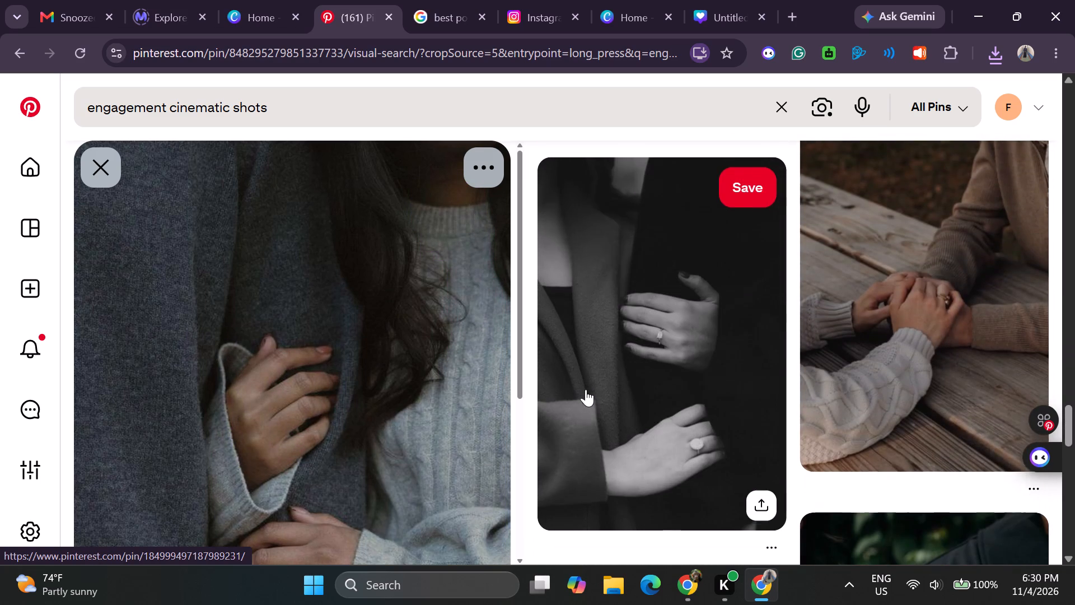
pyautogui.scroll(-2, 586, 389)
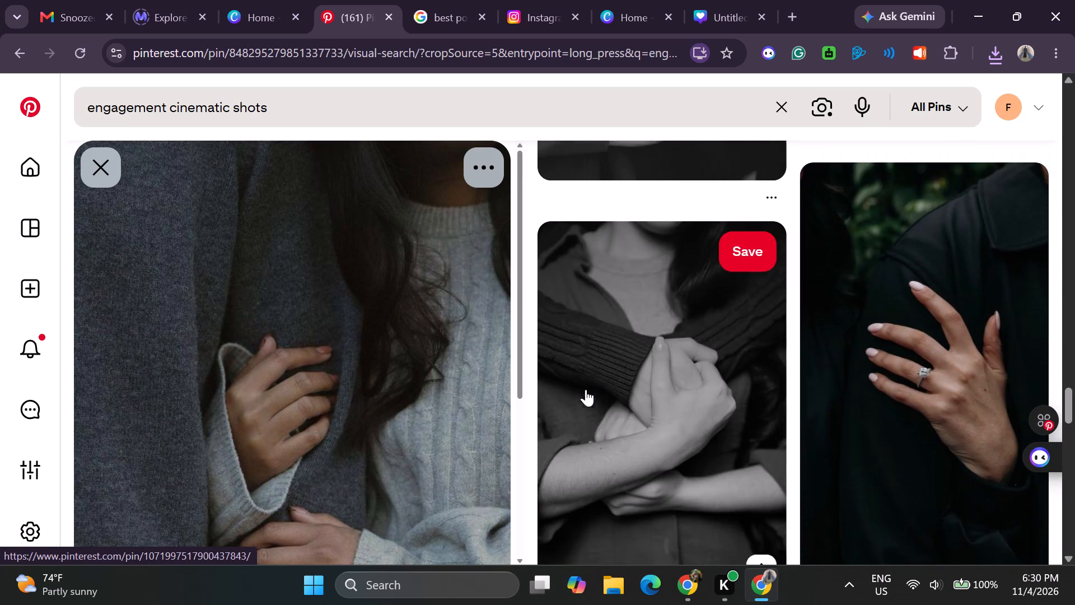
pyautogui.scroll(-4, 586, 389)
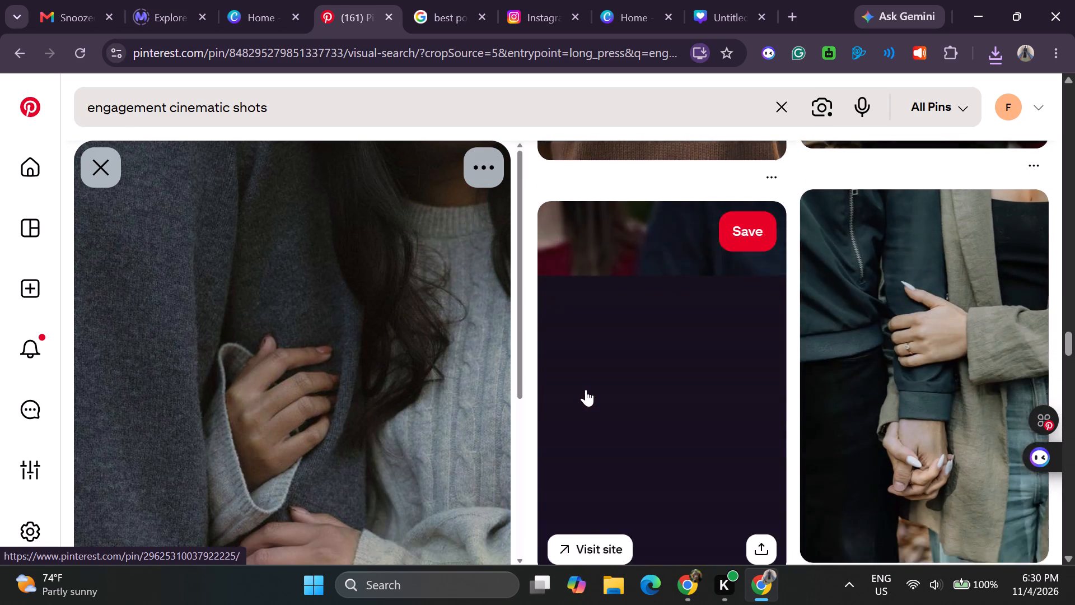
pyautogui.scroll(-4, 586, 389)
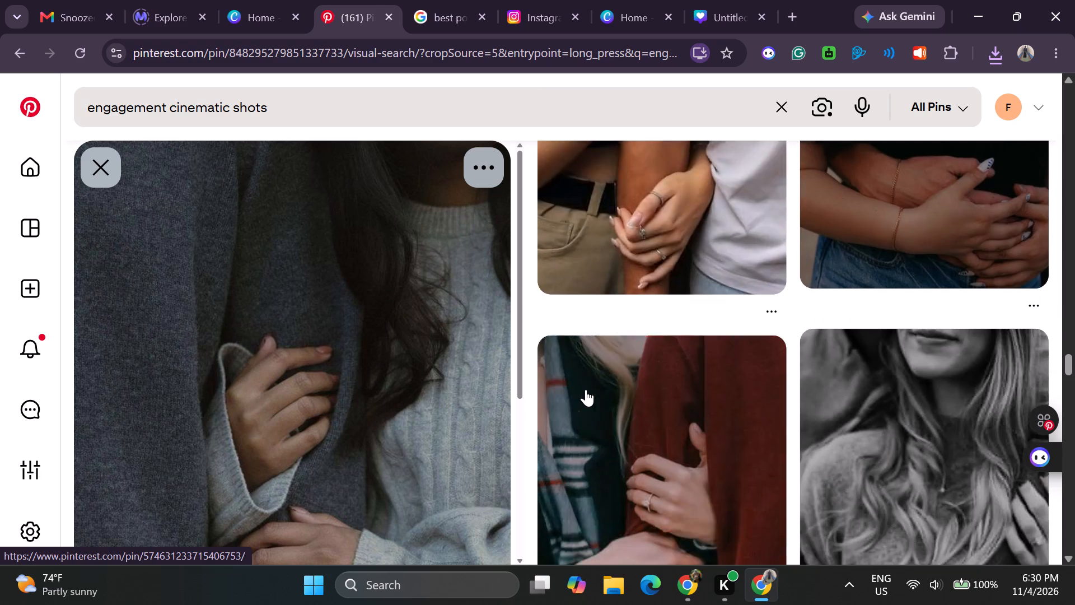
pyautogui.scroll(-1, 586, 389)
# Replace the Pinterest search with "movie scenes".
pyautogui.click(779, 105)
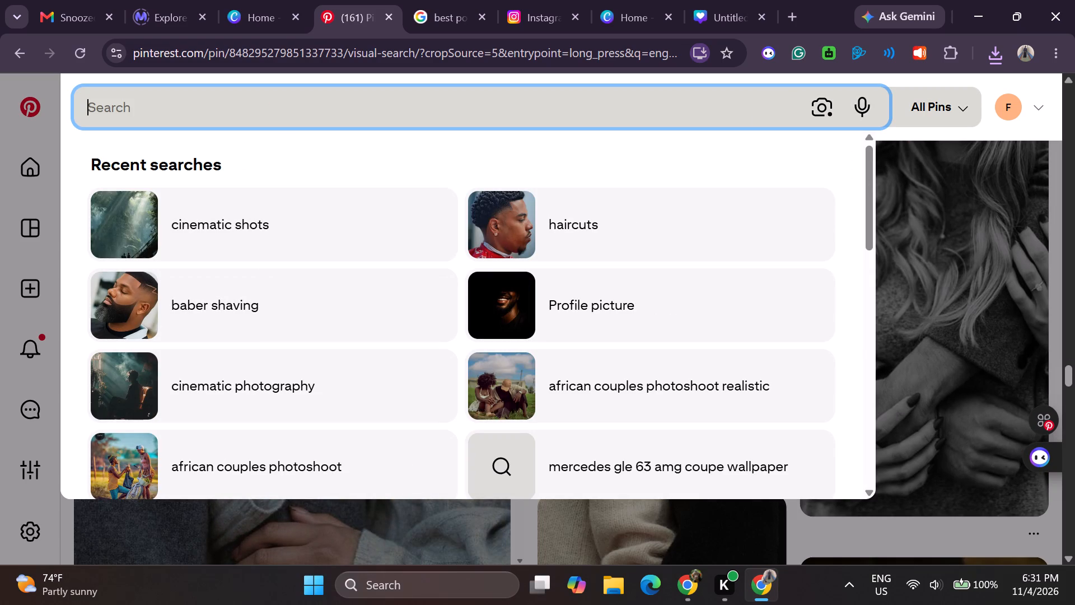
pyautogui.write('movie')
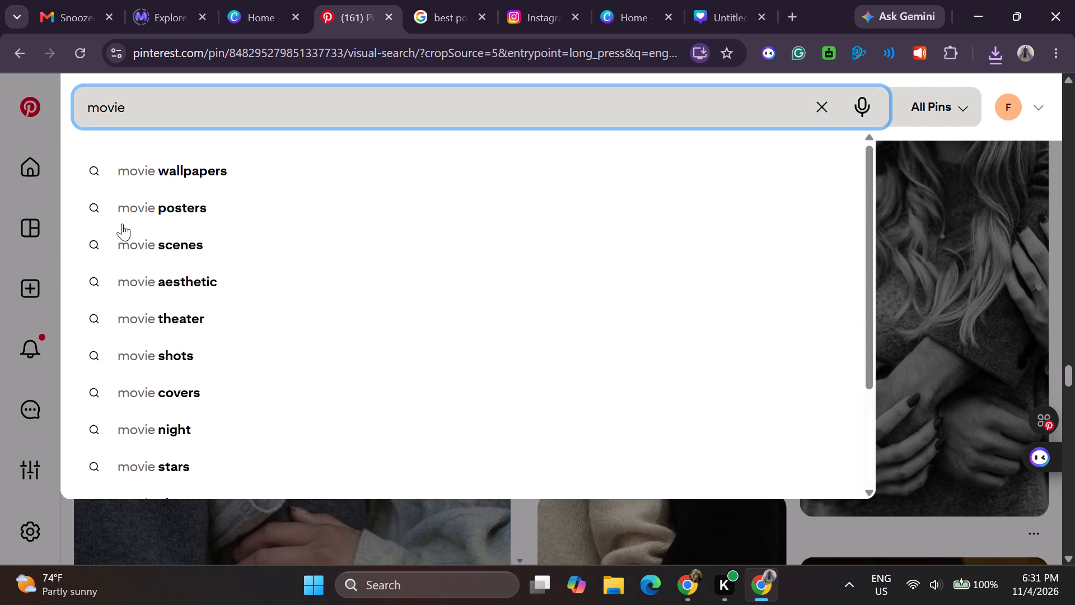
pyautogui.click(156, 247)
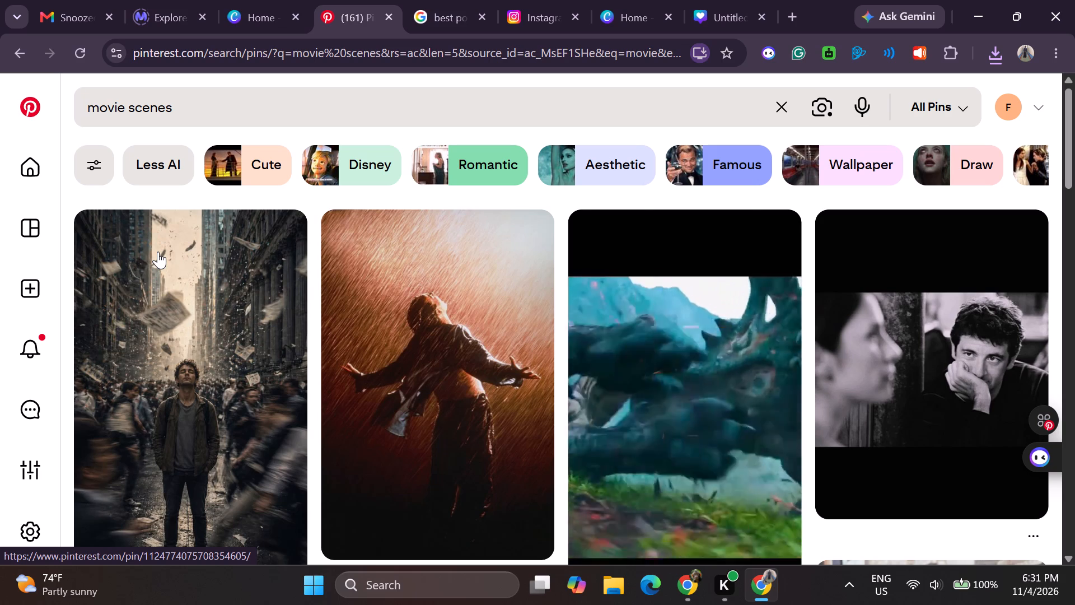
# Find and download the image of the man in a denim jacket facing a flock of birds over the water.
pyautogui.scroll(-2, 158, 252)
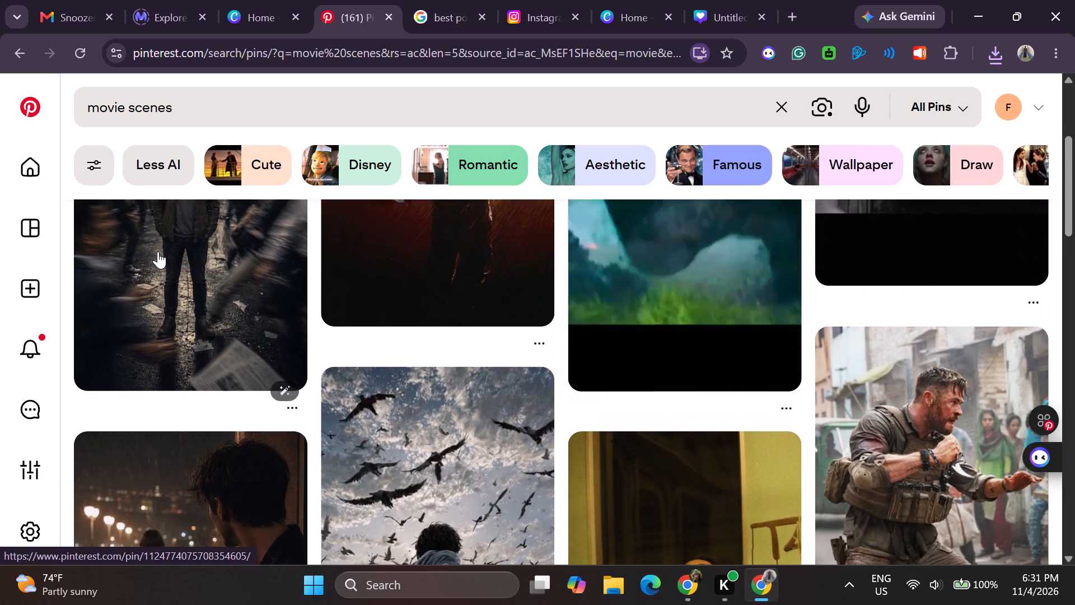
pyautogui.scroll(-3, 158, 252)
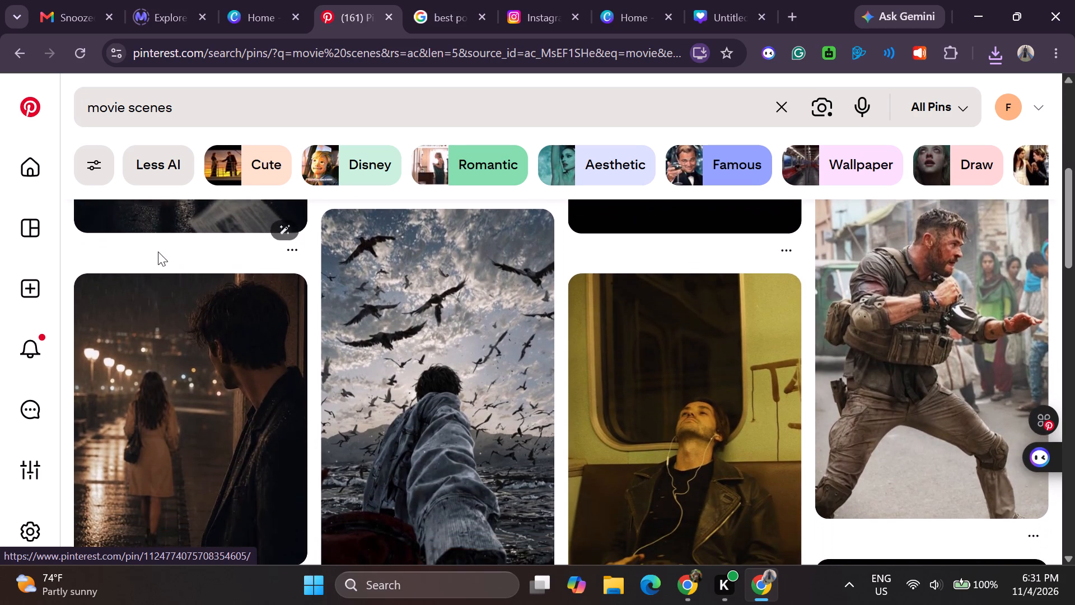
pyautogui.scroll(-3, 158, 252)
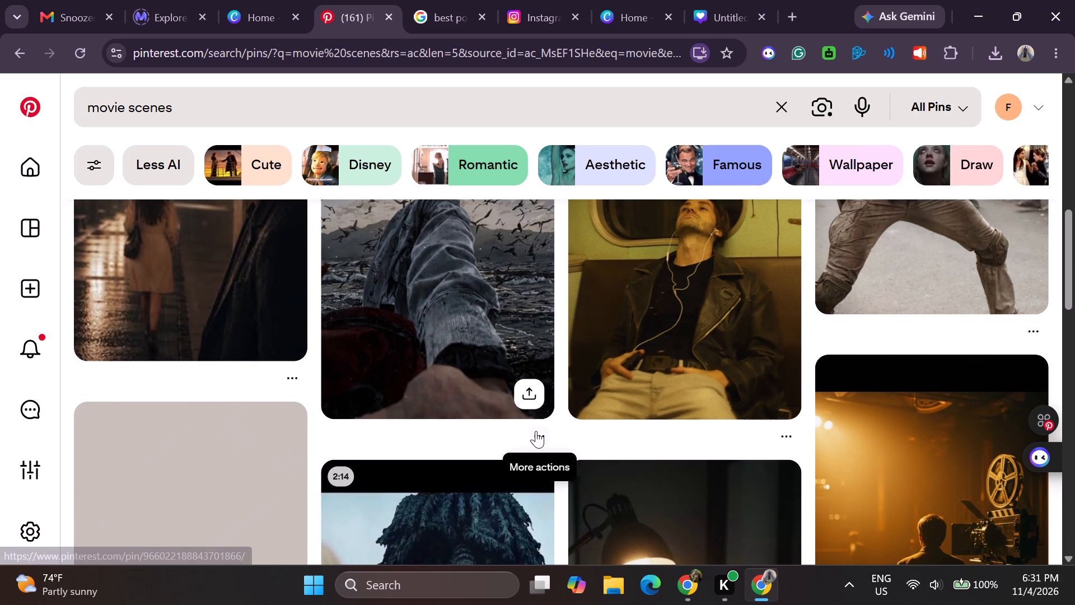
pyautogui.click(536, 431)
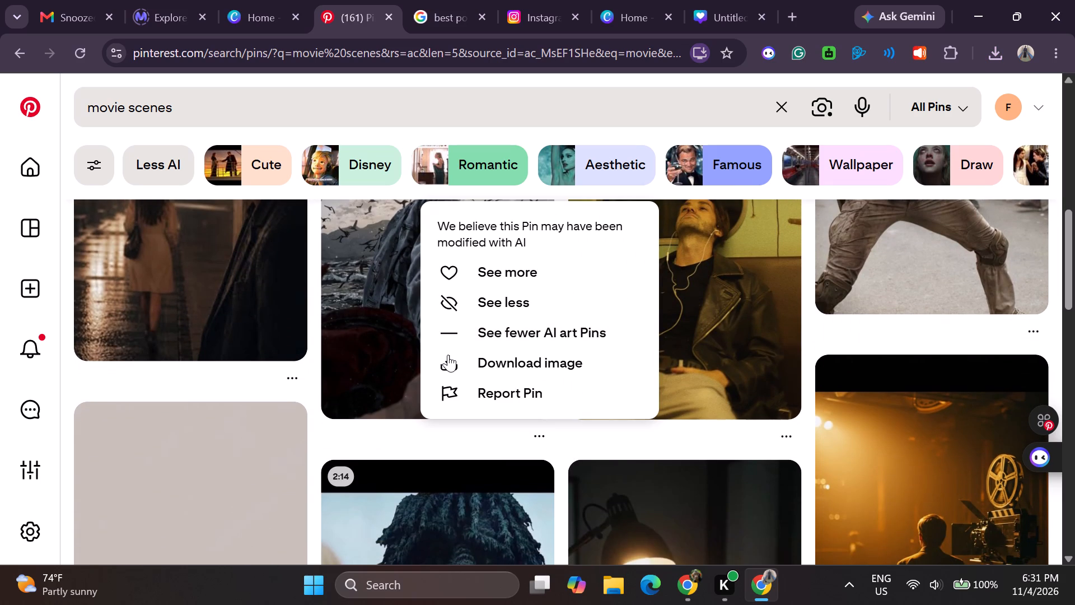
pyautogui.click(448, 355)
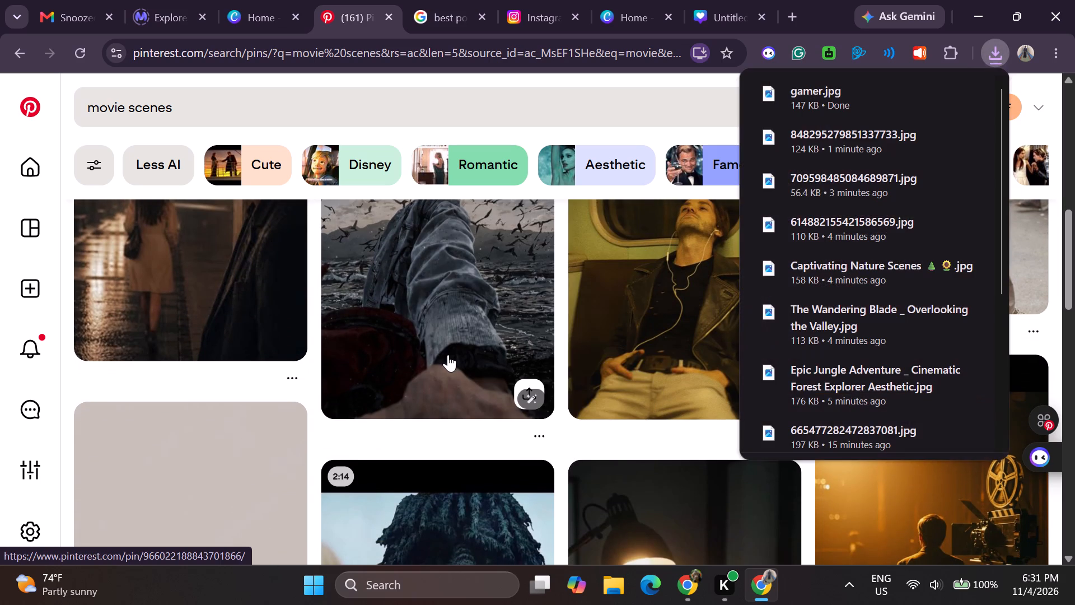
# Find and download the image of the kneeling armoured knight in a misty field among the "movie scenes" results.
pyautogui.scroll(-2, 385, 423)
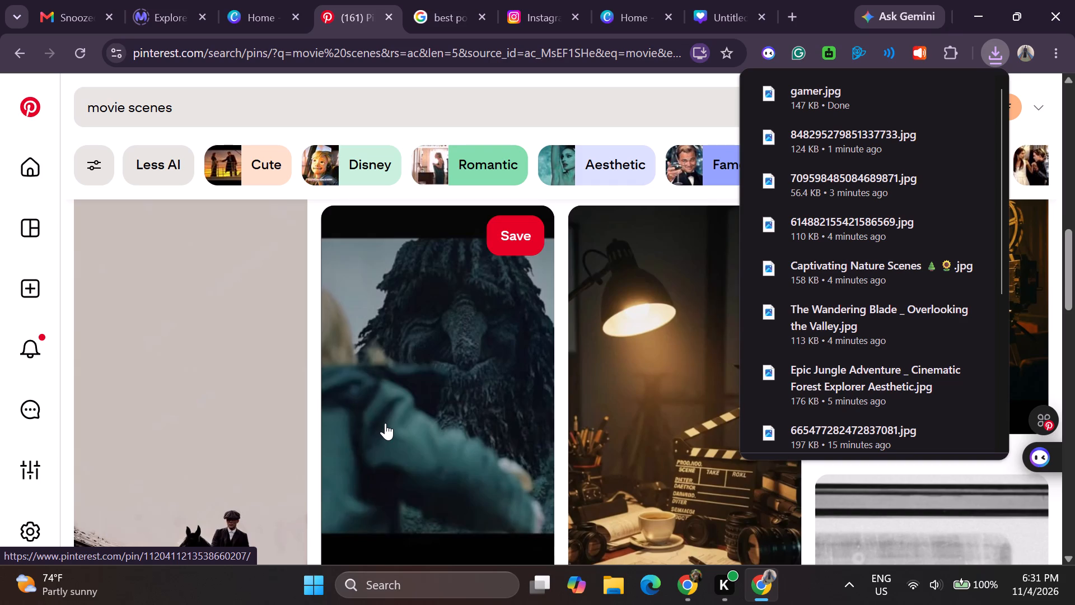
pyautogui.scroll(-2, 385, 423)
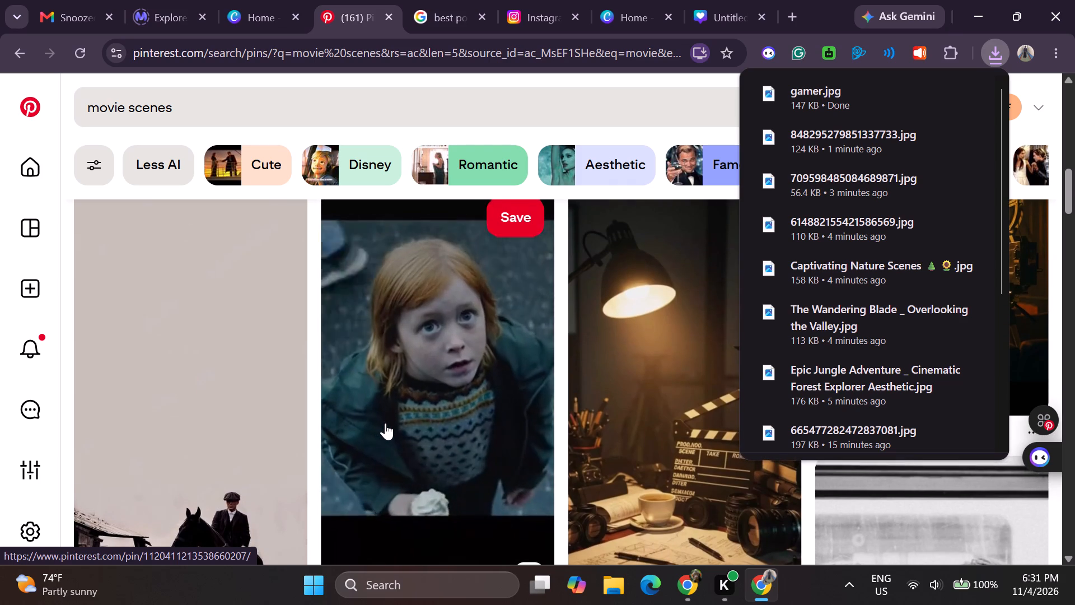
pyautogui.scroll(-1, 385, 423)
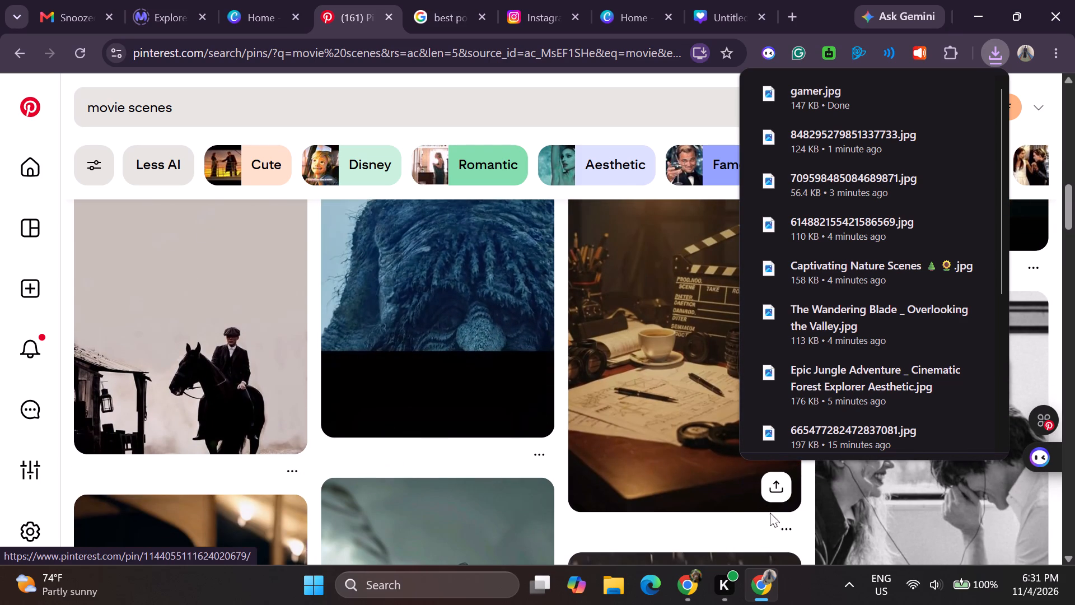
pyautogui.click(781, 528)
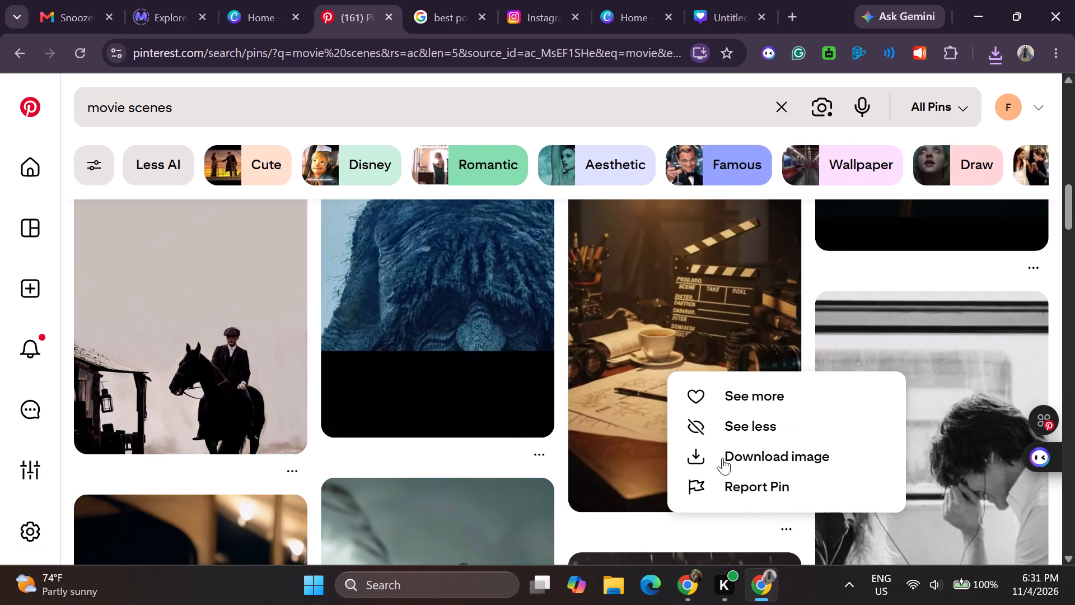
pyautogui.scroll(-1, 583, 422)
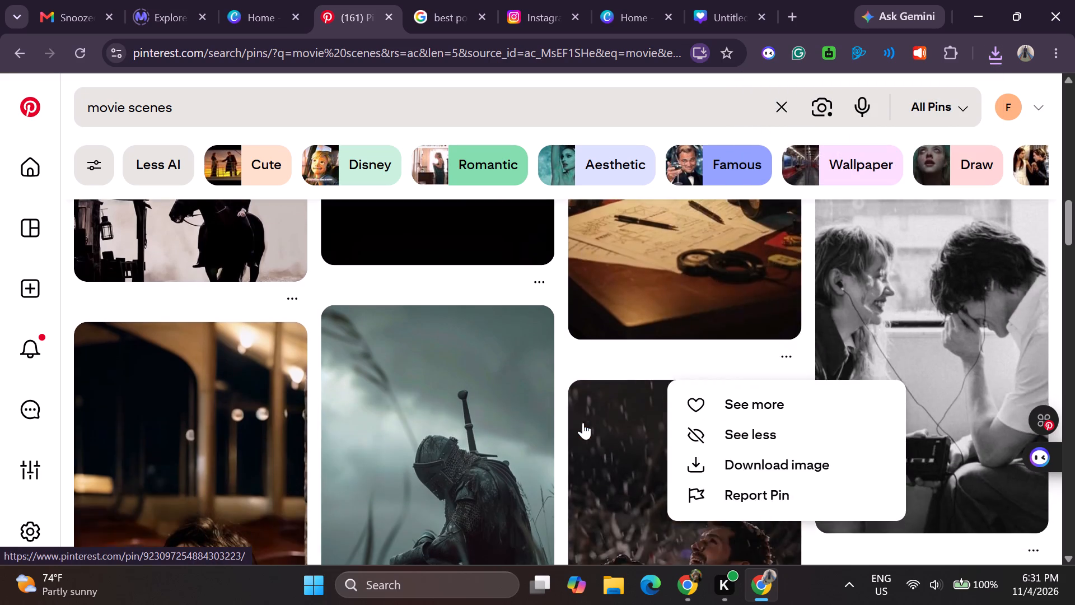
pyautogui.scroll(-3, 583, 422)
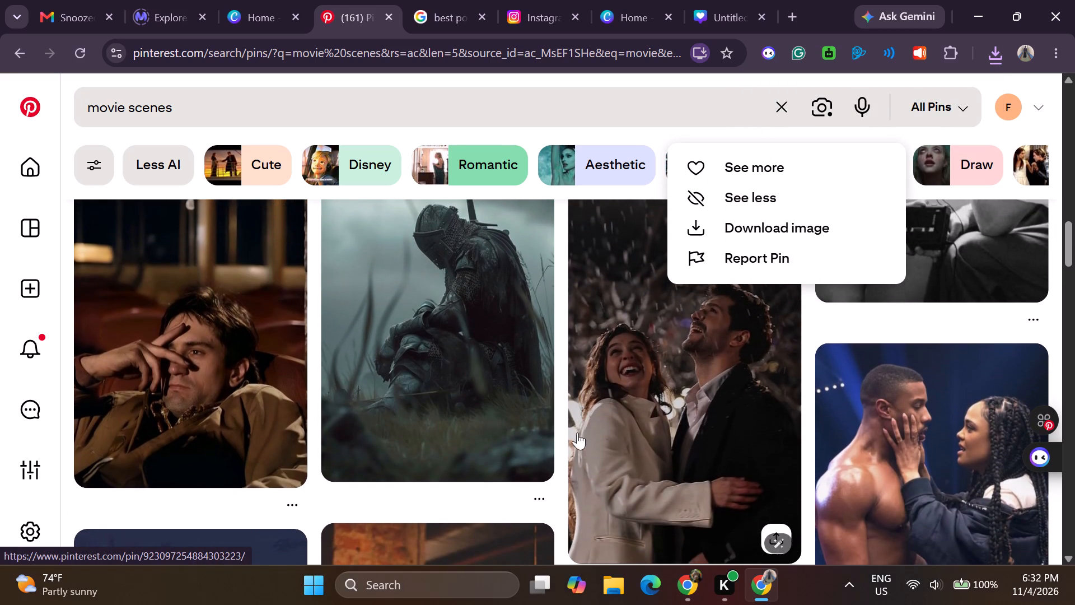
pyautogui.click(532, 490)
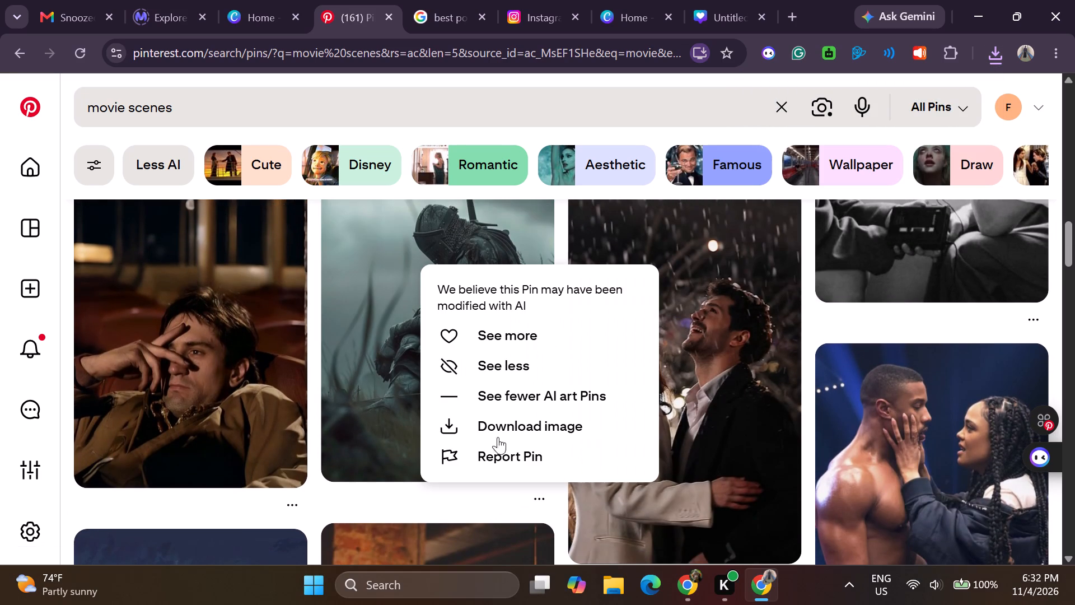
pyautogui.click(448, 419)
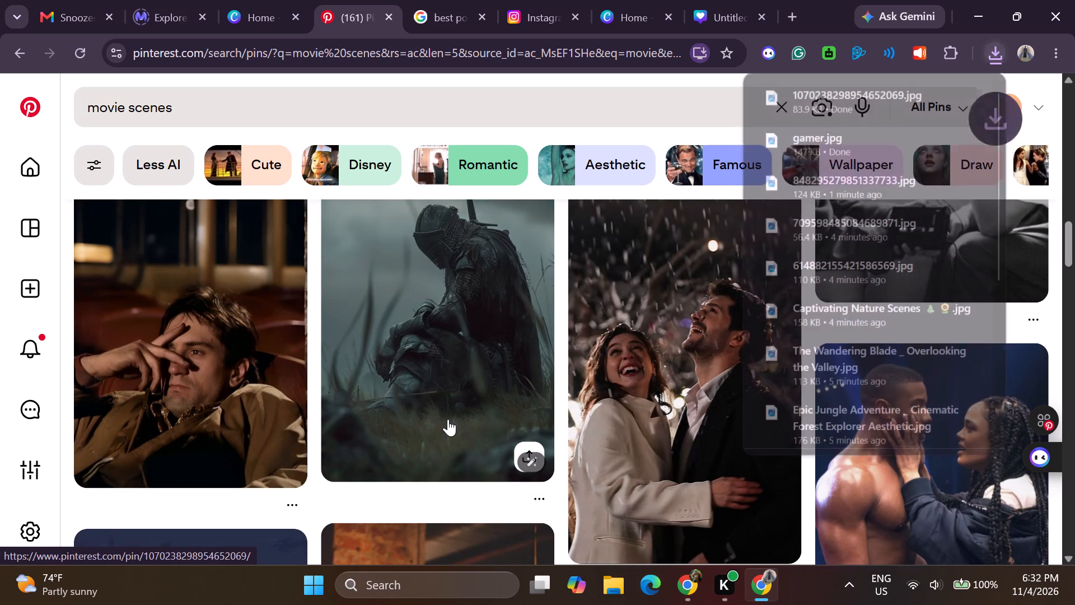
# Find and download the image of the man standing on a grassy hilltop overlooking city lights at night.
pyautogui.scroll(-1, 502, 406)
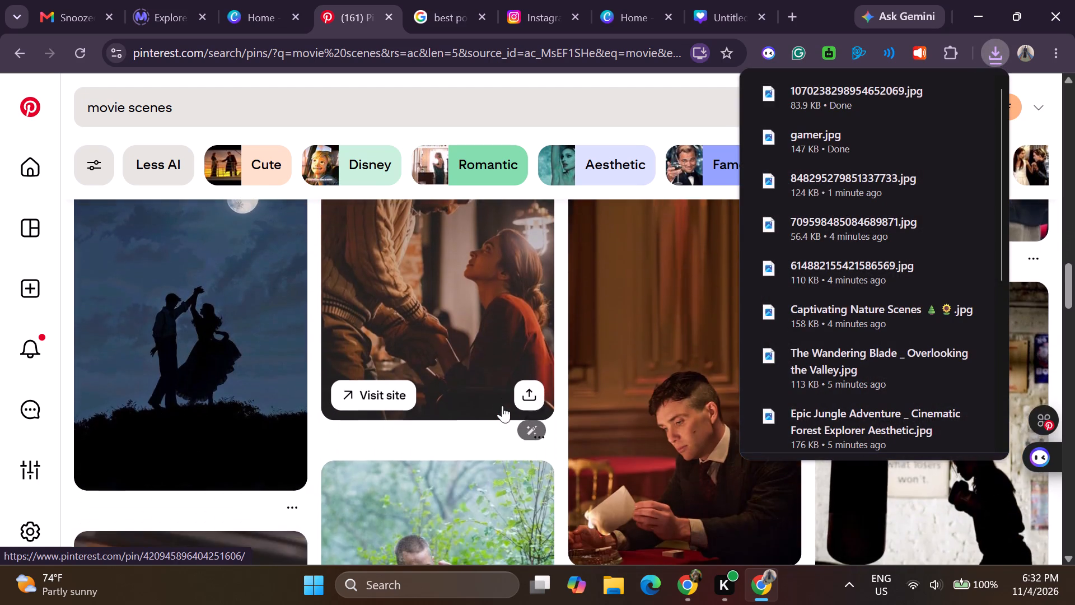
pyautogui.scroll(-2, 502, 406)
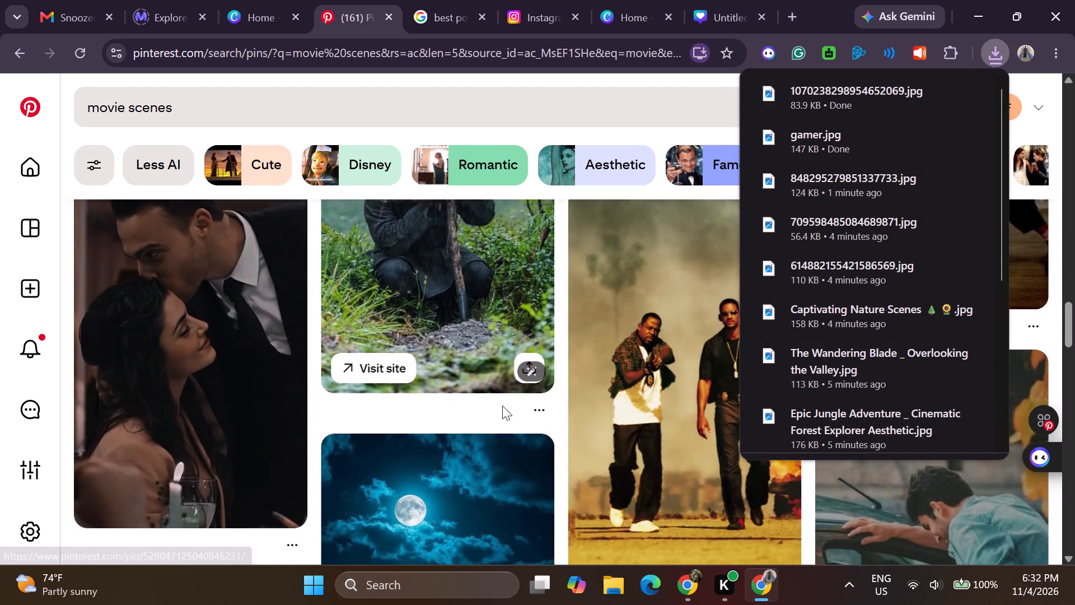
pyautogui.scroll(-1, 502, 406)
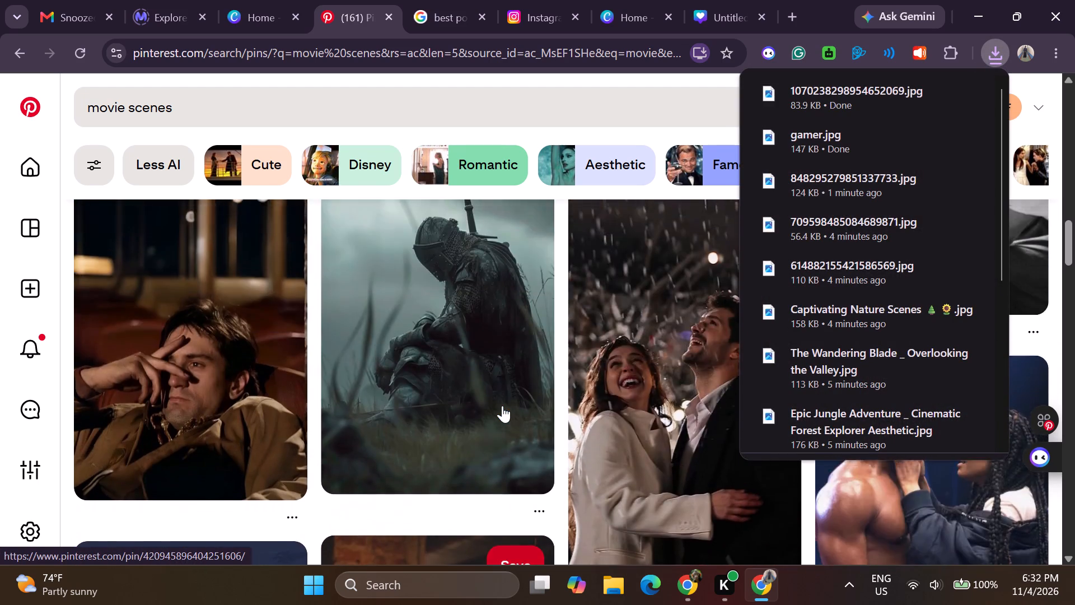
pyautogui.scroll(-1, 502, 406)
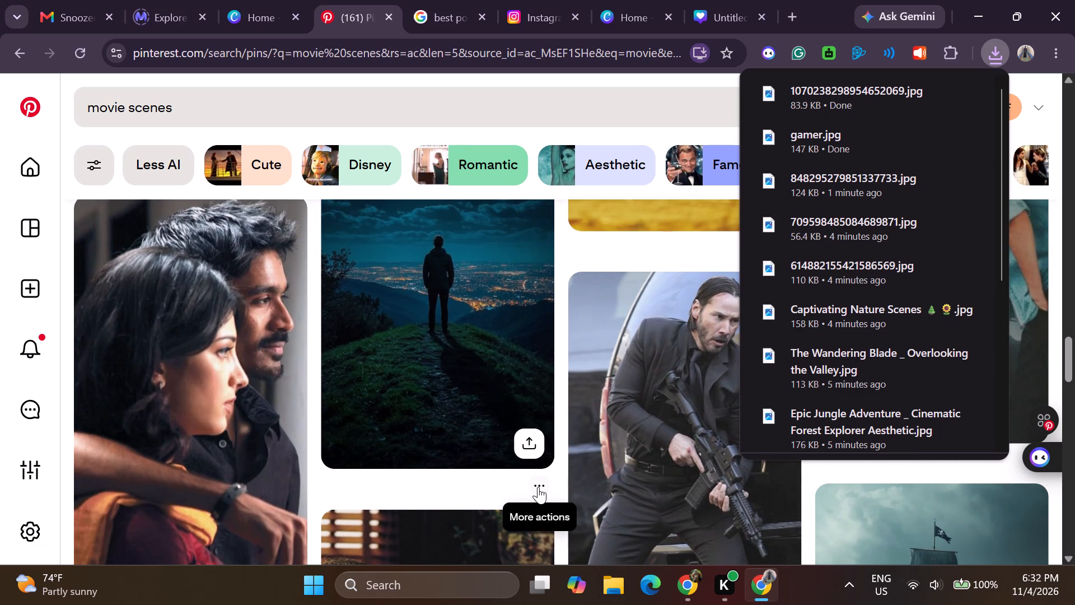
pyautogui.click(538, 487)
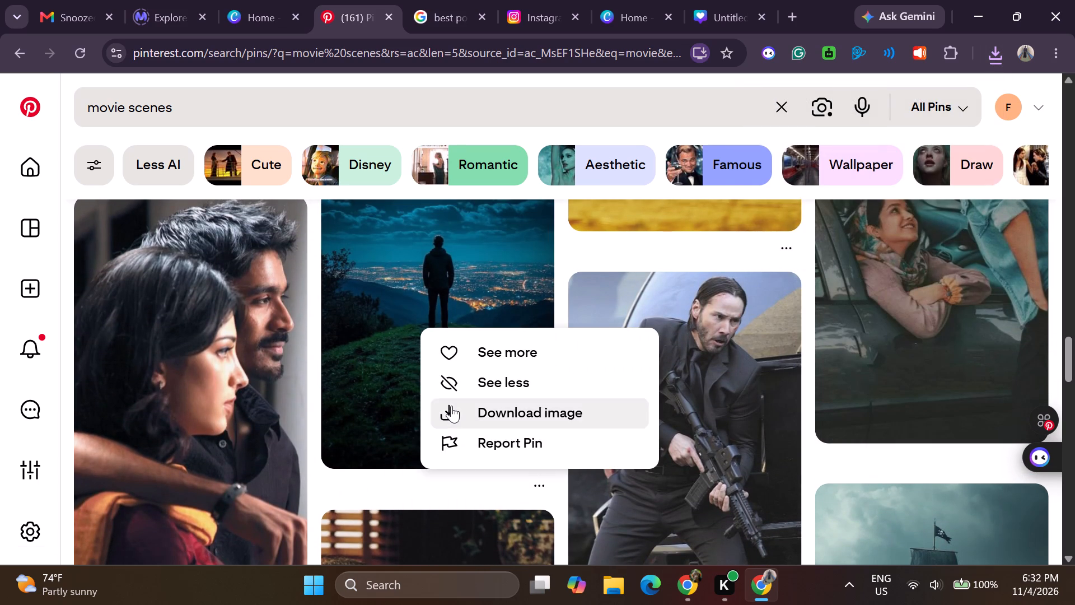
pyautogui.click(451, 406)
# Find and download the image of the silhouetted man sitting on a ledge above a city skyline at sunset.
pyautogui.scroll(-3, 463, 440)
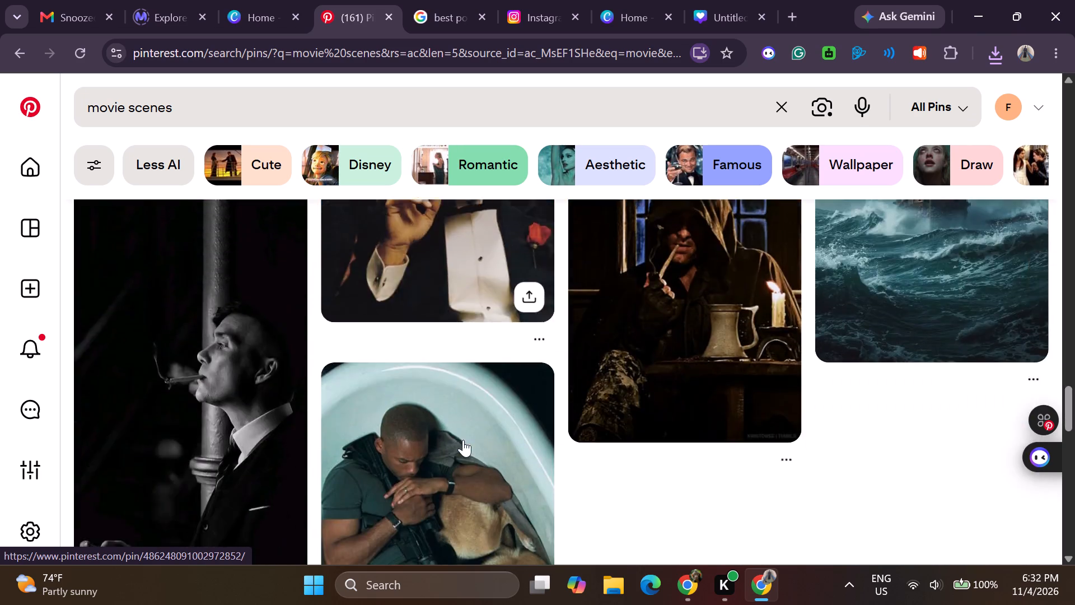
pyautogui.scroll(-2, 463, 440)
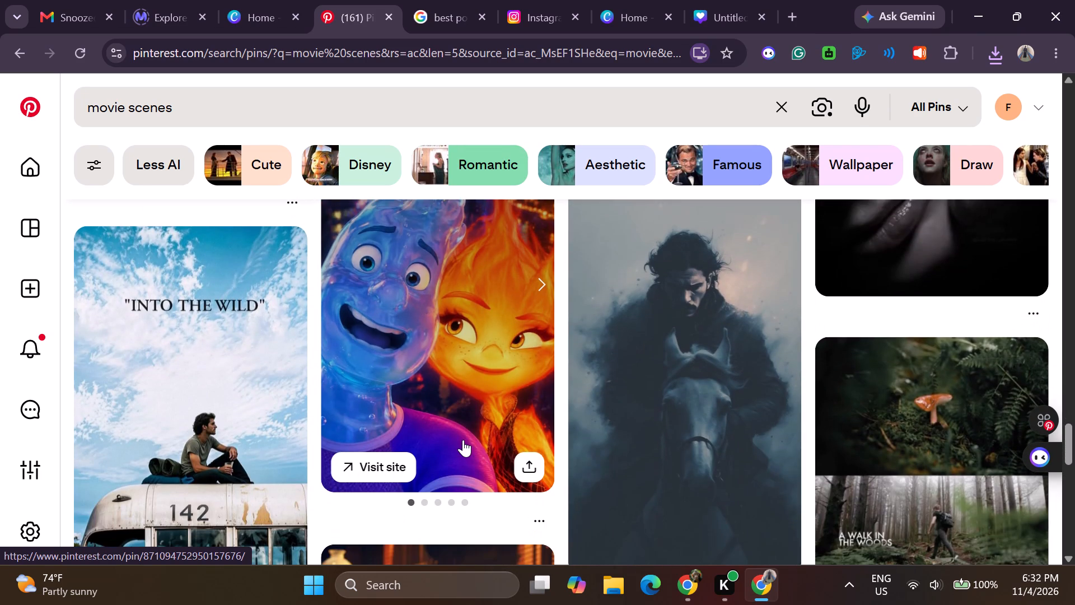
pyautogui.scroll(-2, 463, 440)
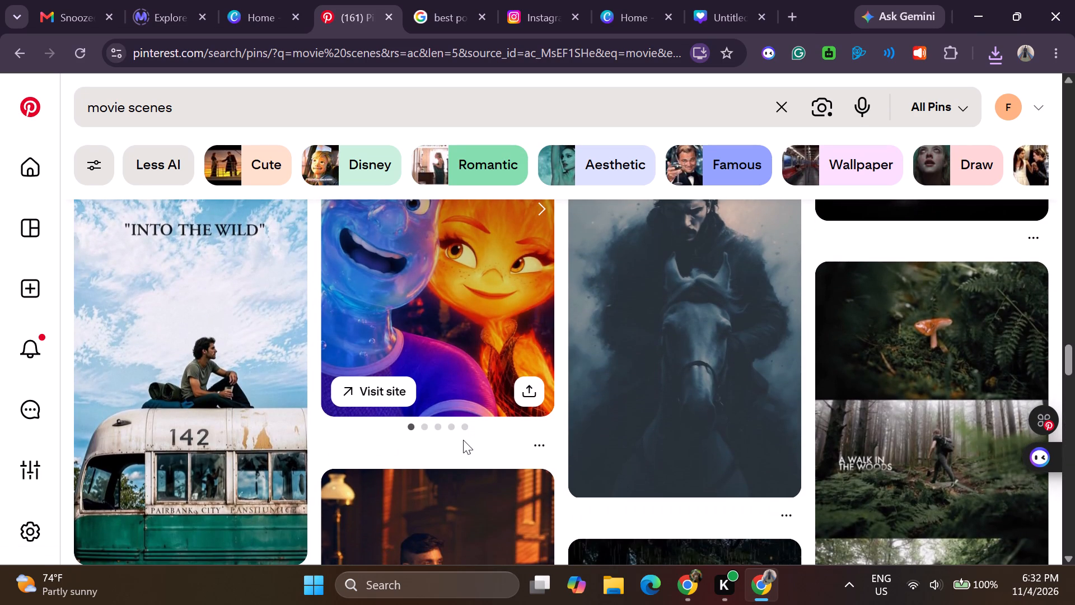
pyautogui.scroll(-3, 463, 440)
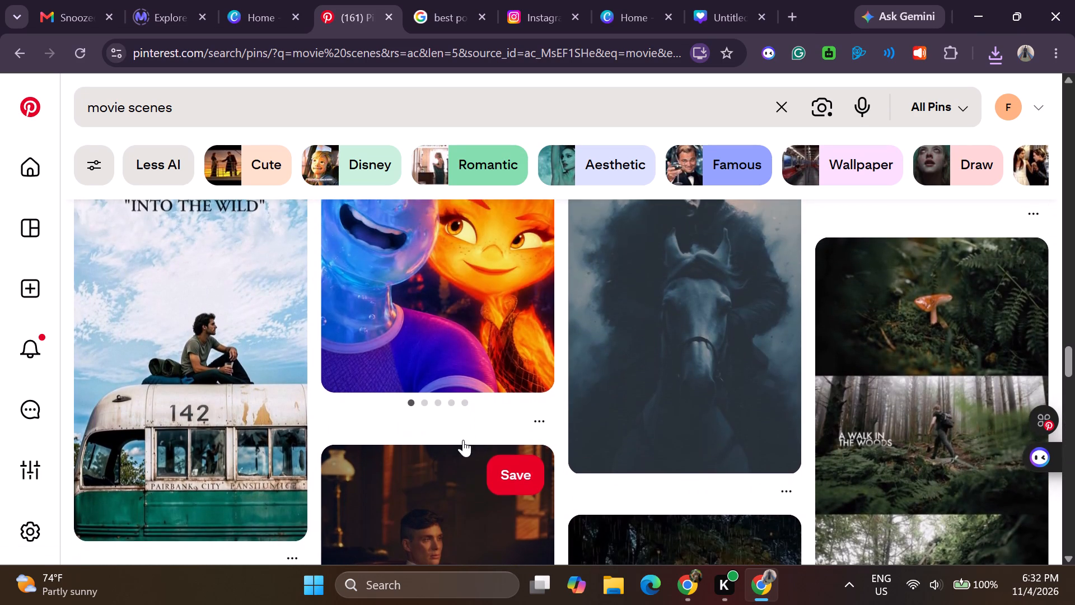
pyautogui.scroll(-2, 463, 440)
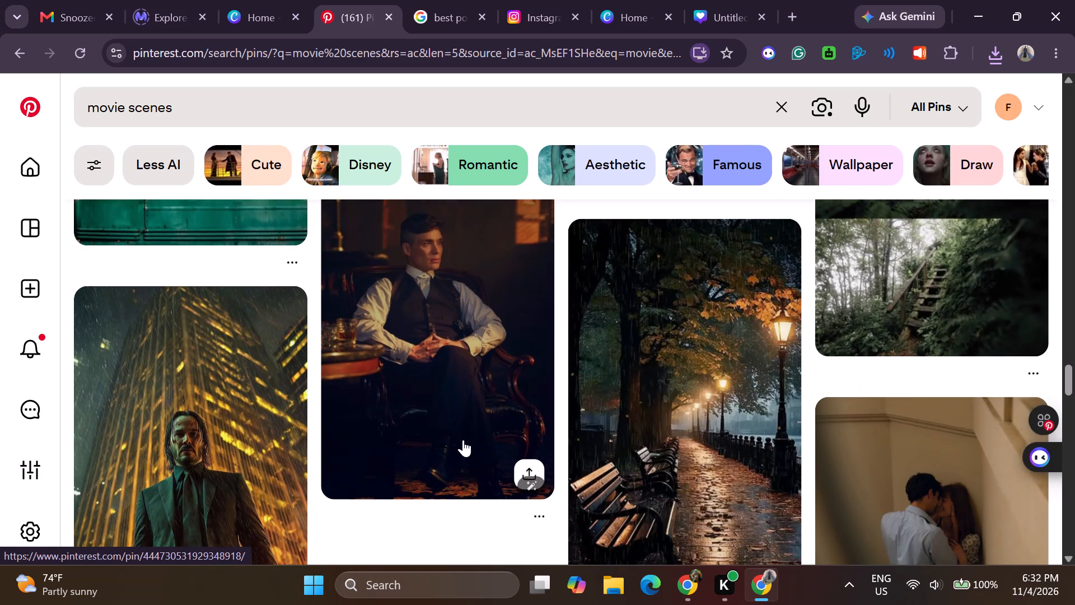
pyautogui.scroll(-3, 463, 440)
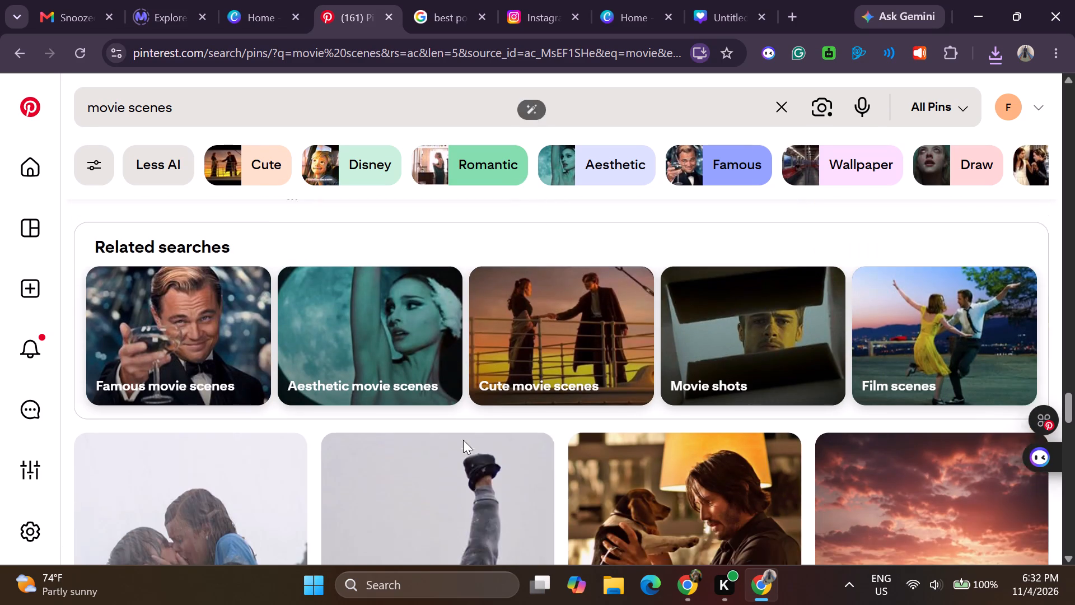
pyautogui.scroll(-1, 463, 440)
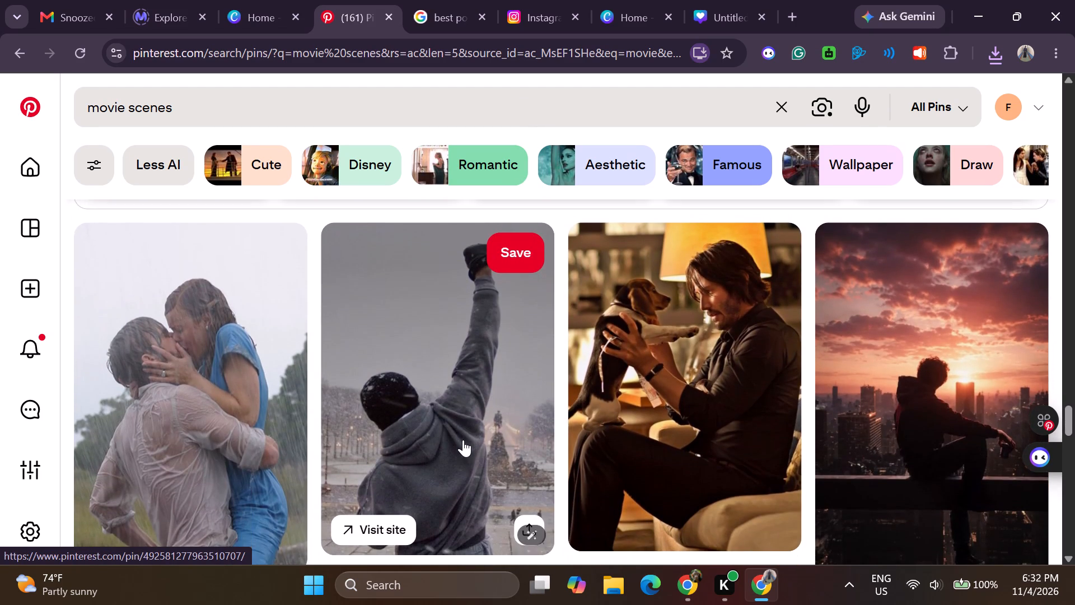
pyautogui.scroll(-1, 463, 440)
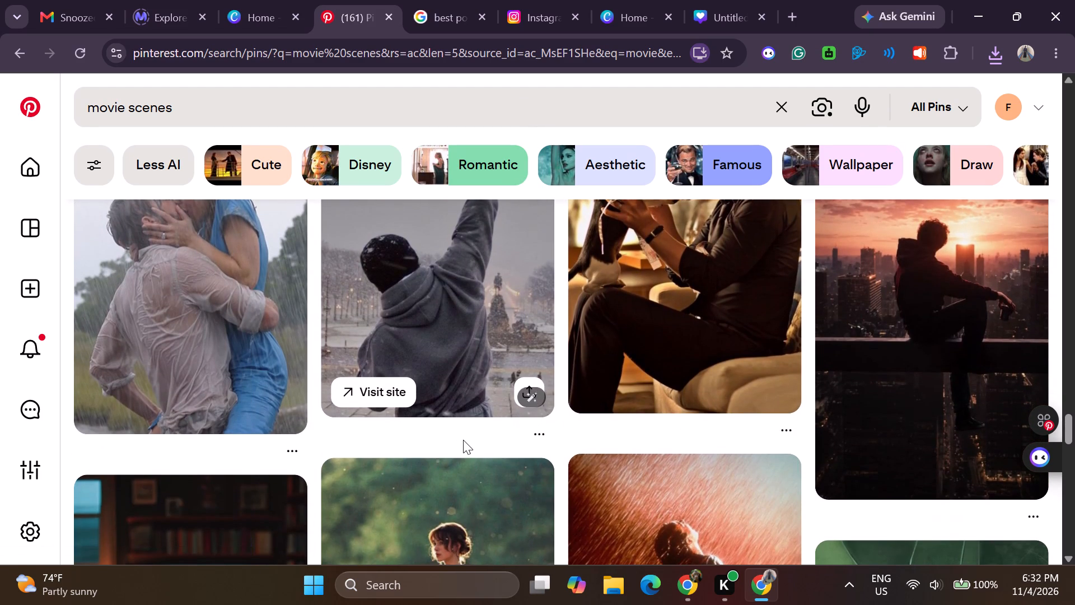
pyautogui.scroll(-2, 463, 440)
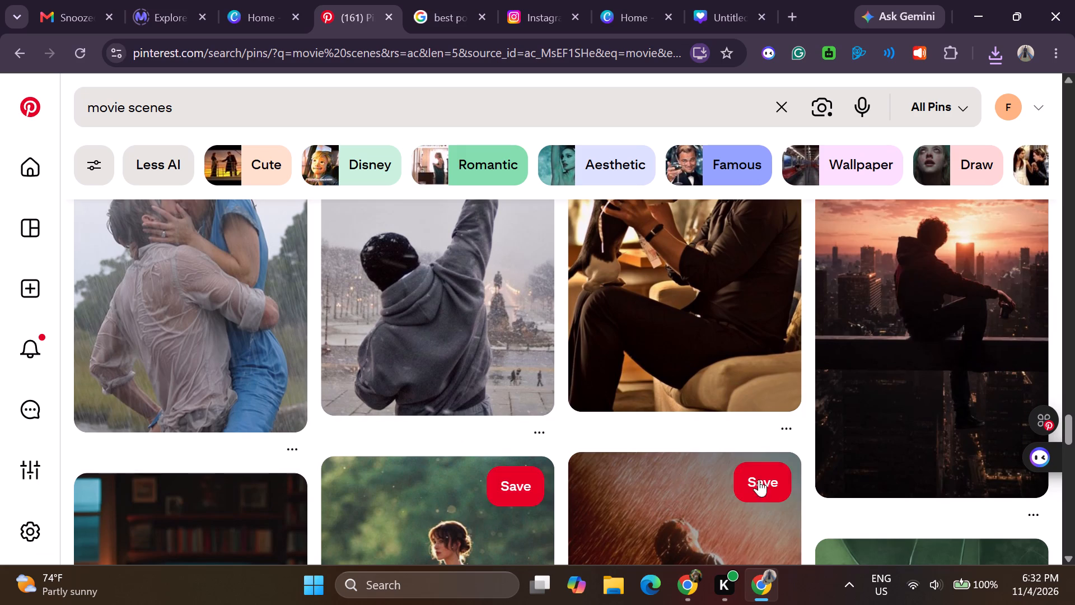
pyautogui.click(1036, 514)
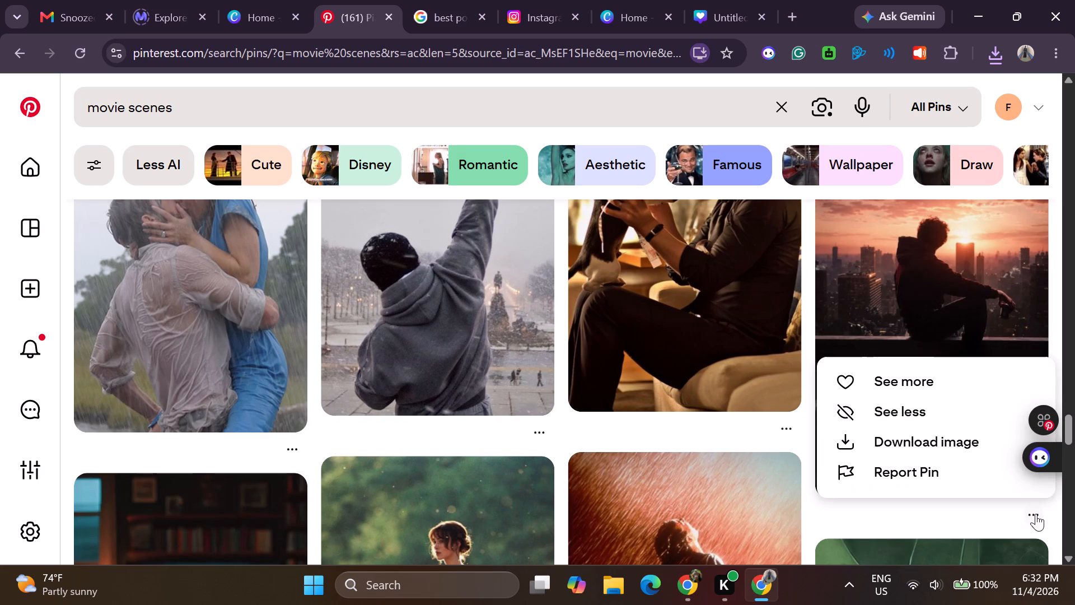
pyautogui.click(845, 440)
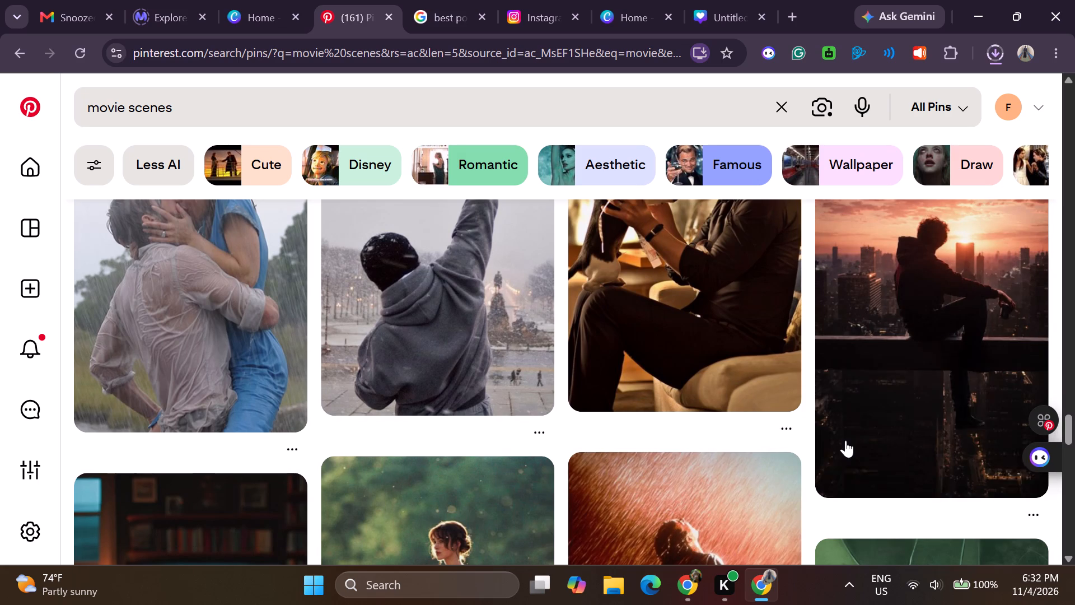
# Find and download the image of a hand in a popcorn bowl in front of a TV showing Netflix.
pyautogui.scroll(-2, 616, 486)
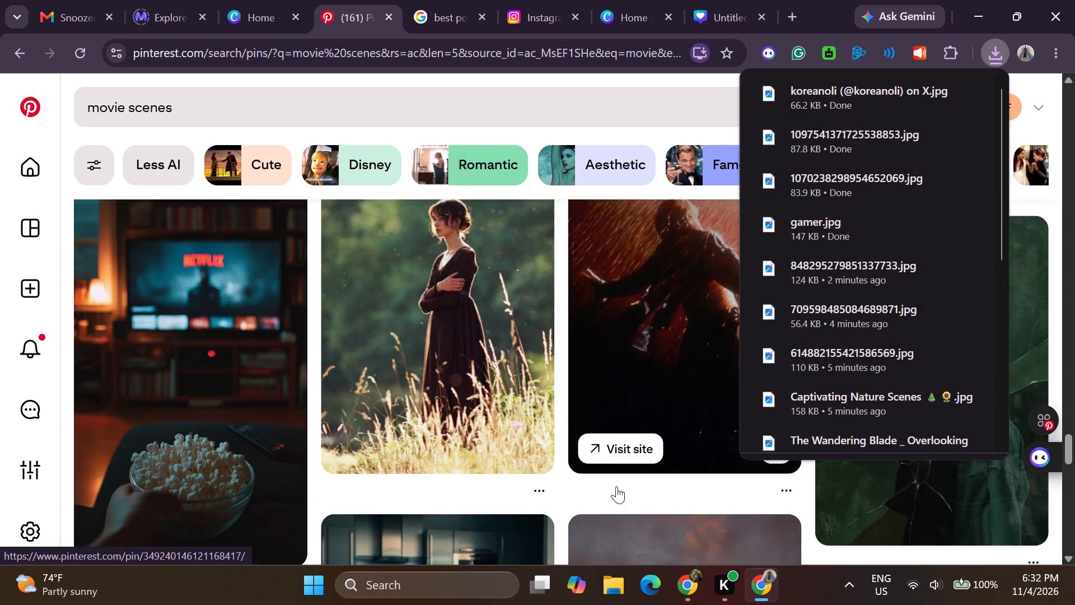
pyautogui.scroll(-2, 616, 486)
pyautogui.scroll(1, 616, 486)
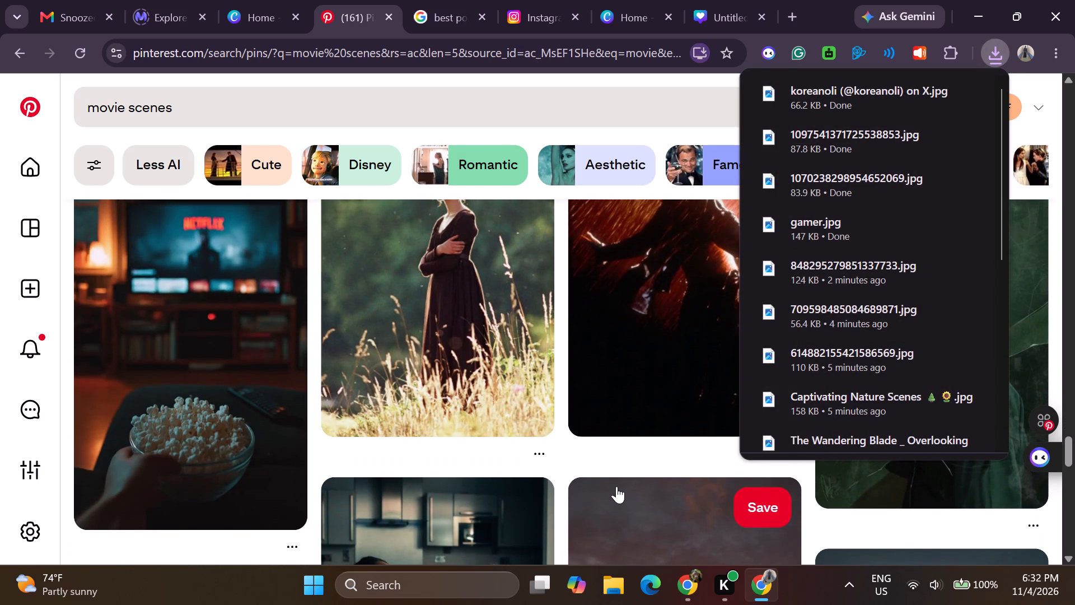
pyautogui.scroll(-1, 344, 501)
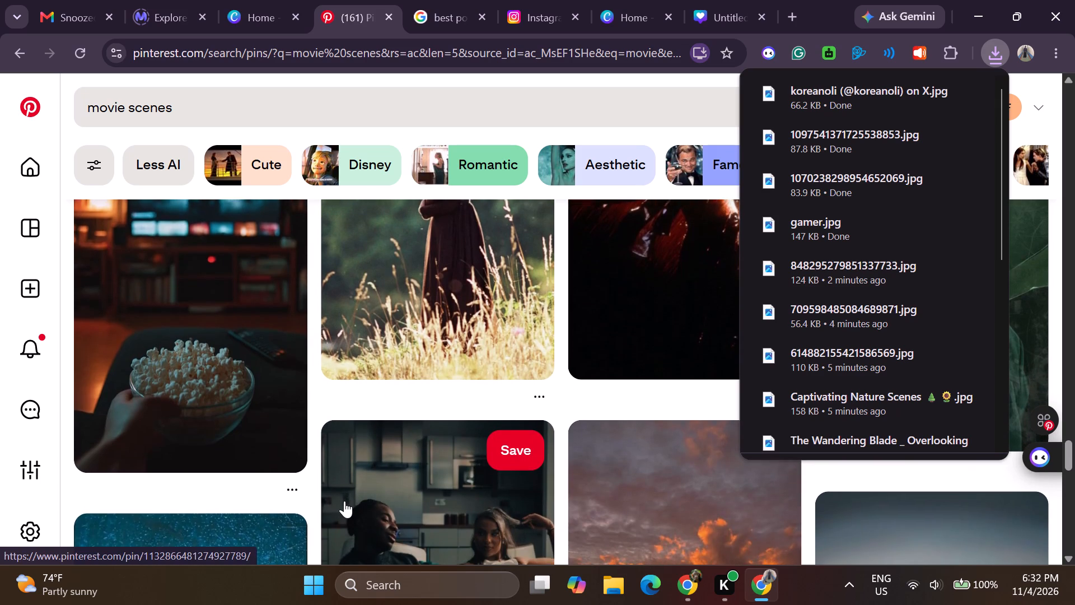
pyautogui.scroll(-3, 344, 501)
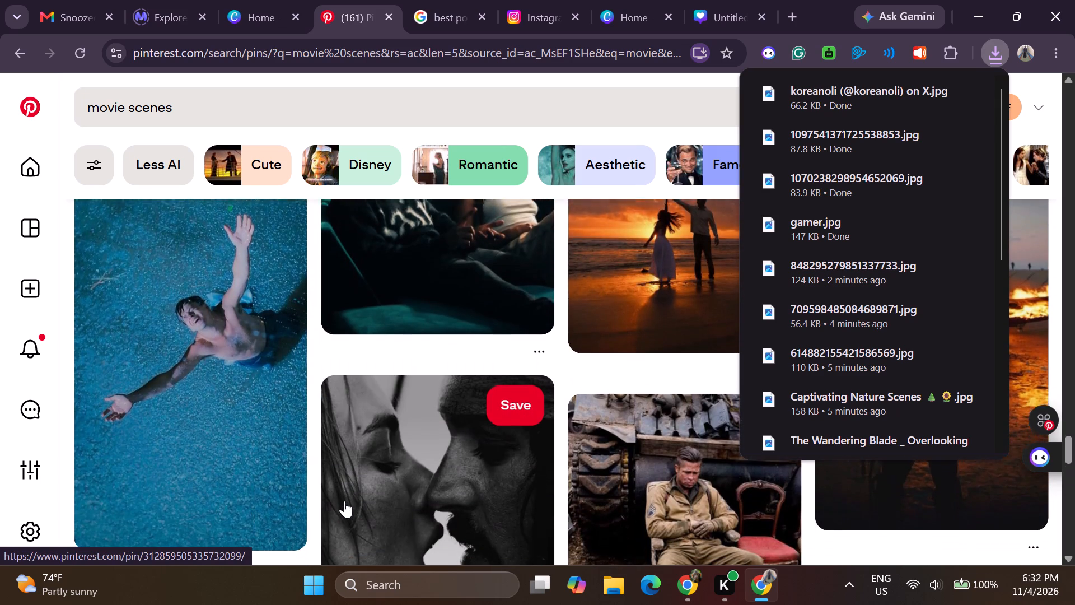
pyautogui.scroll(1, 344, 501)
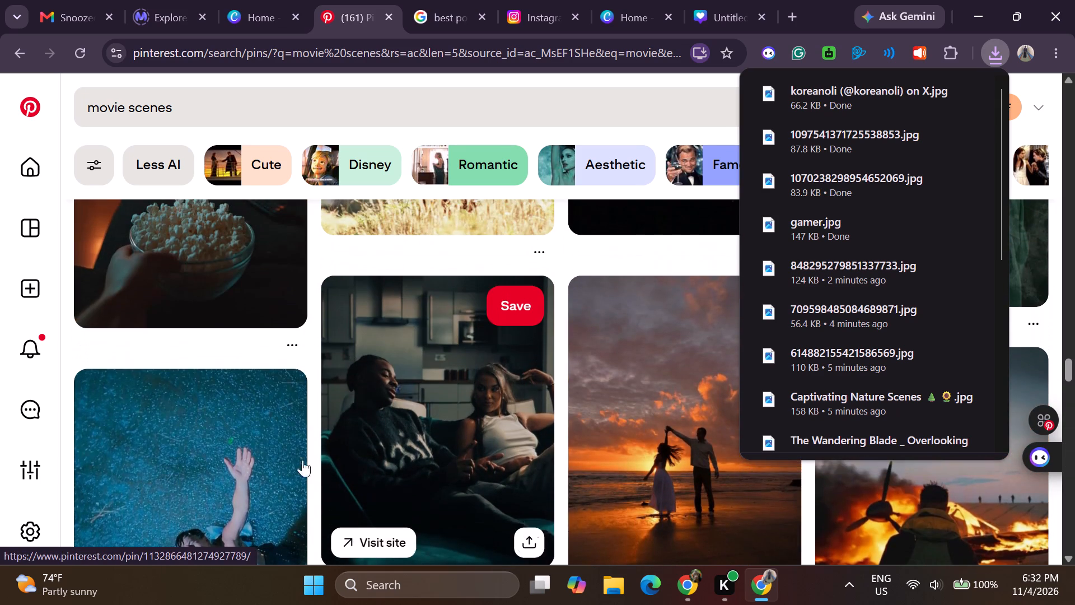
pyautogui.click(287, 340)
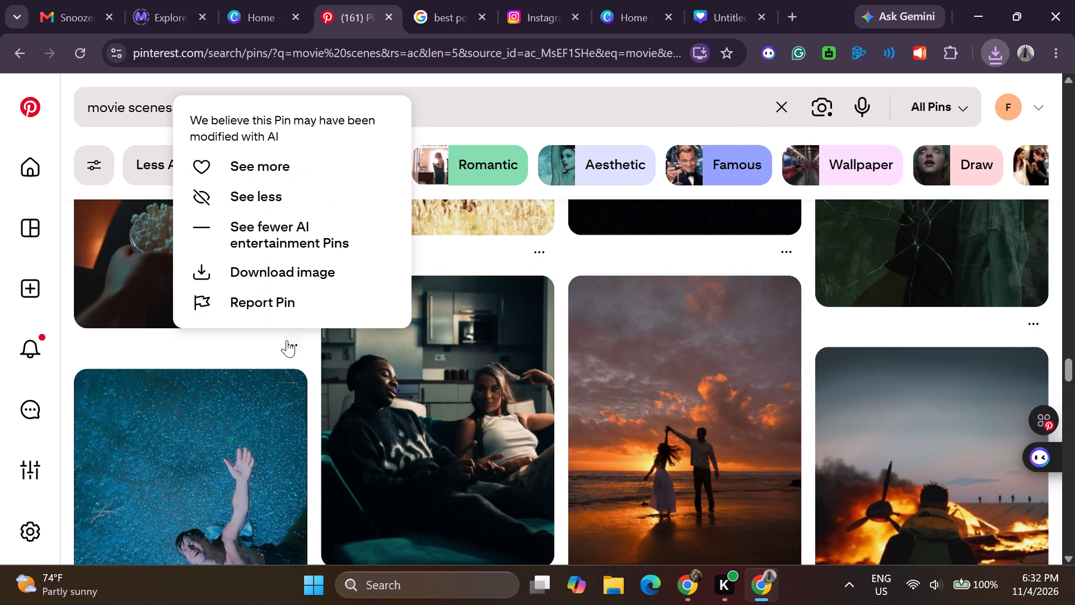
pyautogui.click(202, 264)
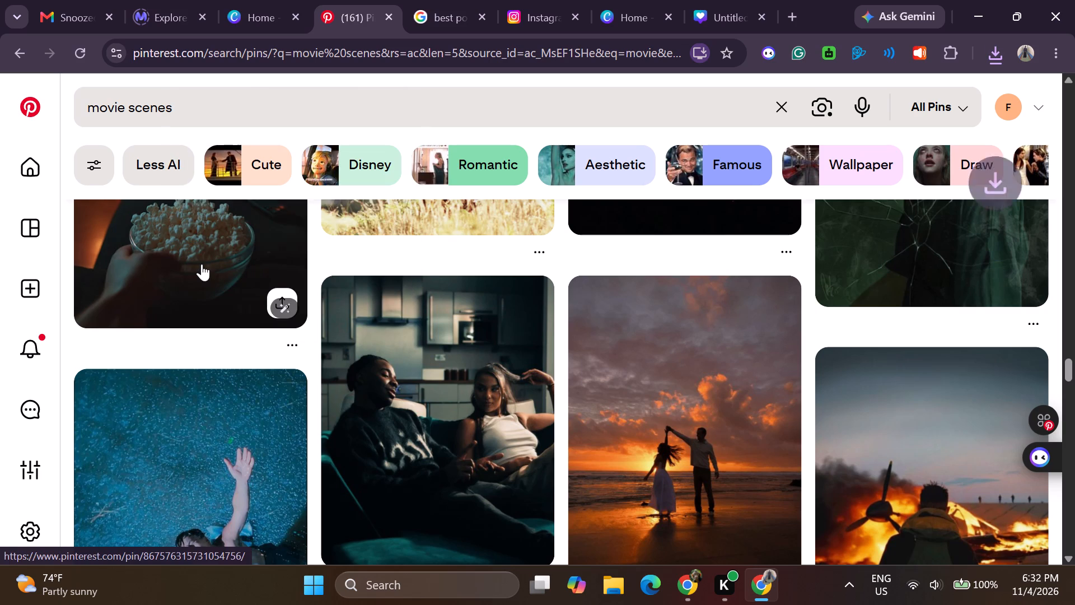
# Browse further down the "movie scenes" results for more suitable images.
pyautogui.scroll(-3, 322, 376)
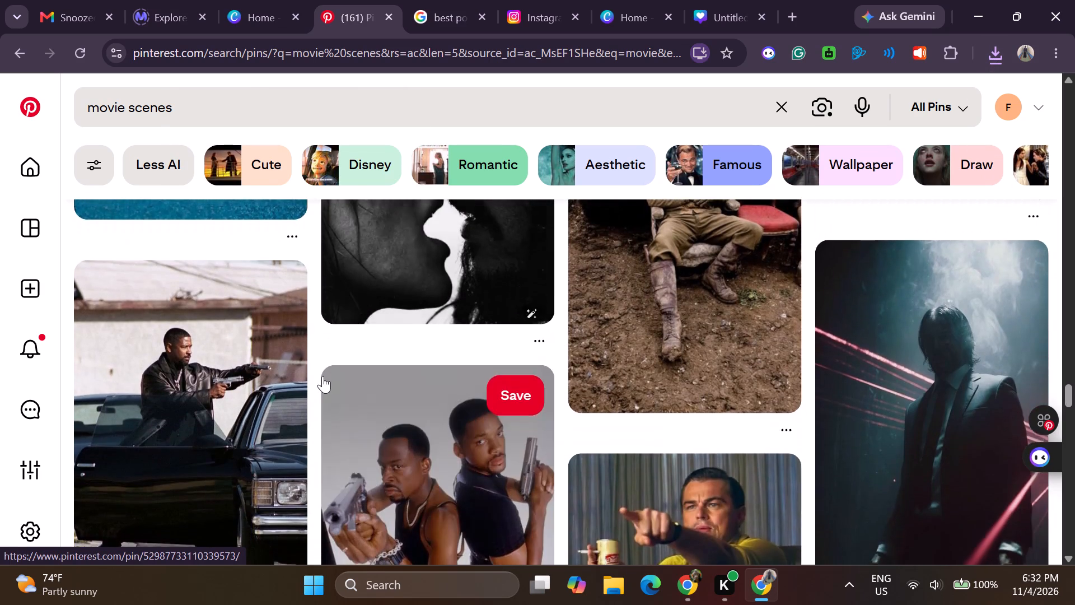
pyautogui.scroll(-3, 322, 376)
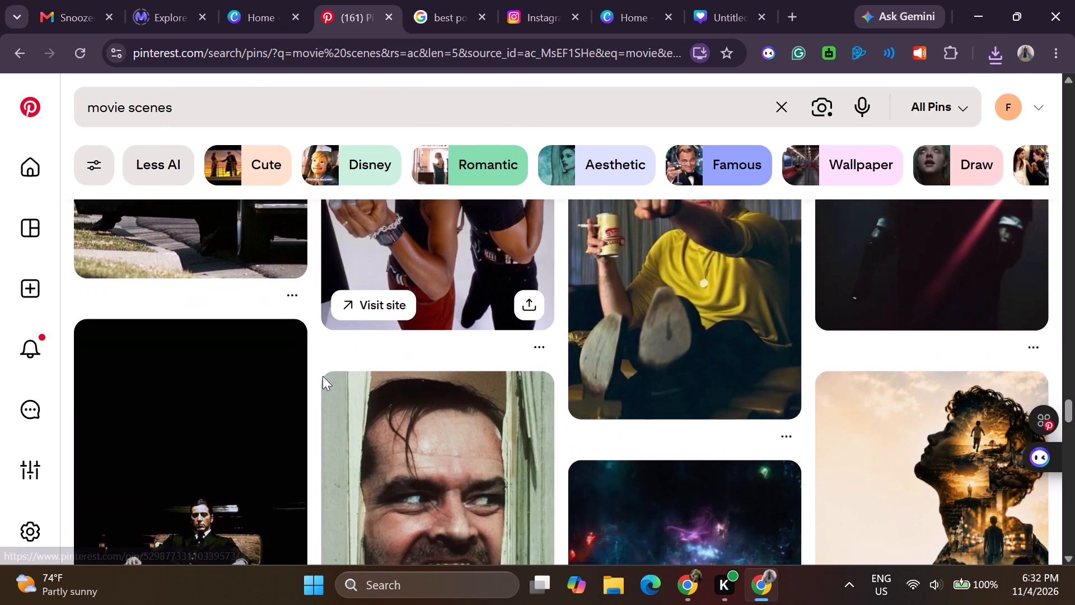
pyautogui.scroll(-3, 322, 376)
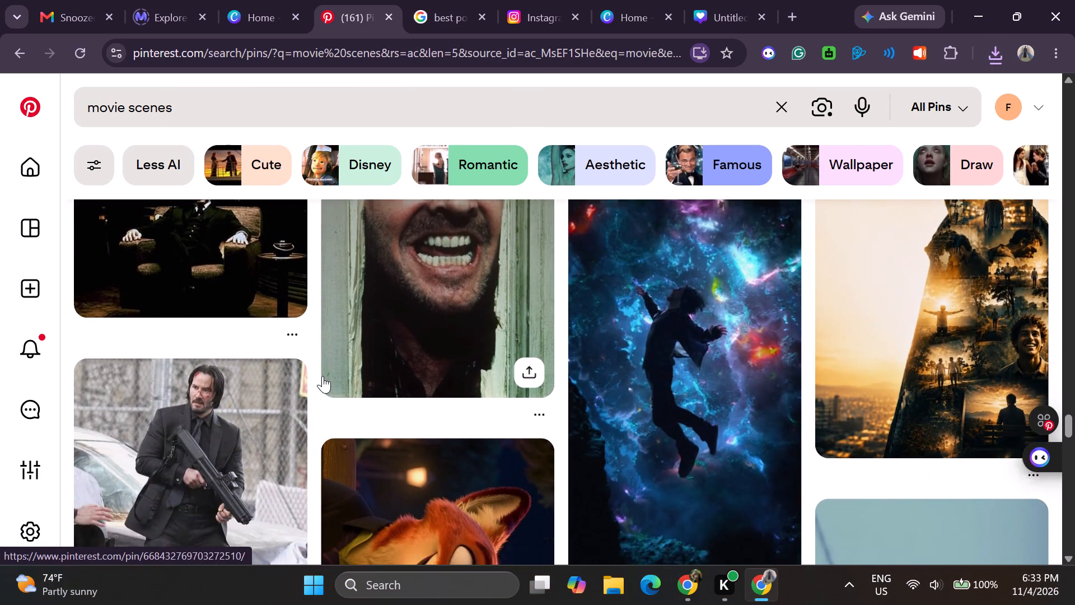
pyautogui.scroll(-3, 322, 376)
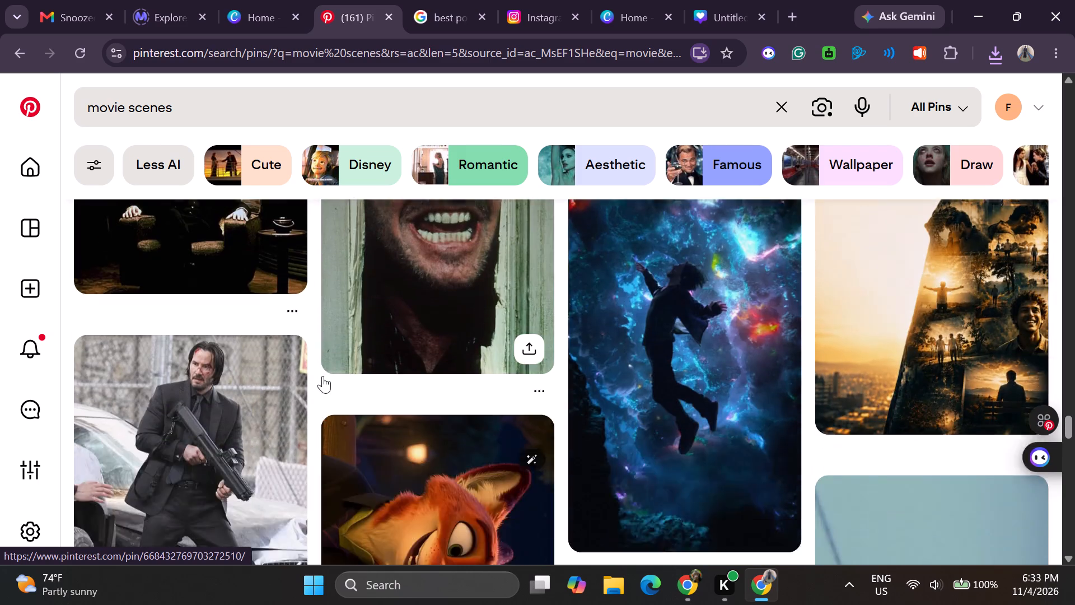
pyautogui.scroll(-2, 322, 376)
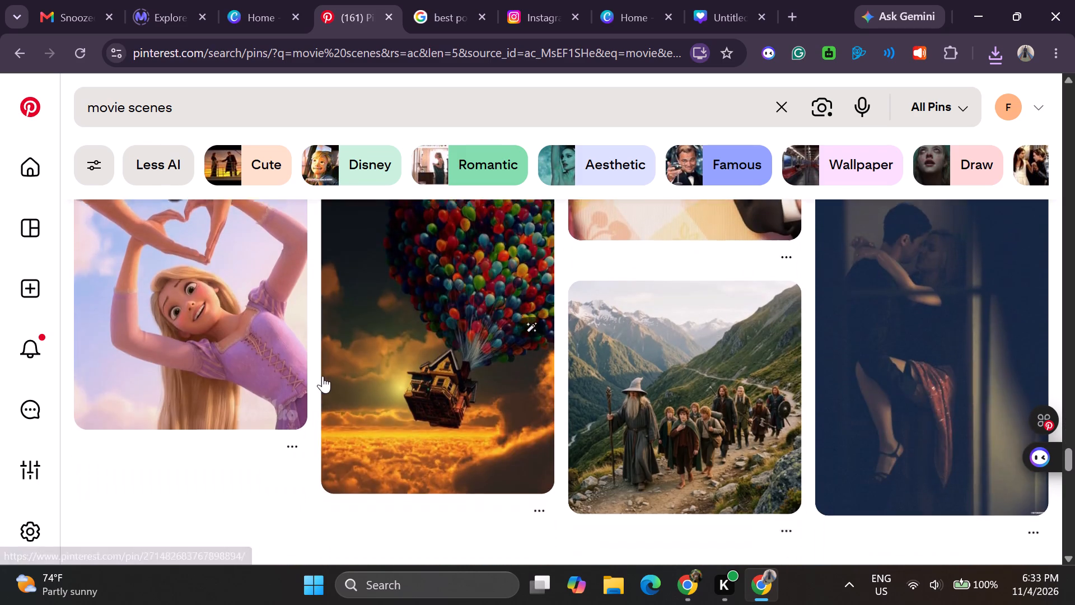
pyautogui.scroll(-1, 322, 376)
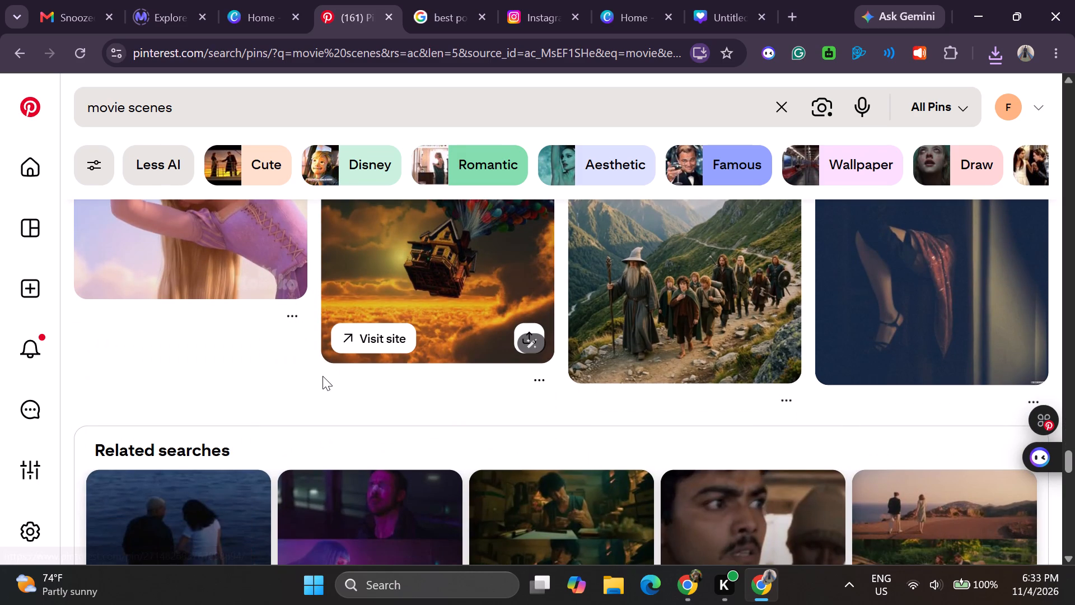
pyautogui.scroll(-3, 322, 376)
# Return to the start of the results and look through all the suggested filters for "movie scenes".
pyautogui.scroll(1, 322, 376)
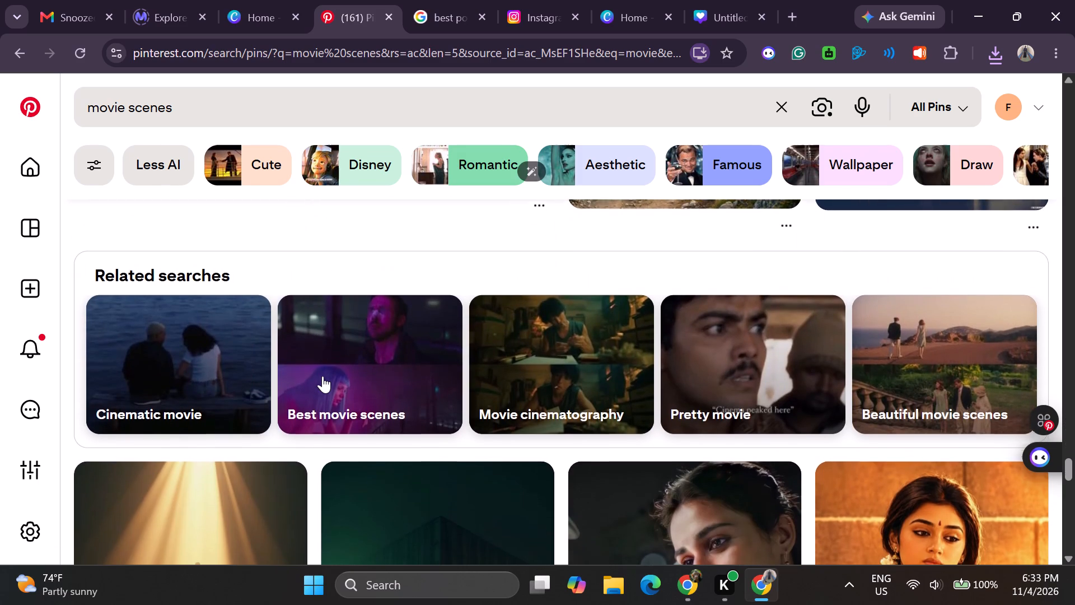
pyautogui.scroll(1, 322, 376)
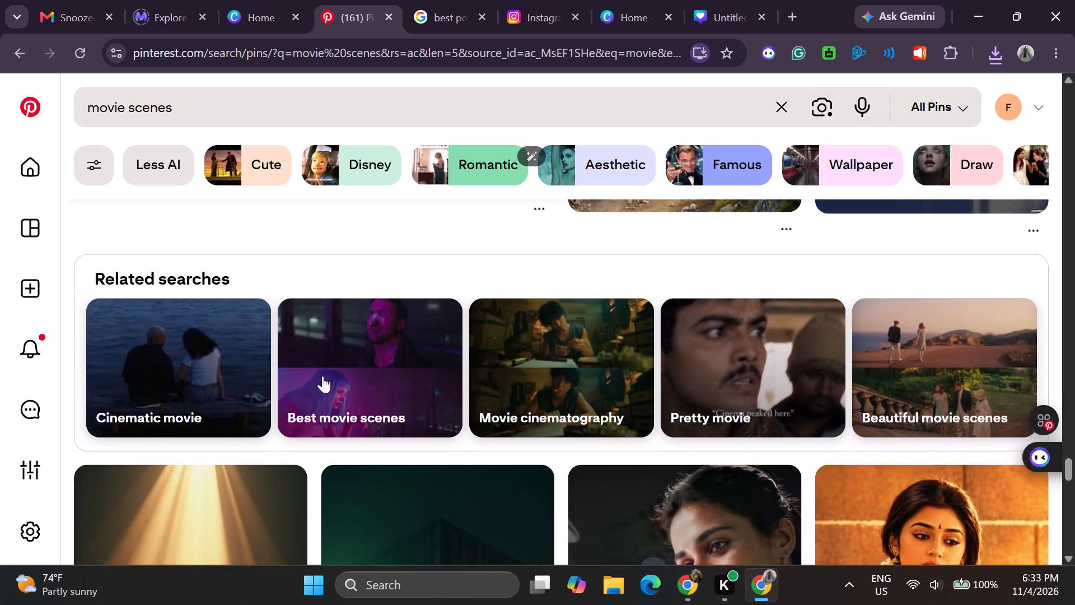
pyautogui.scroll(16, 322, 376)
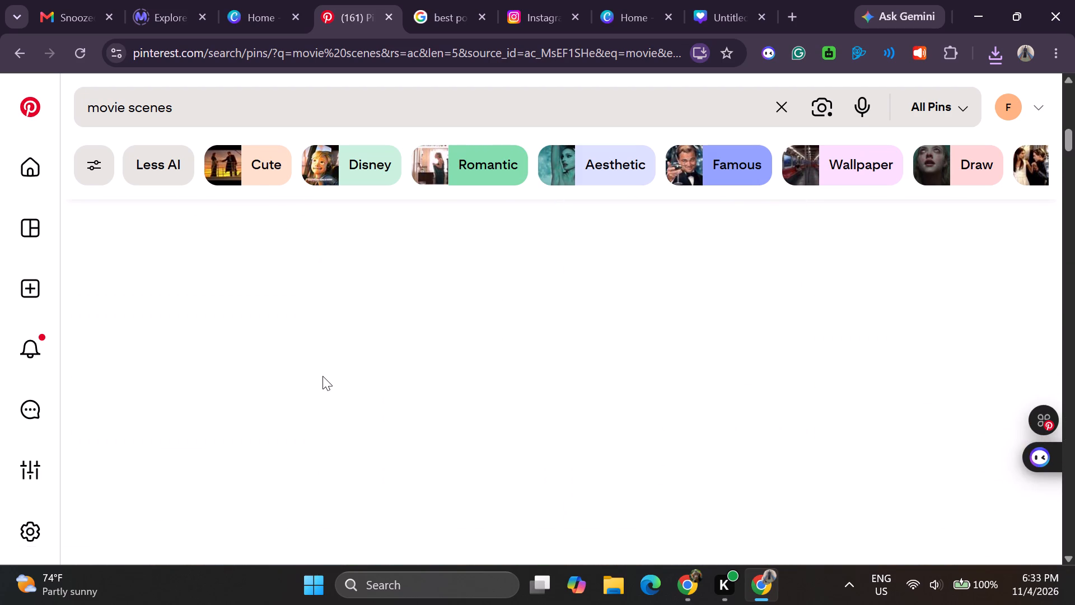
pyautogui.scroll(5, 322, 376)
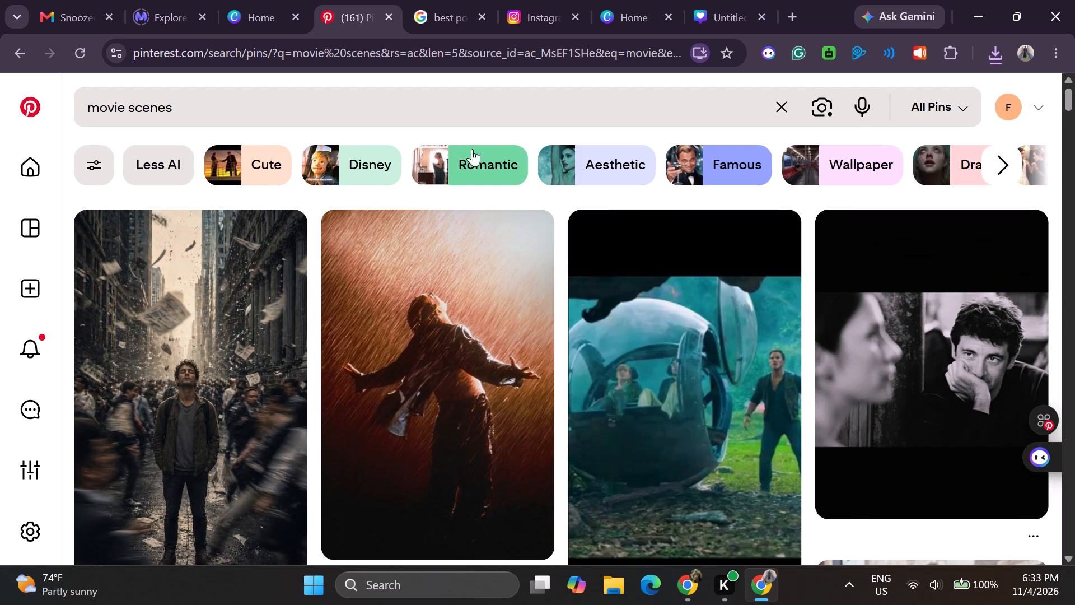
pyautogui.hscroll(-2, 554, 148)
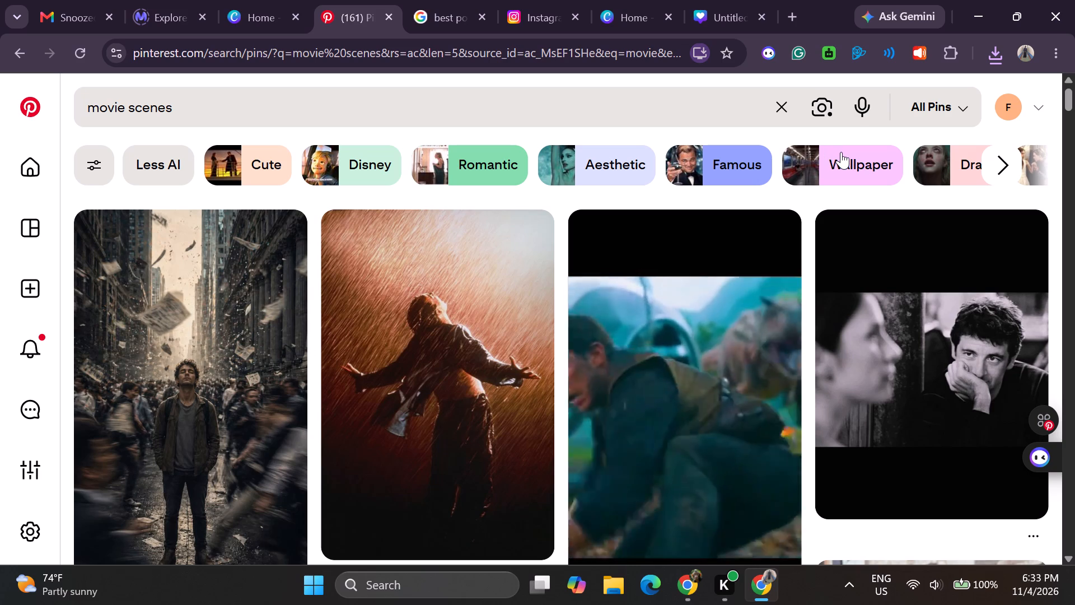
pyautogui.click(1010, 160)
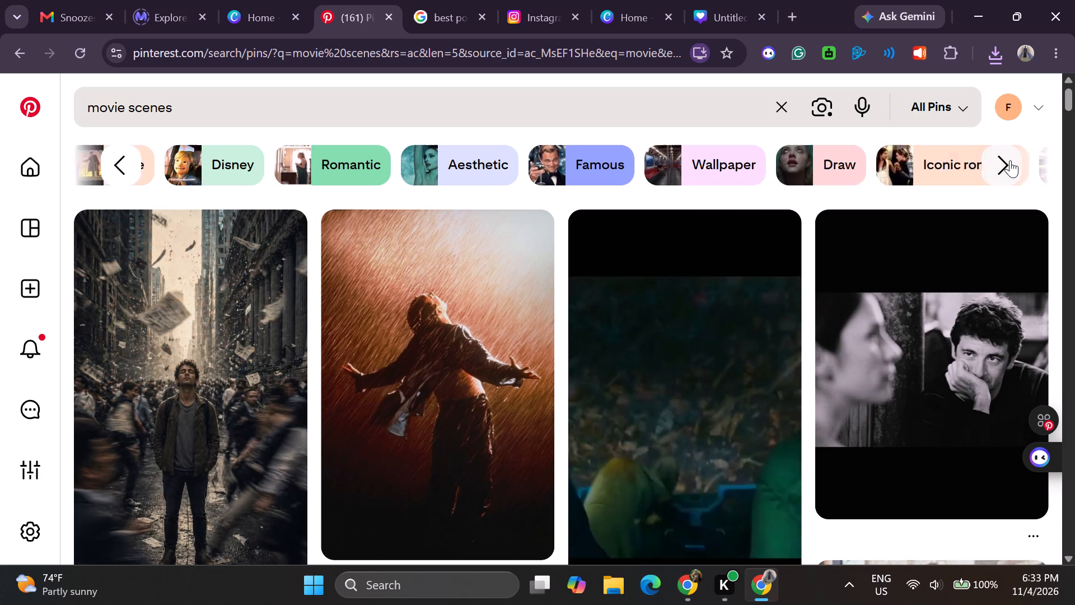
pyautogui.click(1010, 160)
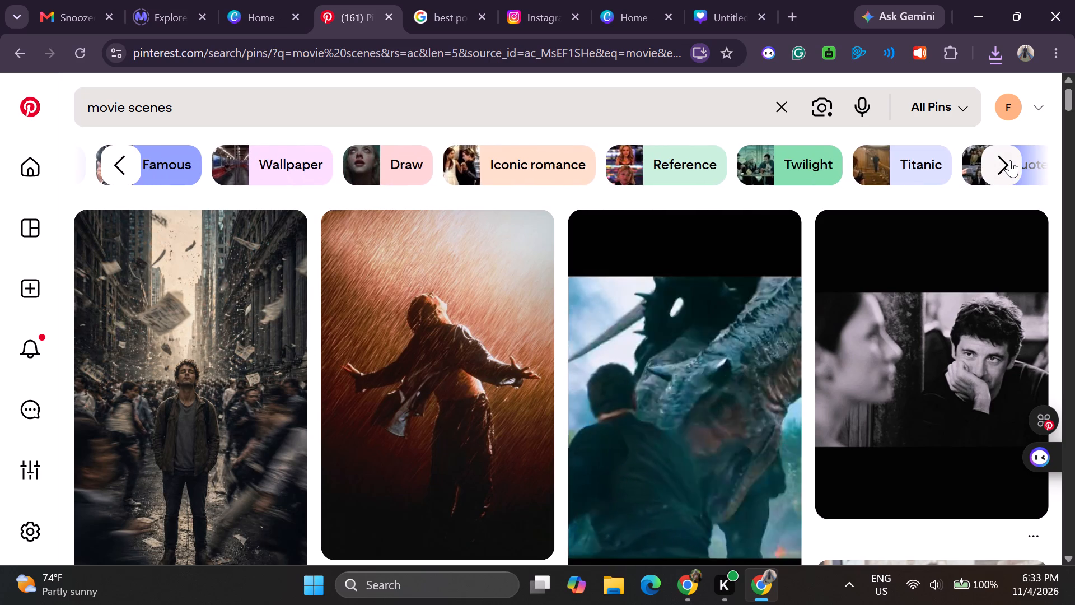
pyautogui.click(1010, 160)
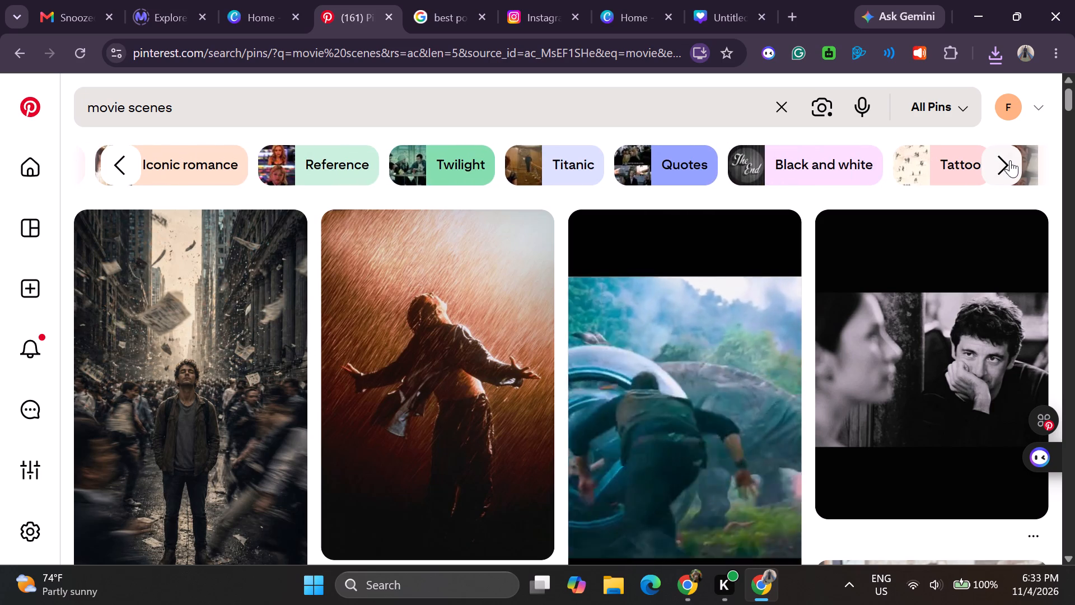
pyautogui.click(1010, 160)
pyautogui.click(1010, 160)
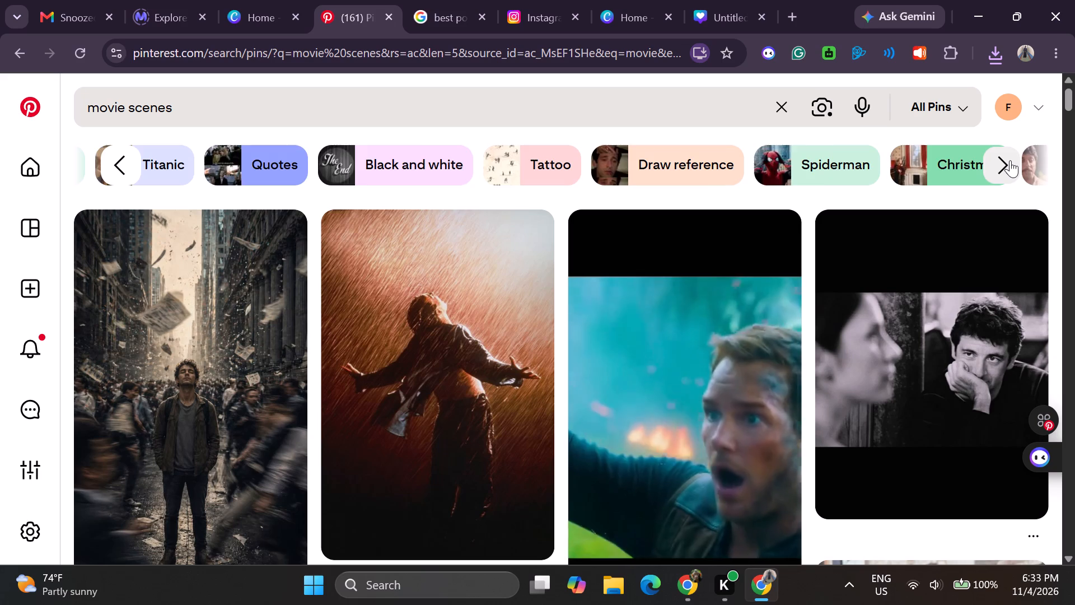
pyautogui.click(1010, 160)
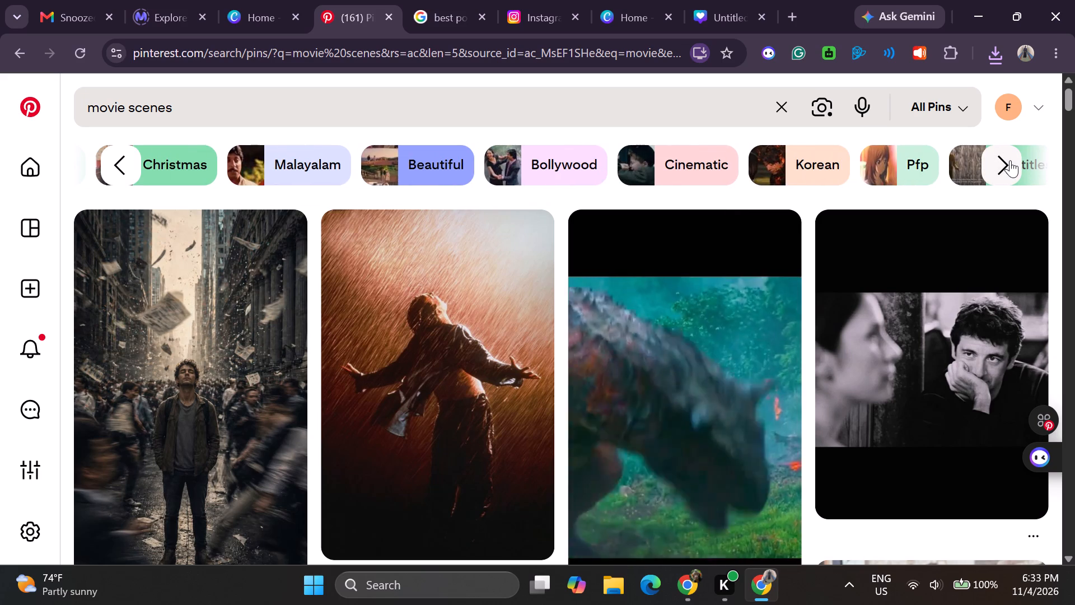
pyautogui.click(1010, 160)
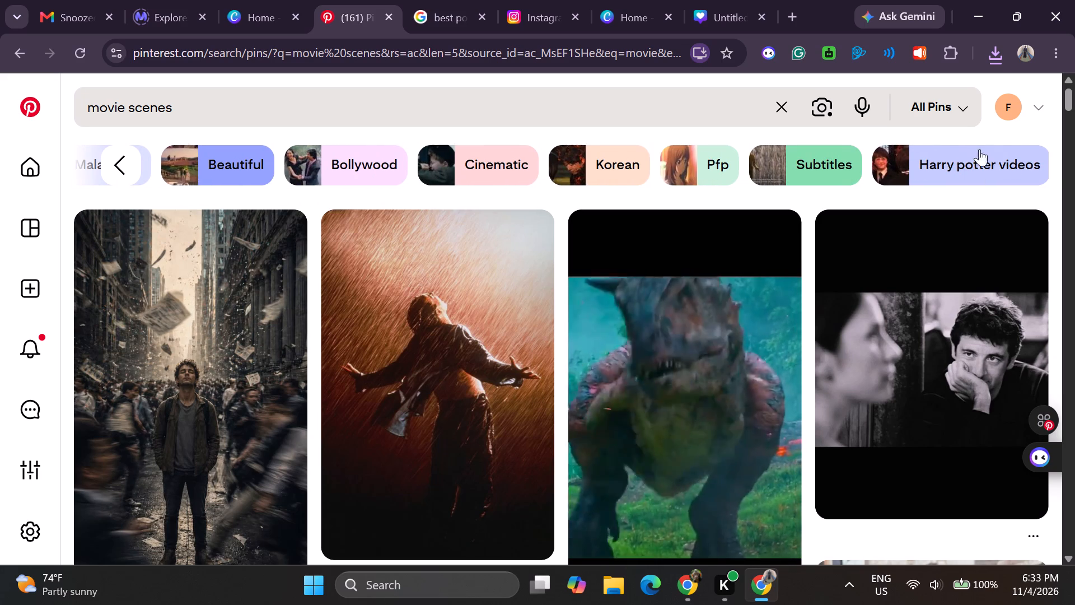
# Extend the Pinterest search with the suggestion "movie scenes cinematography".
pyautogui.click(330, 113)
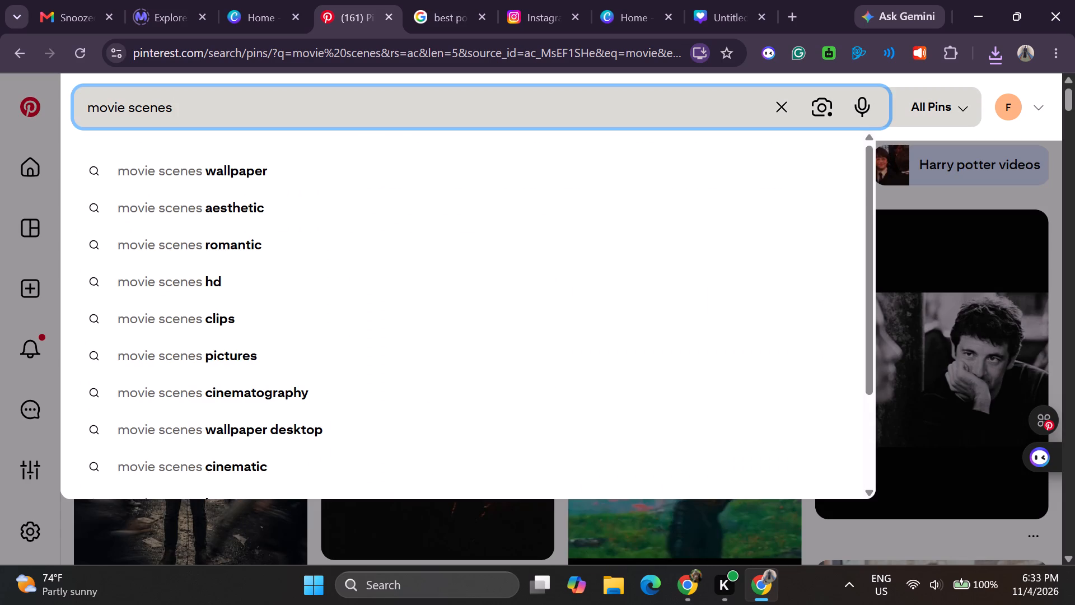
pyautogui.press('BackSpace')
pyautogui.press('BackSpace')
pyautogui.press('BackSpace')
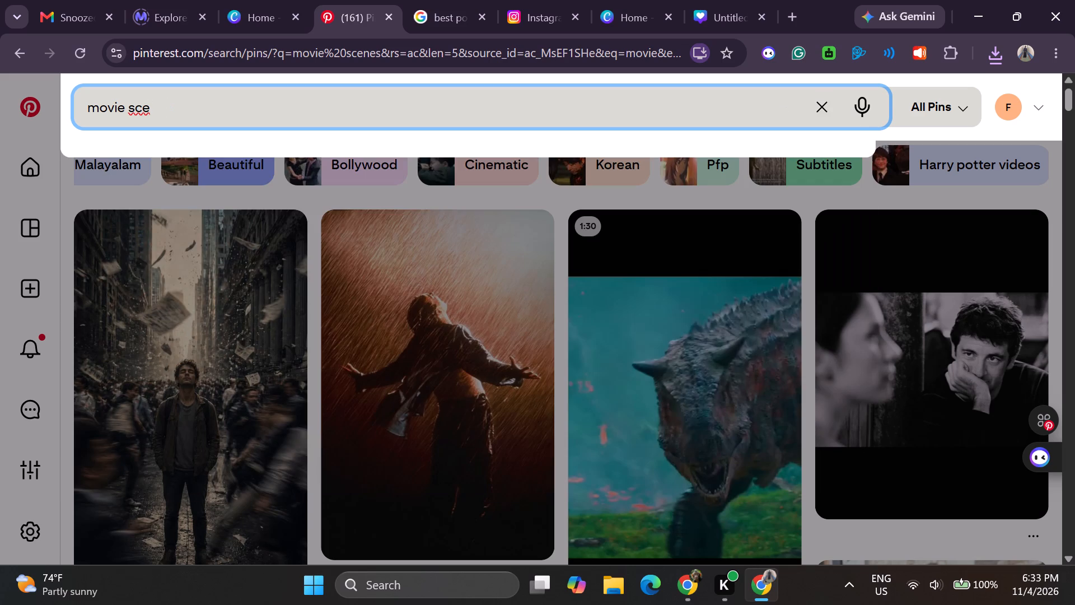
pyautogui.write('nes')
pyautogui.press('space')
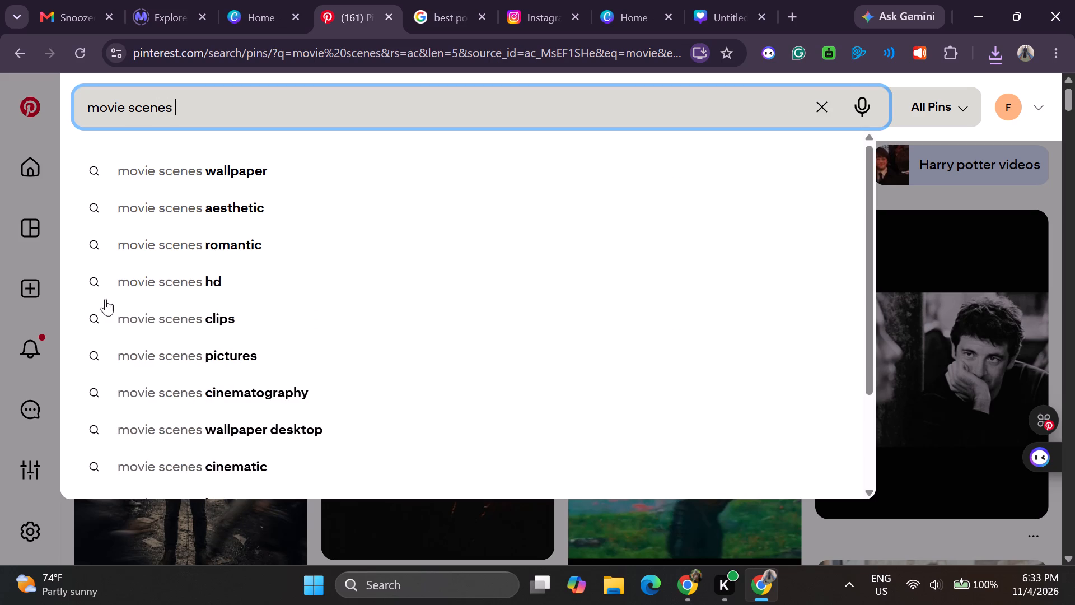
pyautogui.click(219, 398)
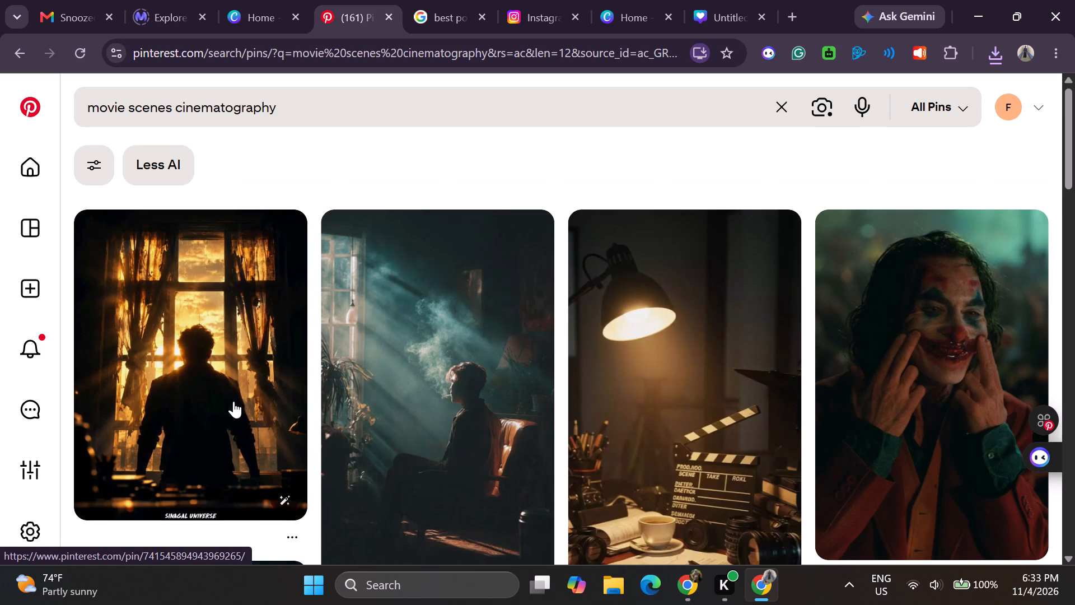
# Download the image of the silhouetted man standing before a curtained window at golden hour.
pyautogui.scroll(-1, 269, 411)
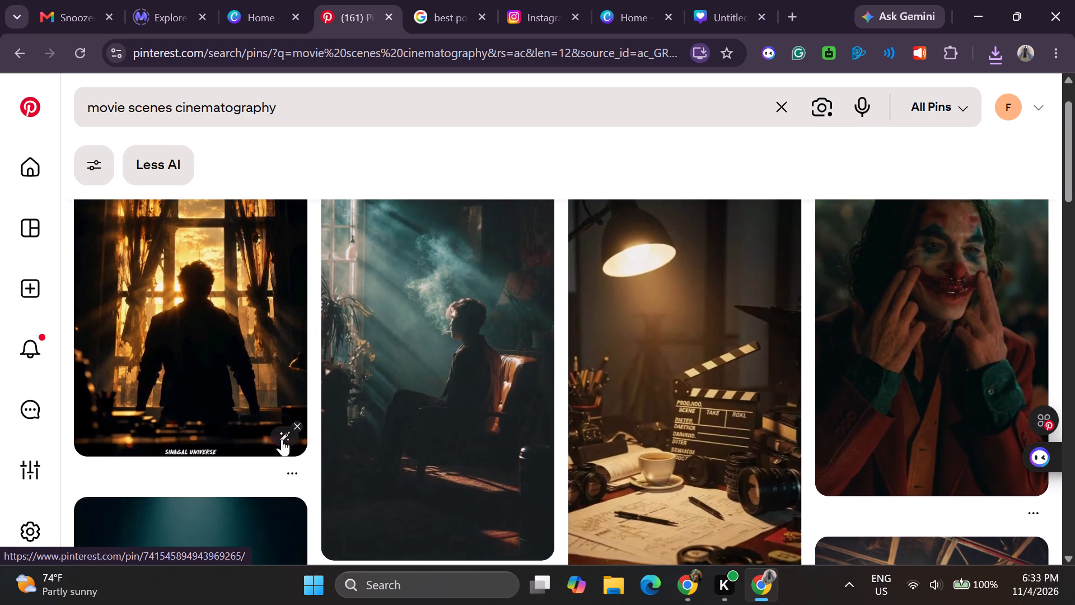
pyautogui.click(291, 466)
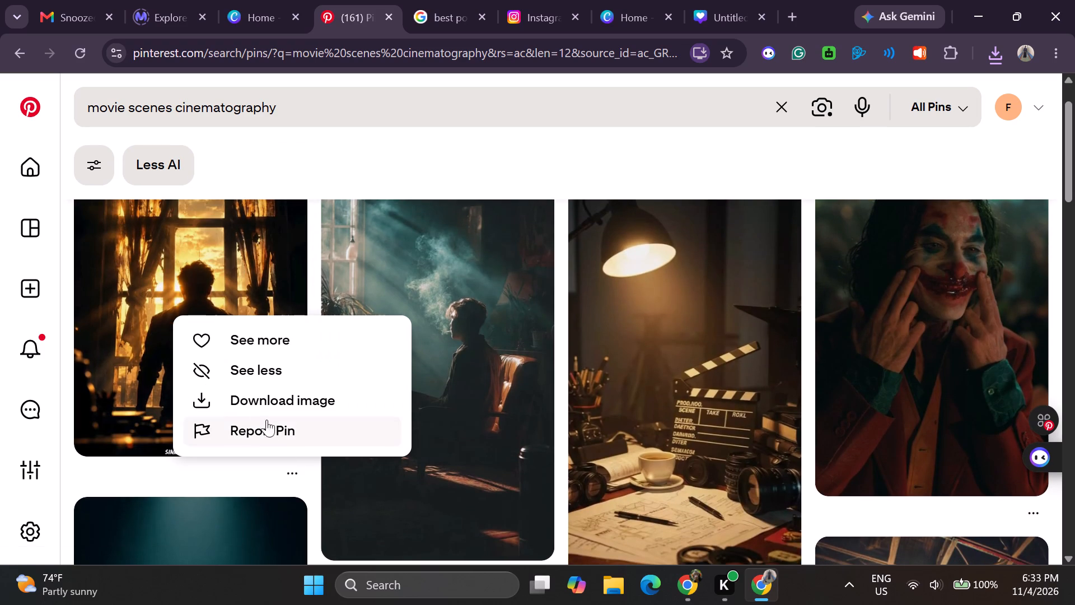
pyautogui.click(200, 393)
# Find and download the image of the armoured knight kneeling with a sword on a battlefield.
pyautogui.scroll(-1, 231, 446)
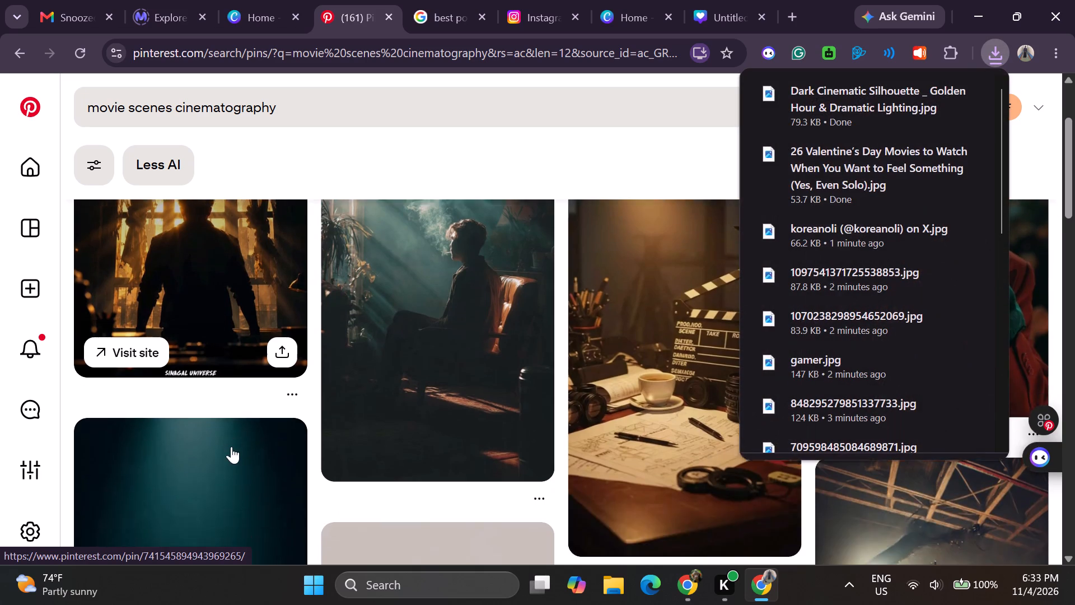
pyautogui.scroll(-3, 231, 446)
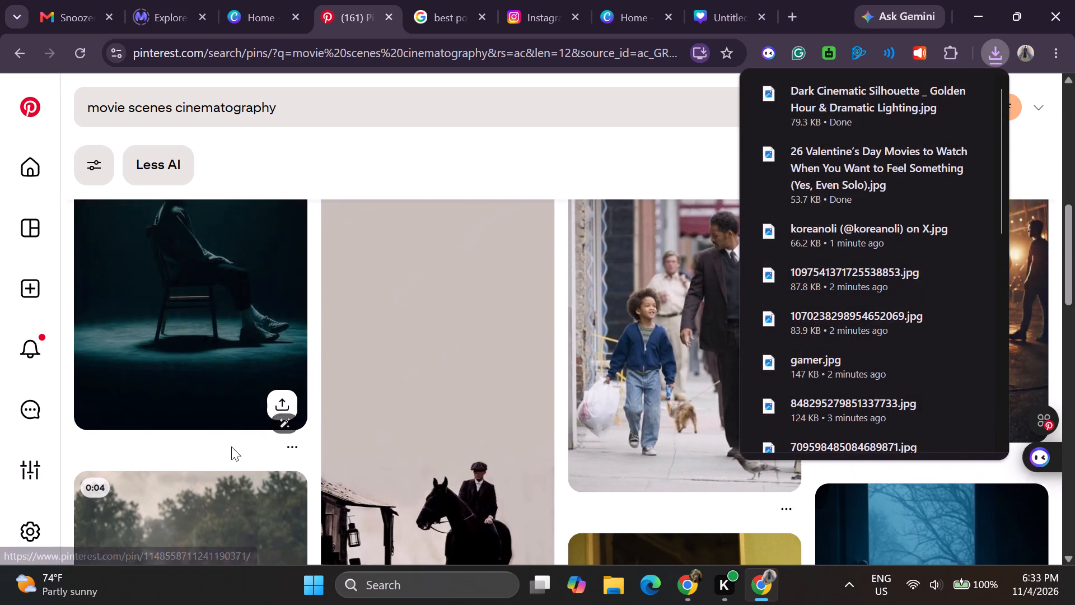
pyautogui.scroll(-2, 231, 446)
pyautogui.scroll(1, 231, 446)
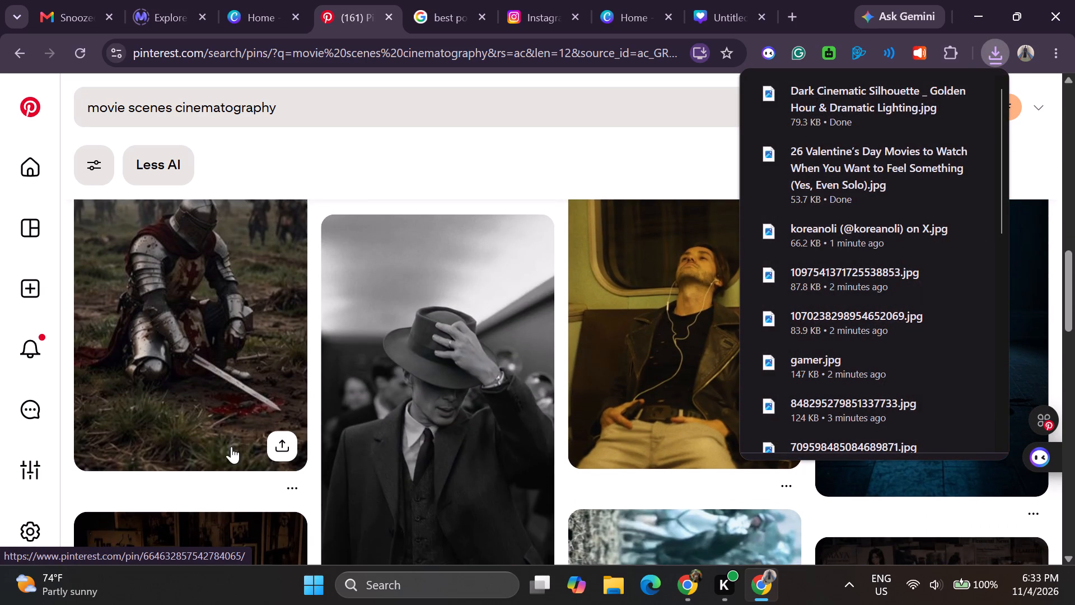
pyautogui.scroll(1, 231, 446)
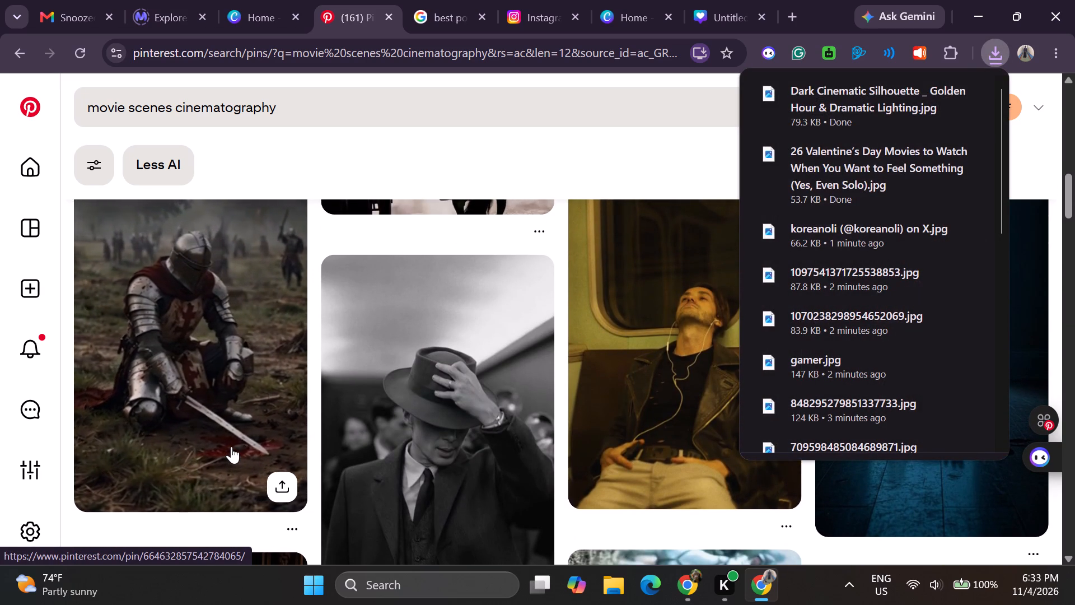
pyautogui.scroll(1, 231, 446)
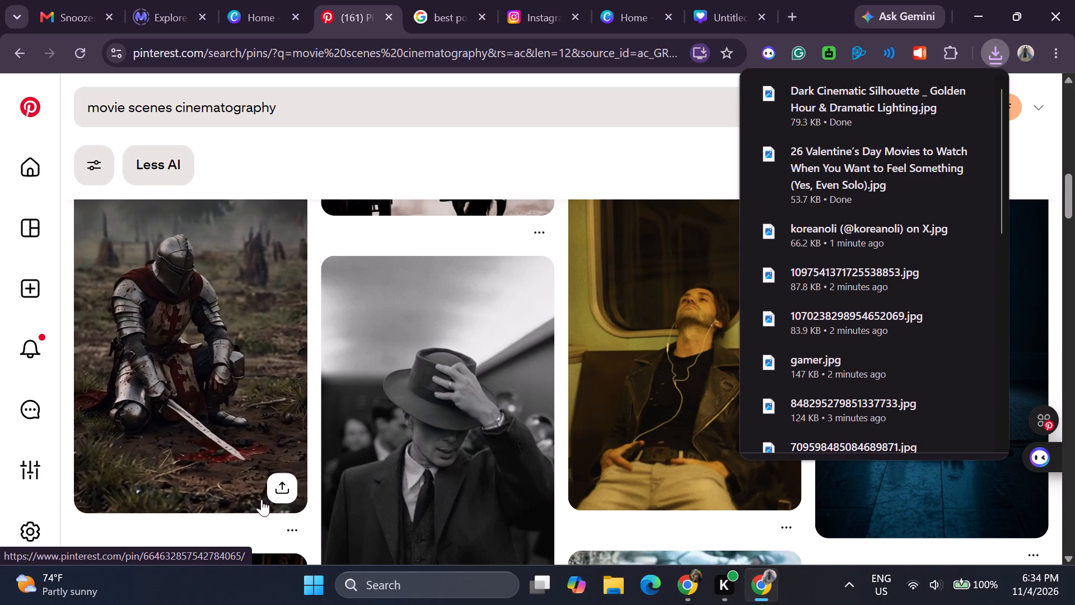
pyautogui.click(290, 529)
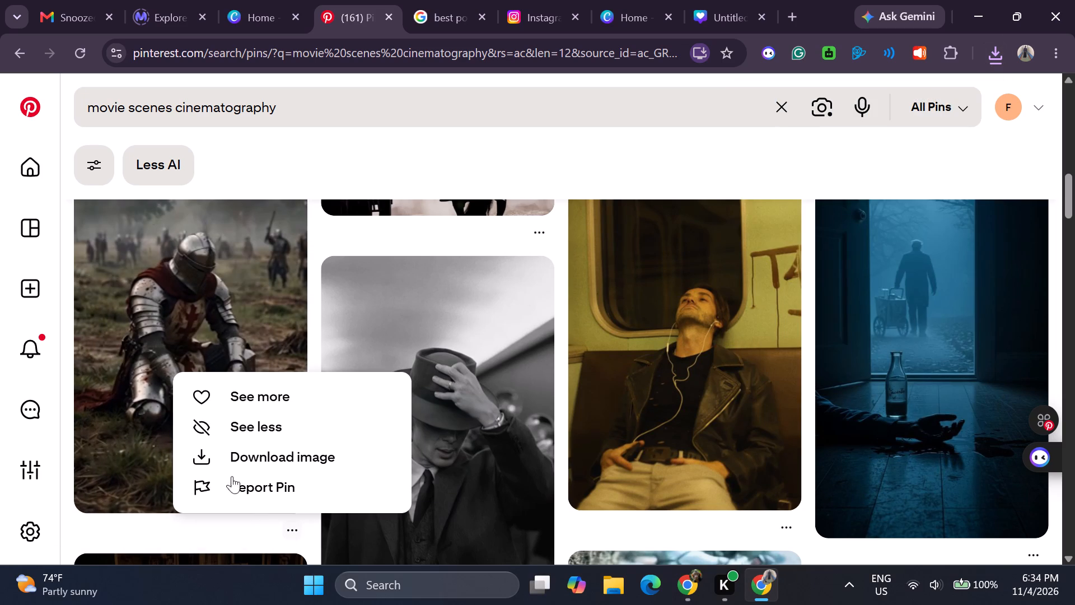
pyautogui.click(202, 453)
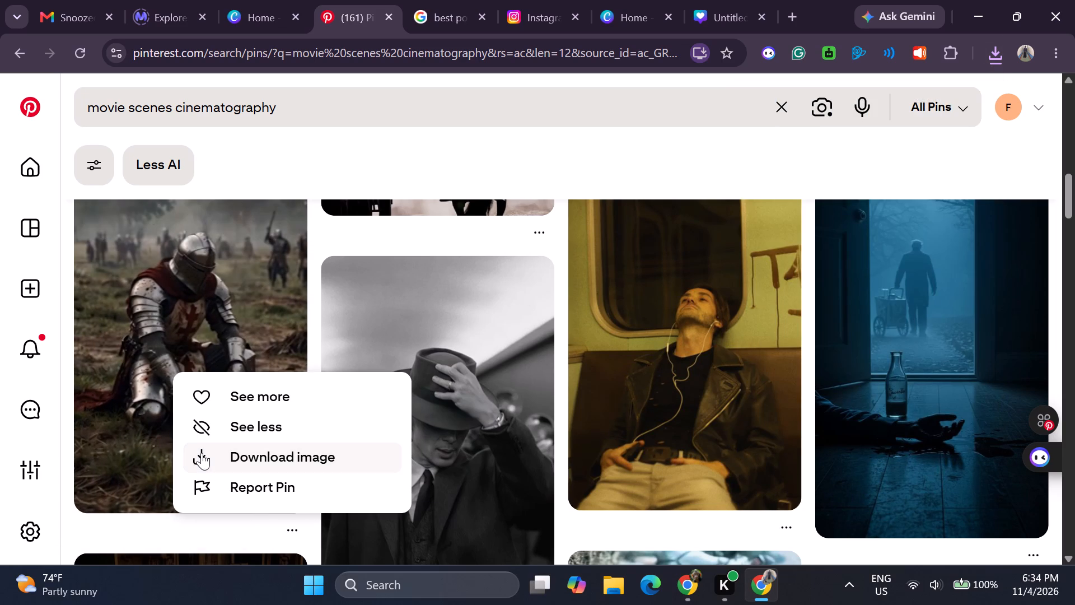
pyautogui.click(202, 453)
pyautogui.click(202, 453)
pyautogui.click(200, 457)
pyautogui.click(200, 457)
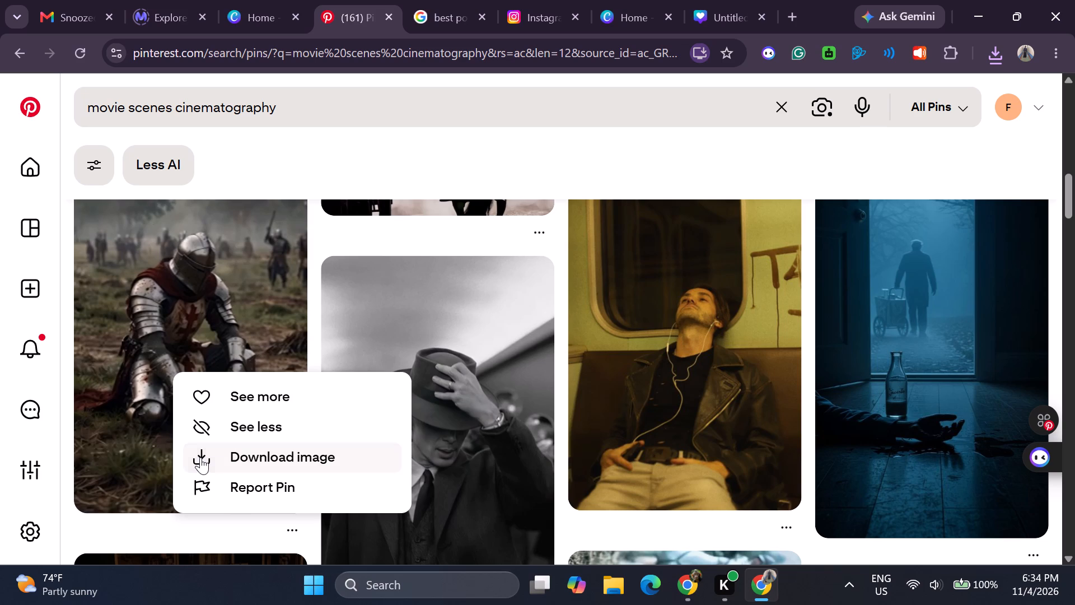
pyautogui.click(200, 457)
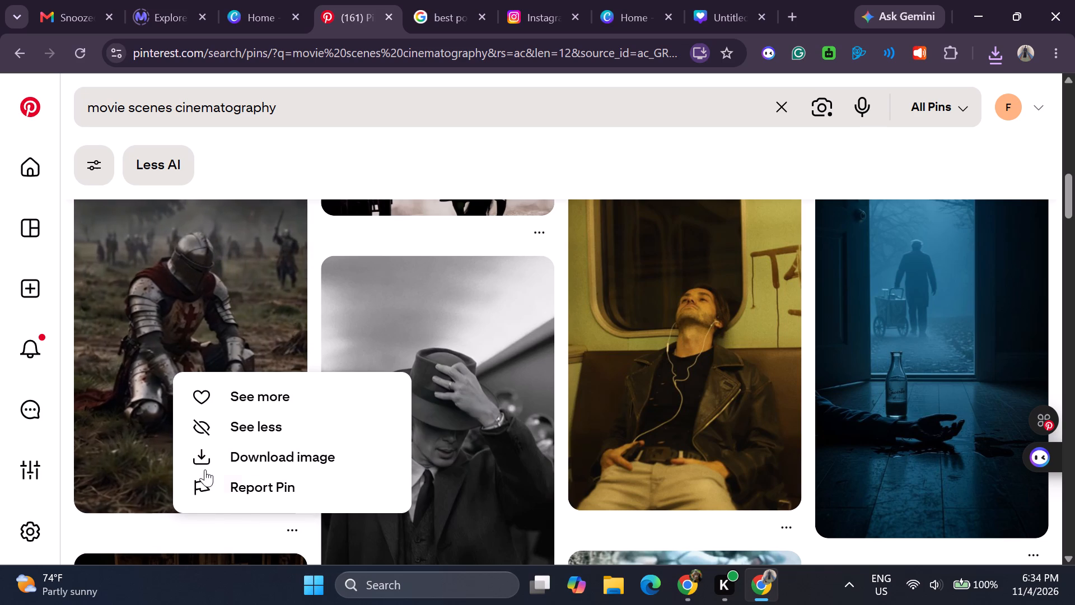
pyautogui.click(196, 453)
pyautogui.doubleClick(196, 453)
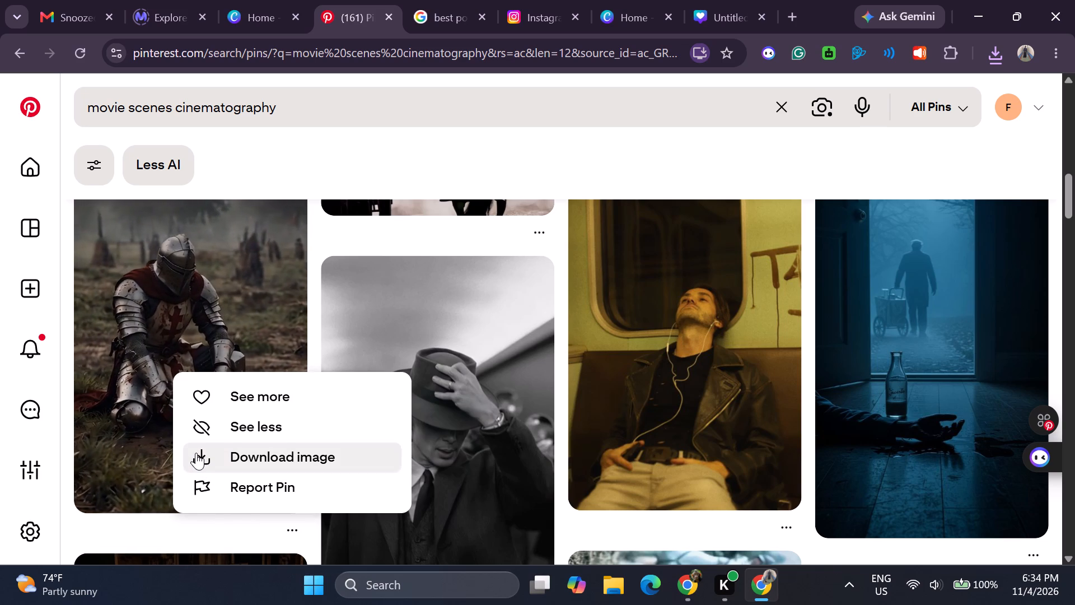
pyautogui.doubleClick(196, 453)
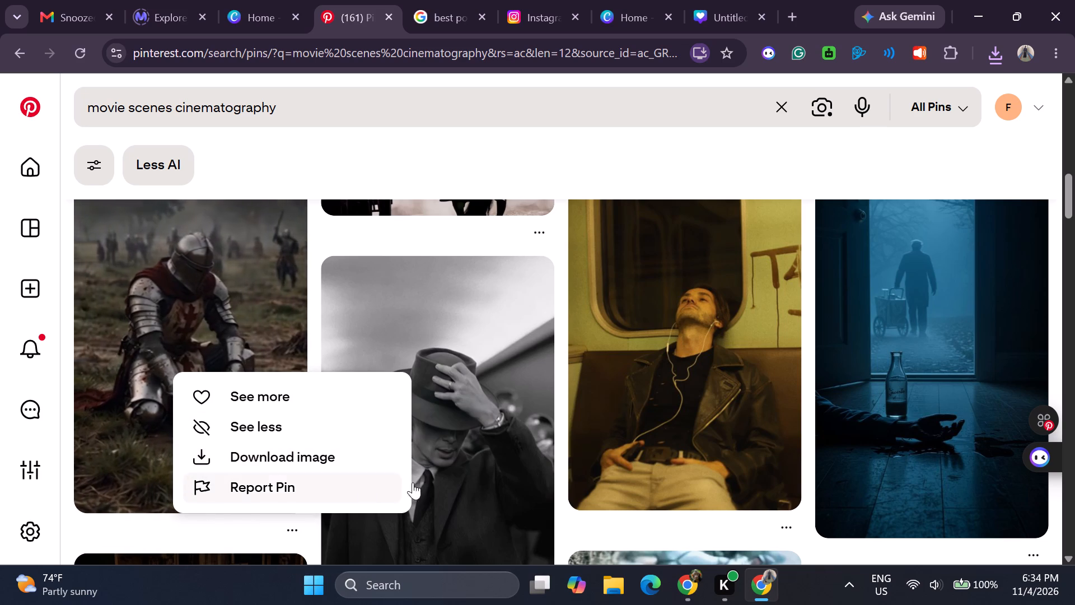
pyautogui.scroll(-3, 460, 489)
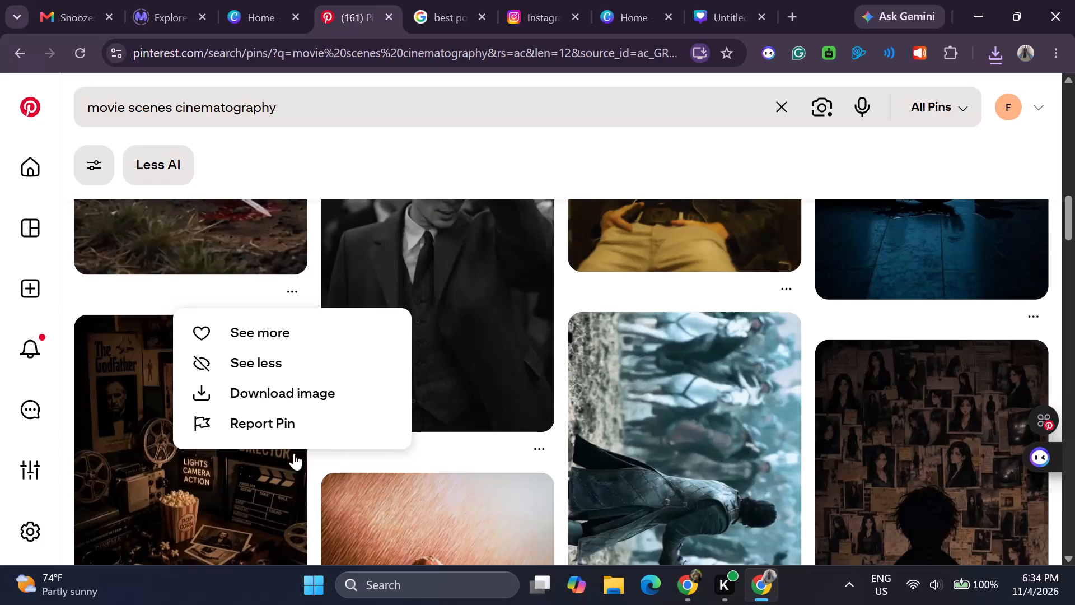
pyautogui.click(193, 392)
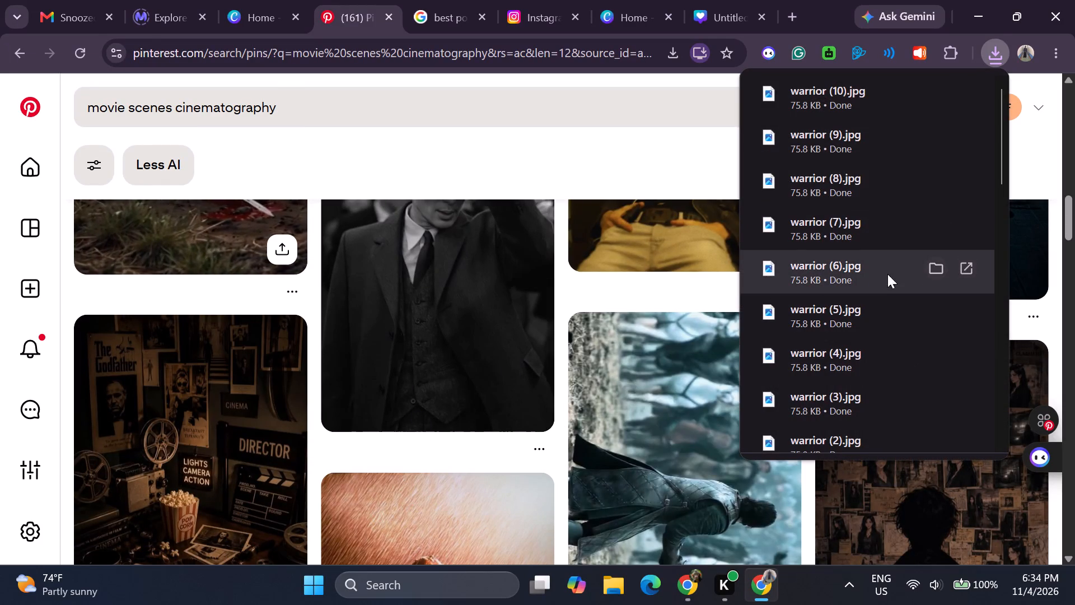
# Browse further down the "movie scenes cinematography" results for more suitable images and dismiss the list of finished downloads.
pyautogui.scroll(-1, 486, 466)
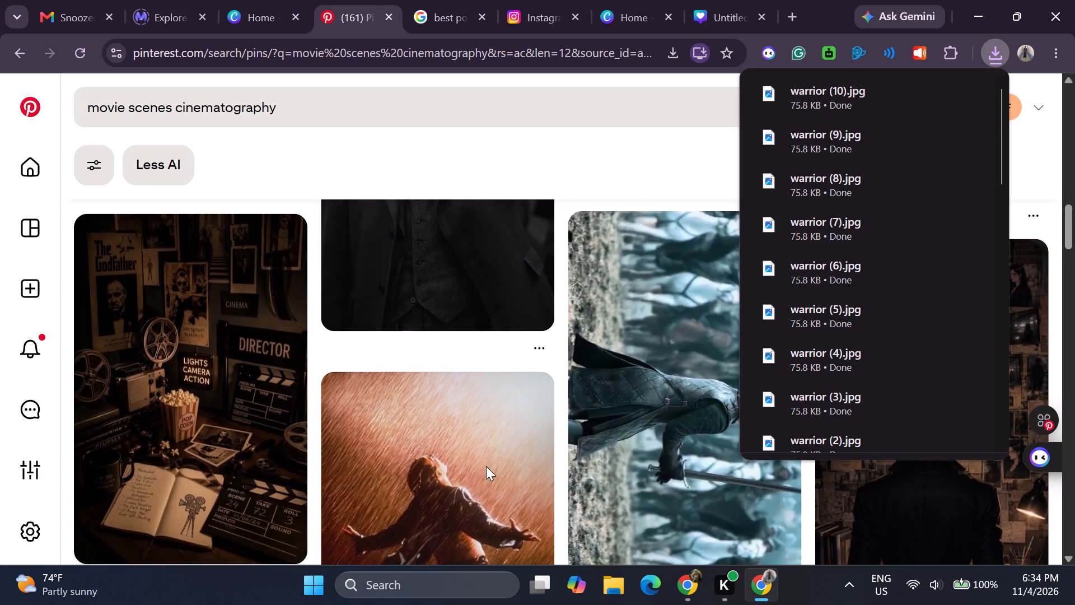
pyautogui.scroll(-1, 486, 466)
pyautogui.scroll(1, 486, 466)
pyautogui.scroll(-1, 486, 466)
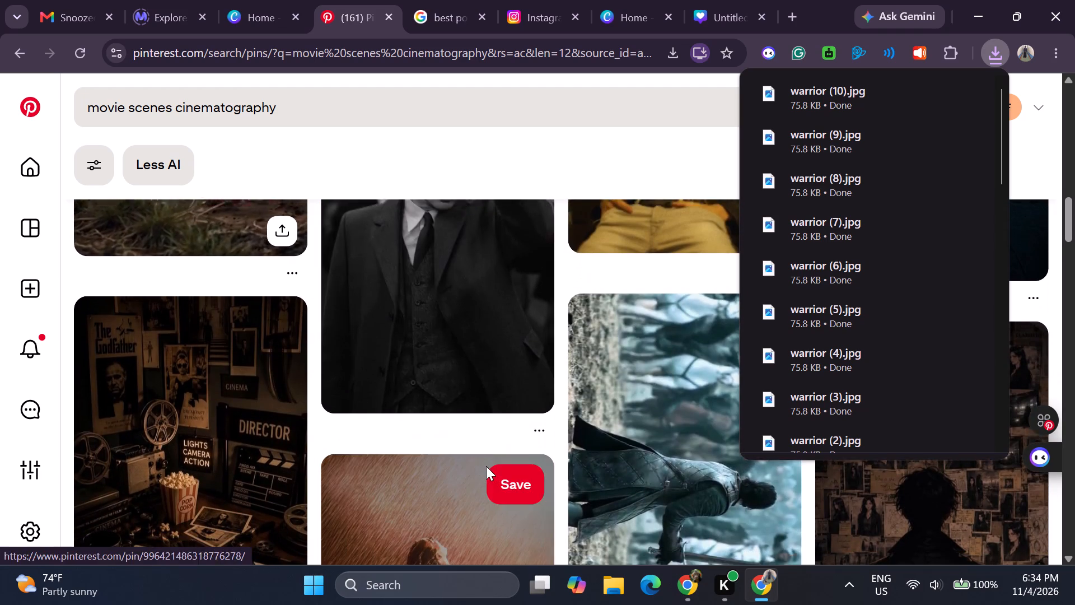
pyautogui.scroll(-4, 486, 466)
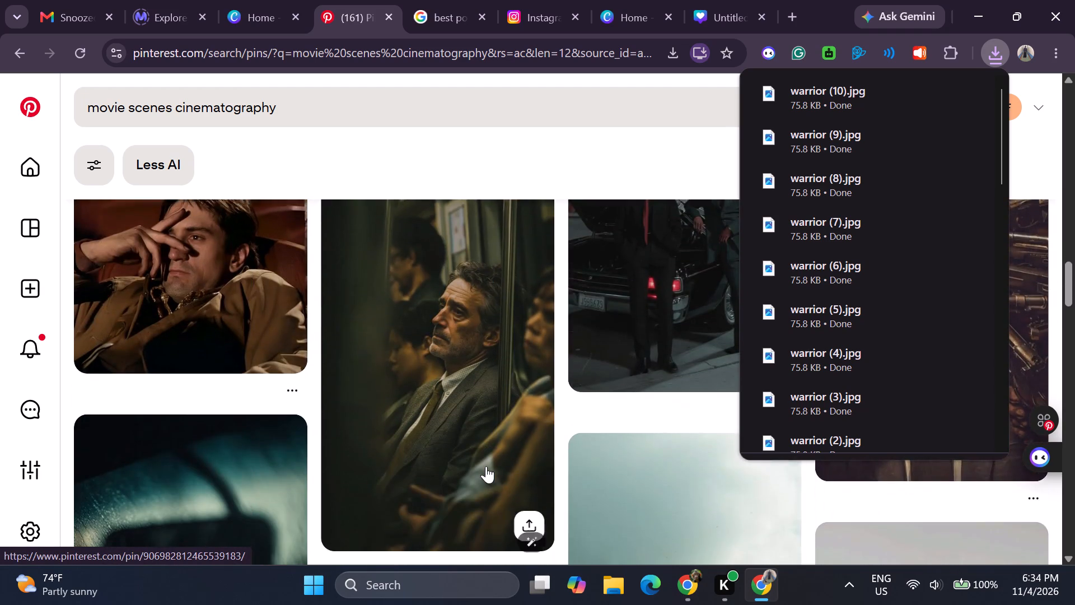
pyautogui.scroll(-3, 486, 466)
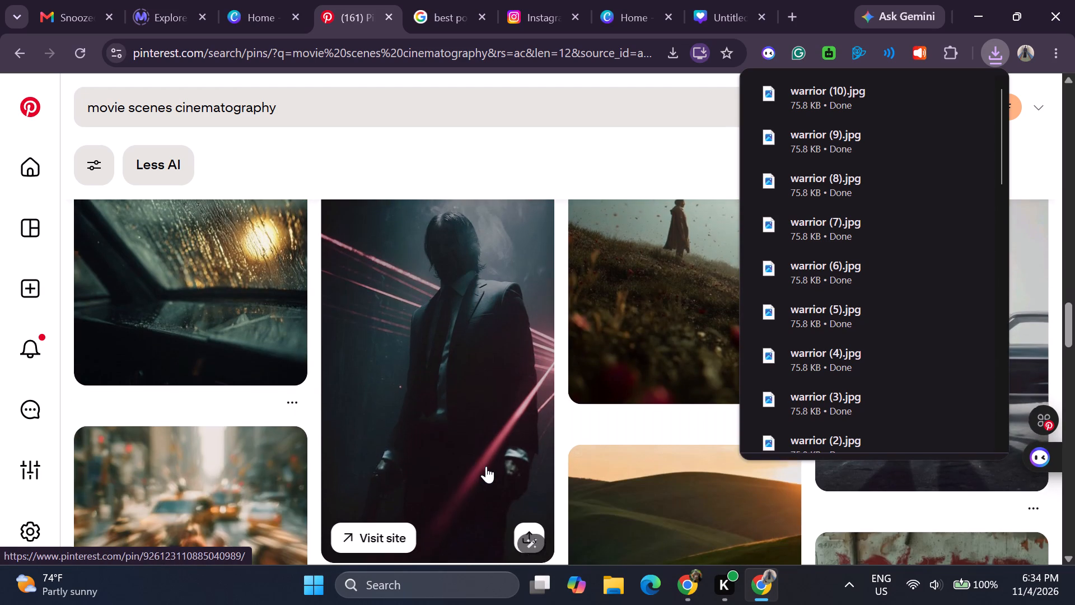
pyautogui.scroll(-3, 486, 466)
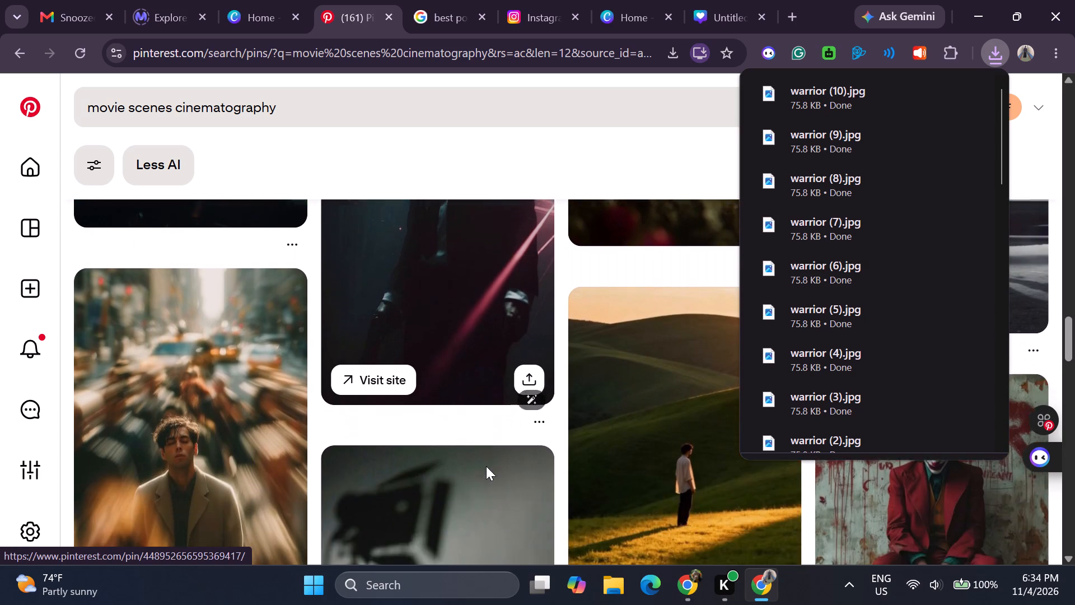
pyautogui.scroll(-2, 486, 466)
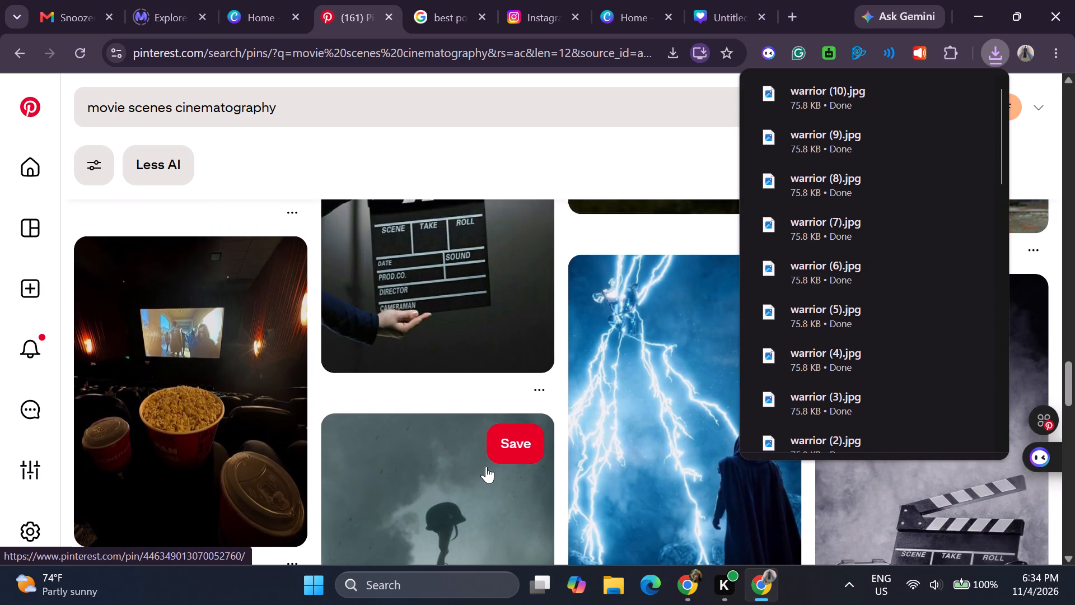
pyautogui.scroll(-2, 486, 466)
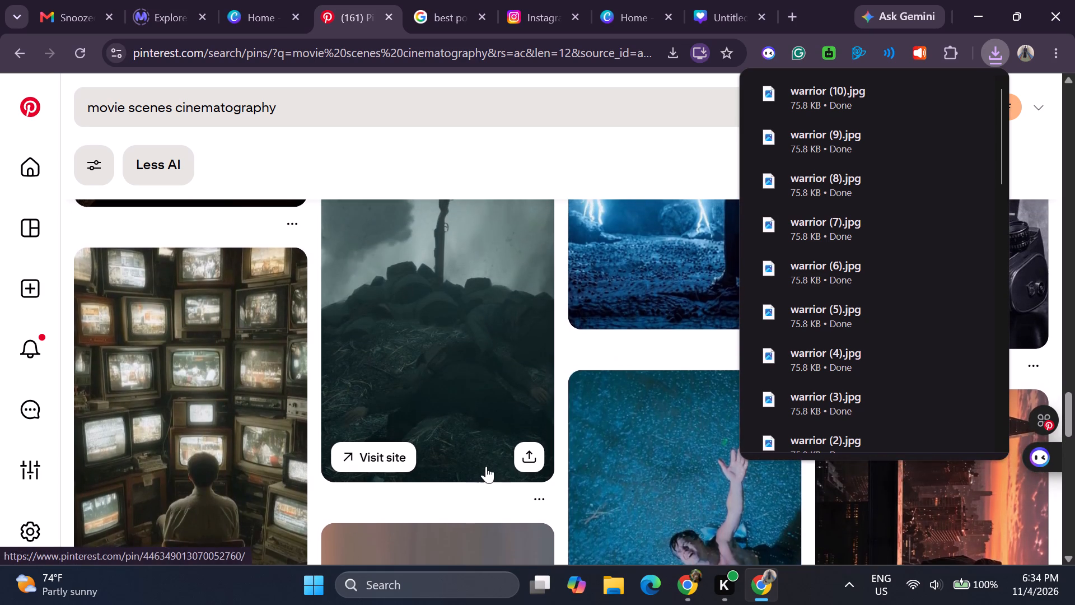
pyautogui.scroll(-2, 486, 466)
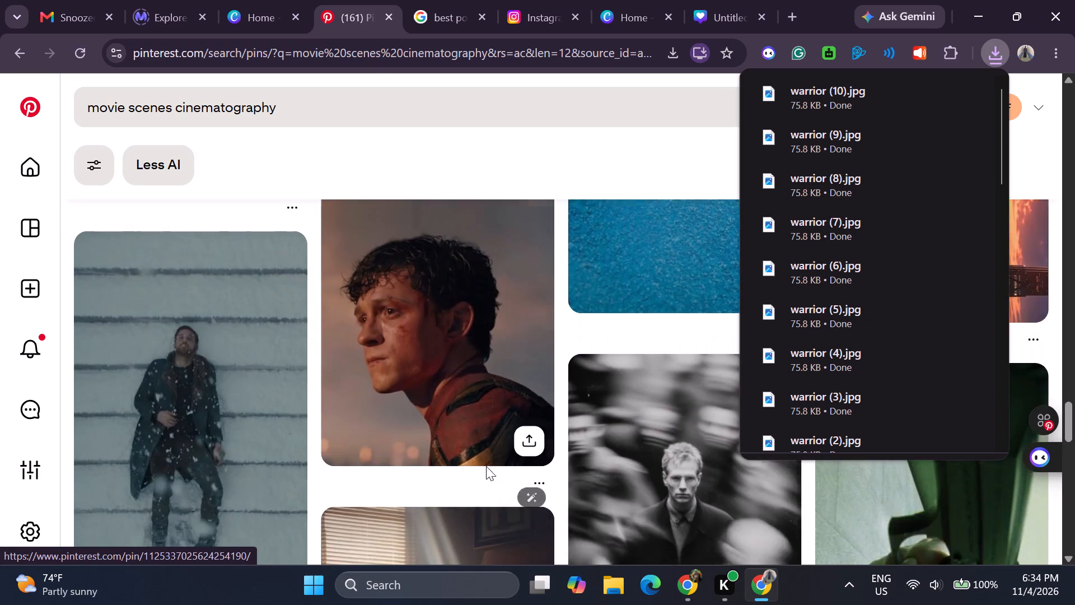
pyautogui.scroll(-1, 486, 466)
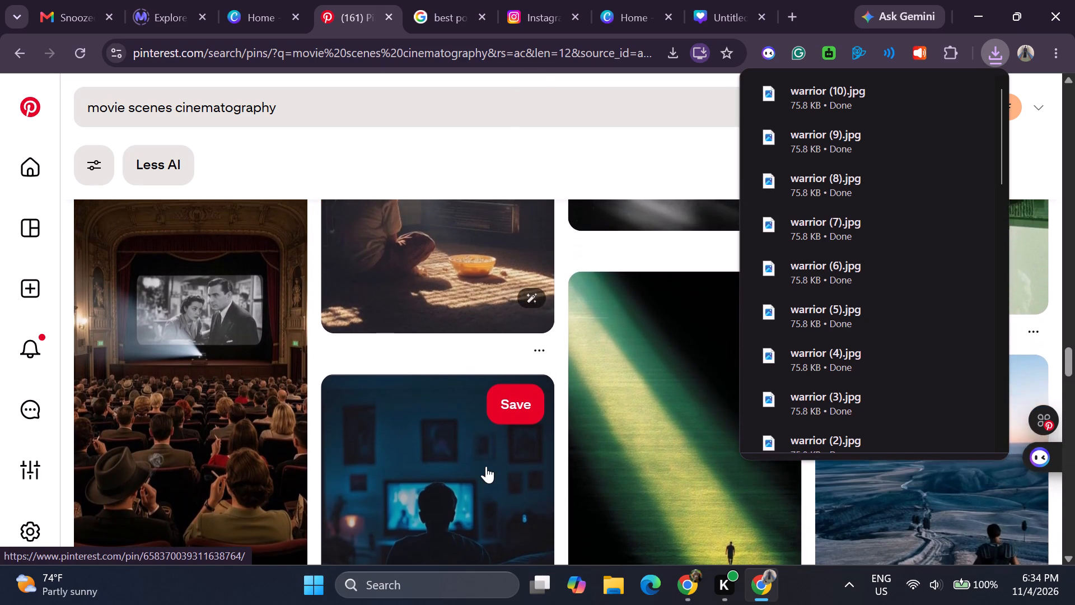
pyautogui.scroll(-1, 486, 466)
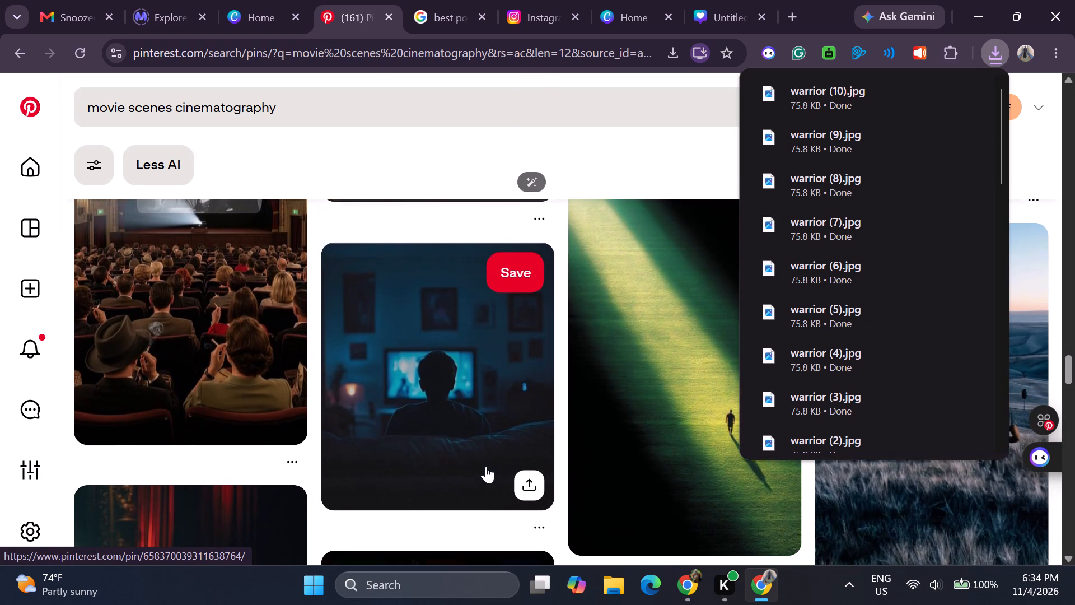
pyautogui.scroll(-1, 486, 466)
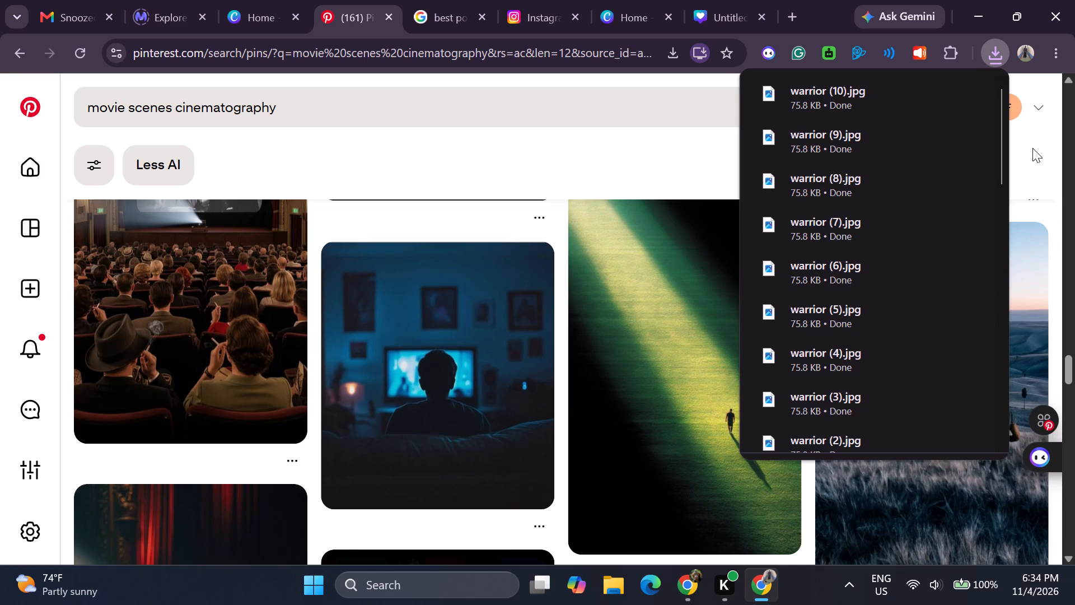
pyautogui.click(1032, 148)
# Find and download the image of the gladiator walking through a dark grass field from the "movie scenes cinematography" results.
pyautogui.scroll(-2, 822, 323)
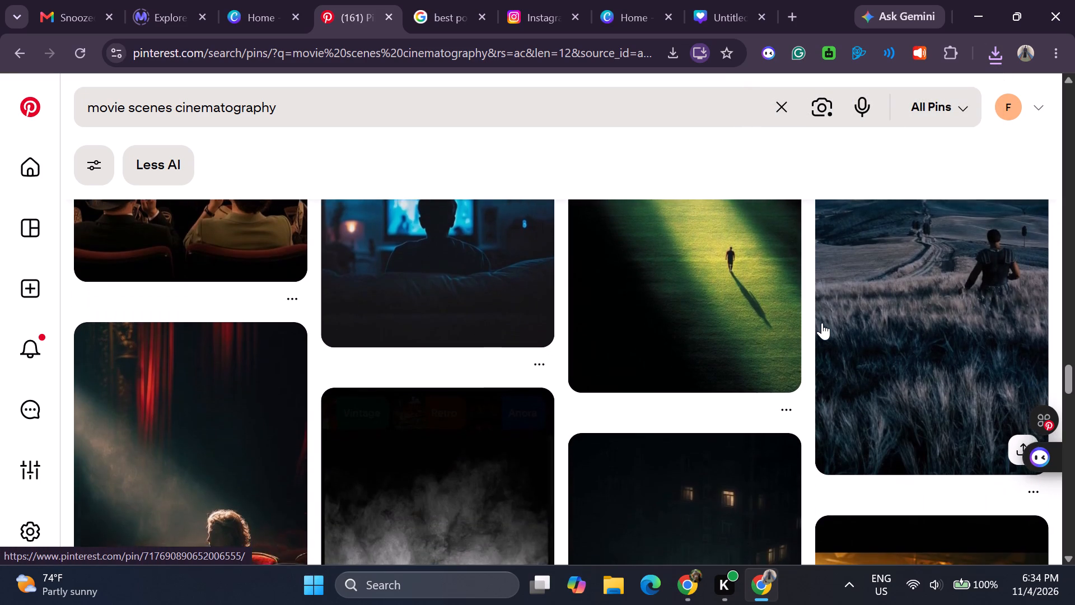
pyautogui.scroll(-3, 822, 323)
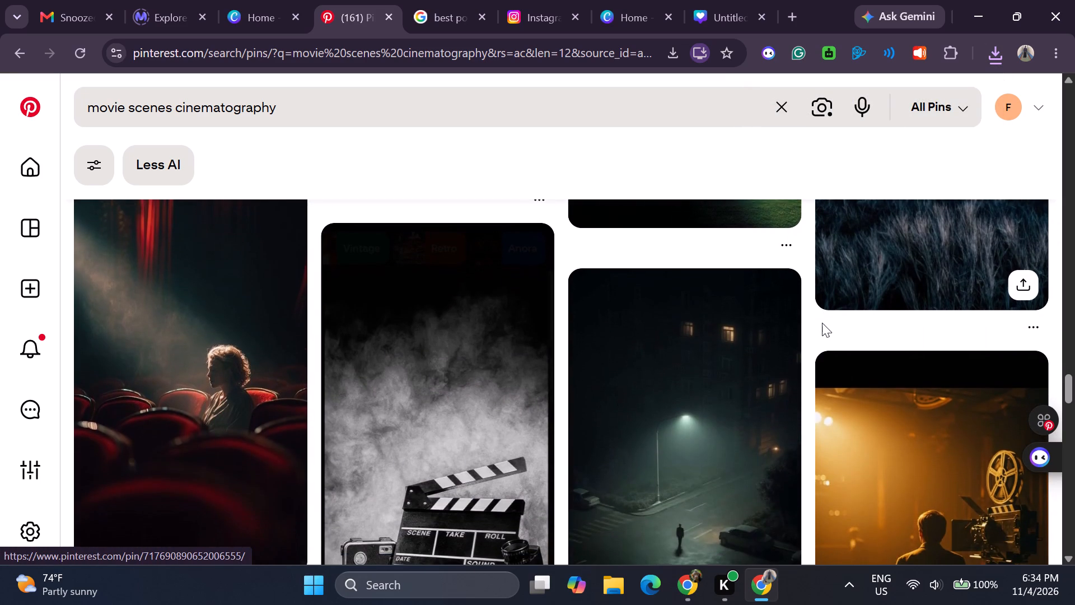
pyautogui.click(1034, 322)
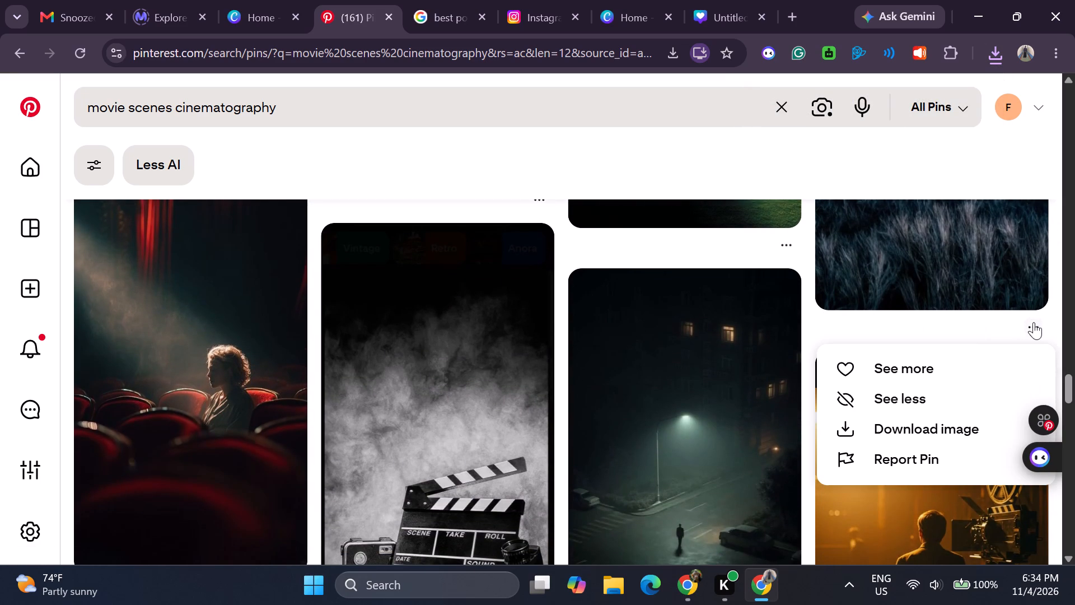
pyautogui.click(844, 427)
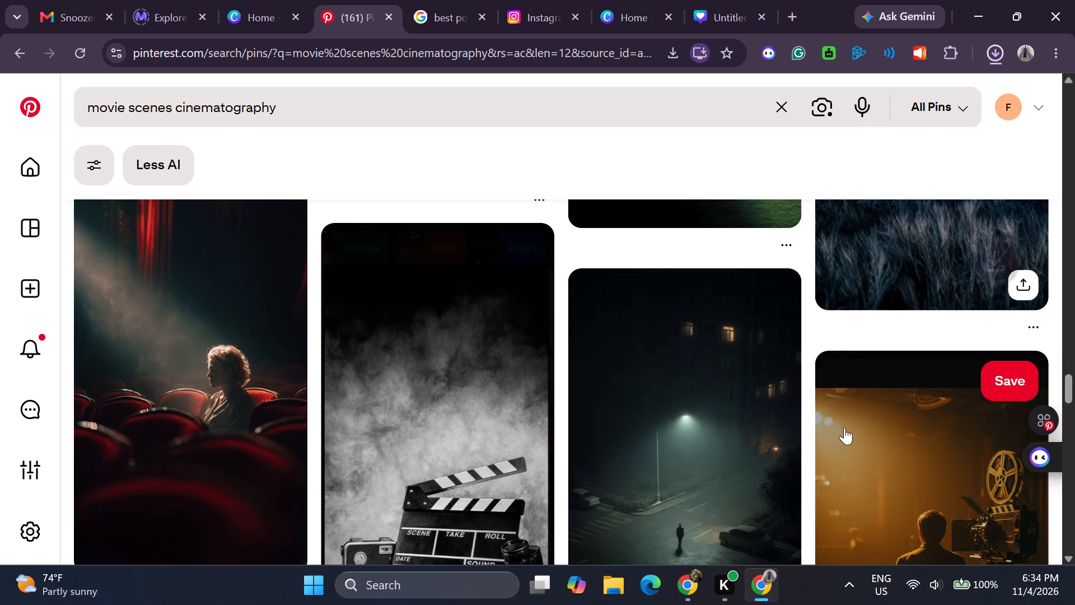
pyautogui.scroll(-2, 630, 448)
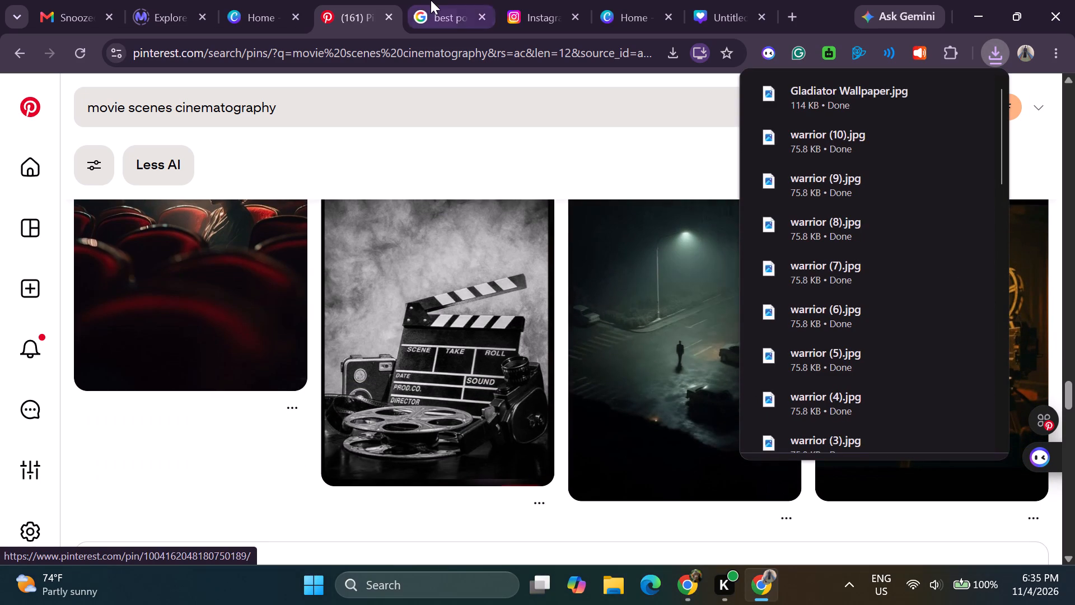
pyautogui.click(621, 4)
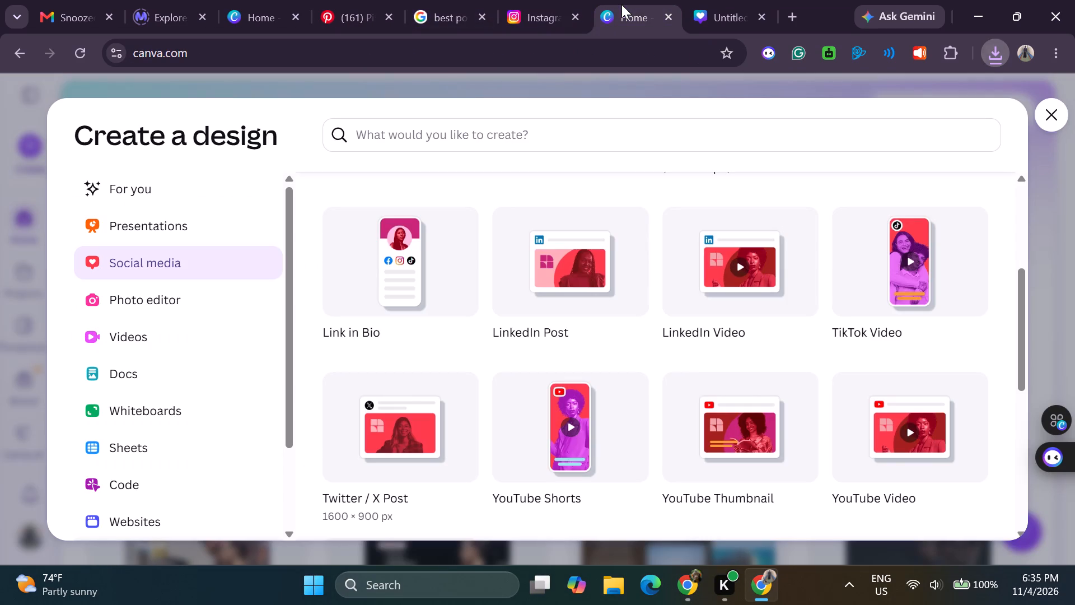
pyautogui.click(721, 11)
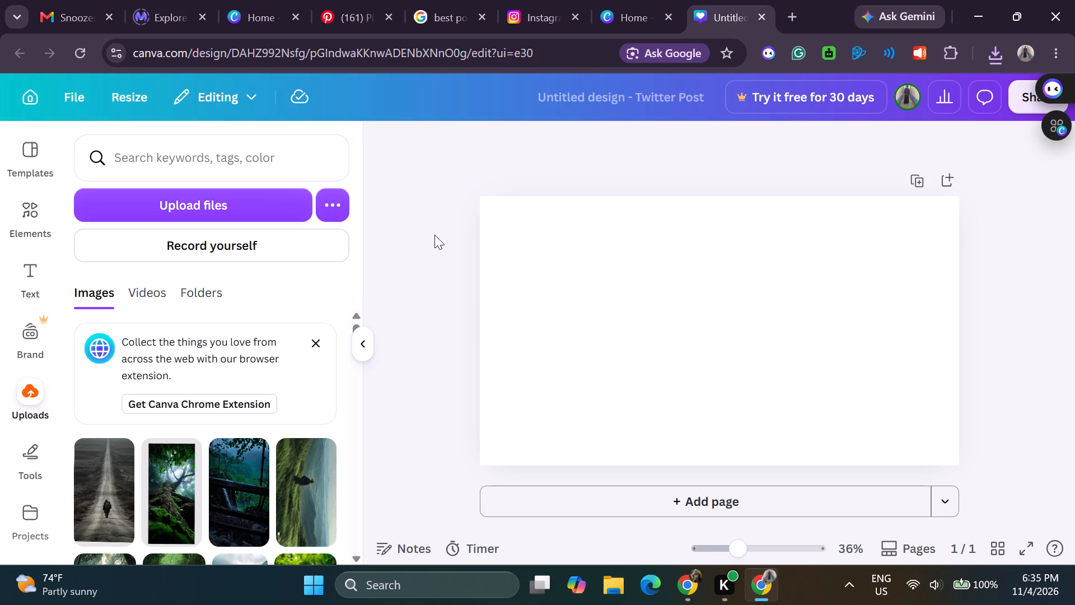
pyautogui.click(189, 210)
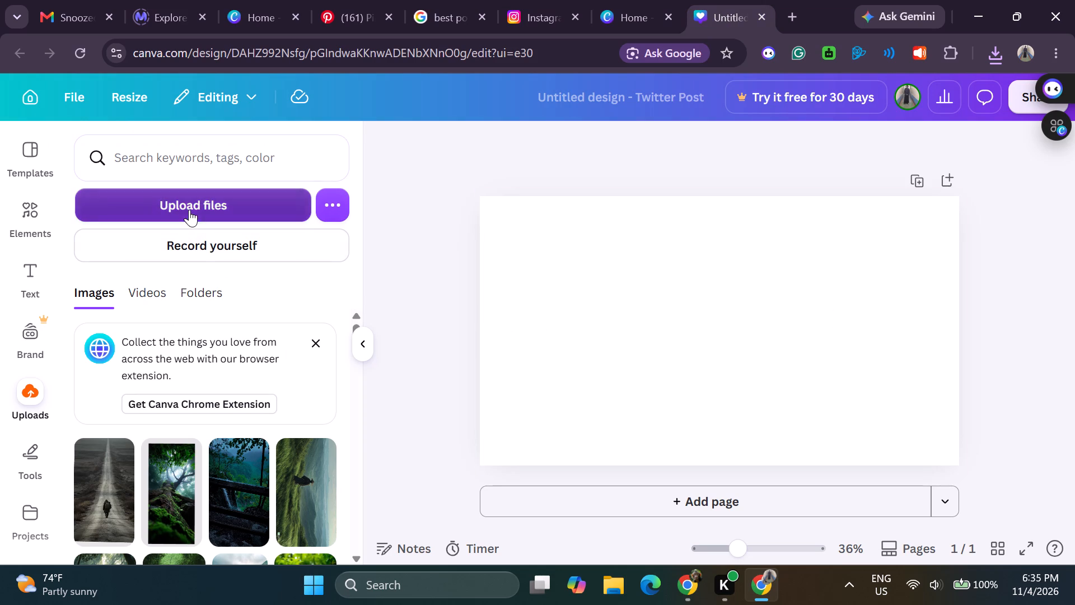
pyautogui.scroll(-1, 191, 242)
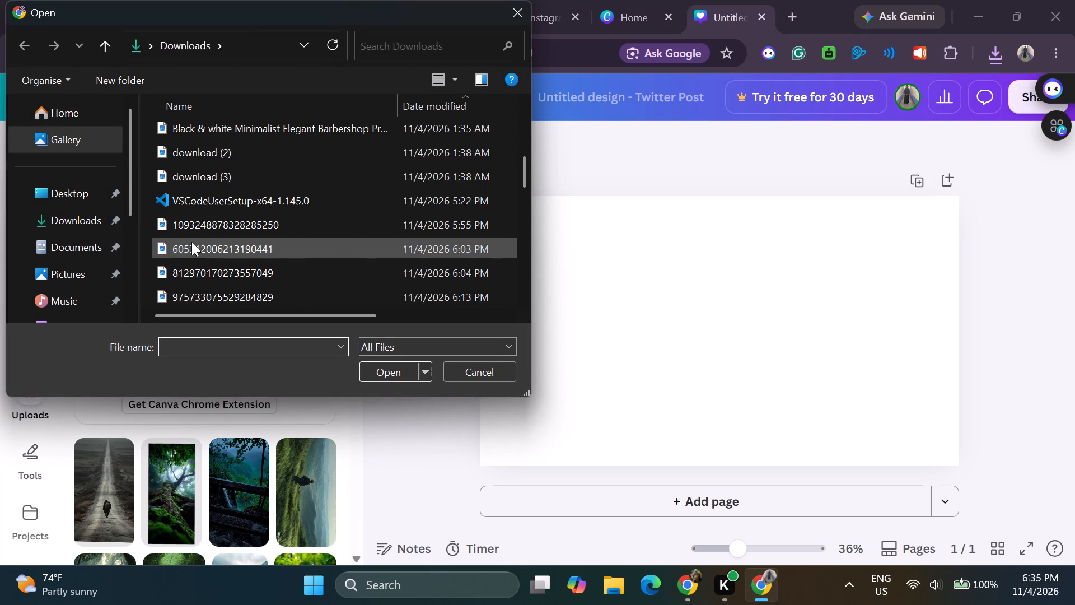
pyautogui.scroll(-2, 191, 242)
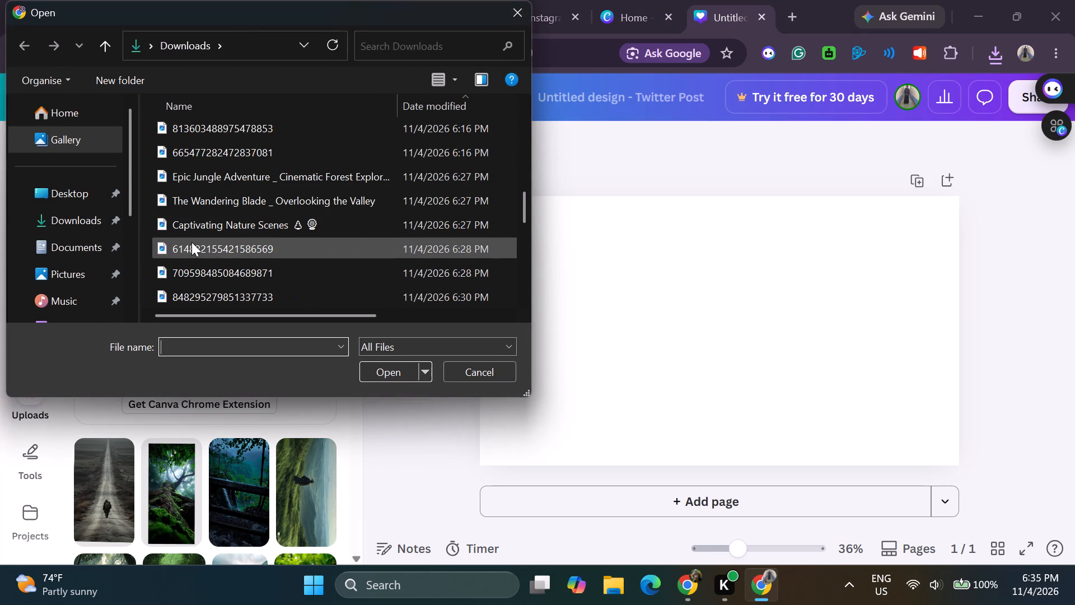
pyautogui.scroll(-4, 191, 242)
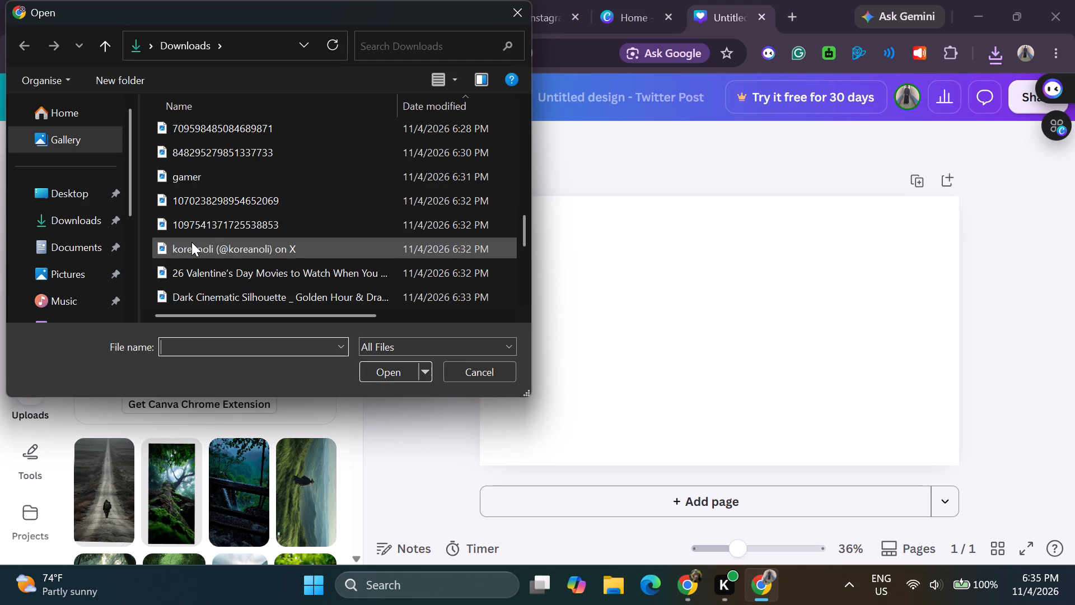
pyautogui.scroll(-3, 191, 242)
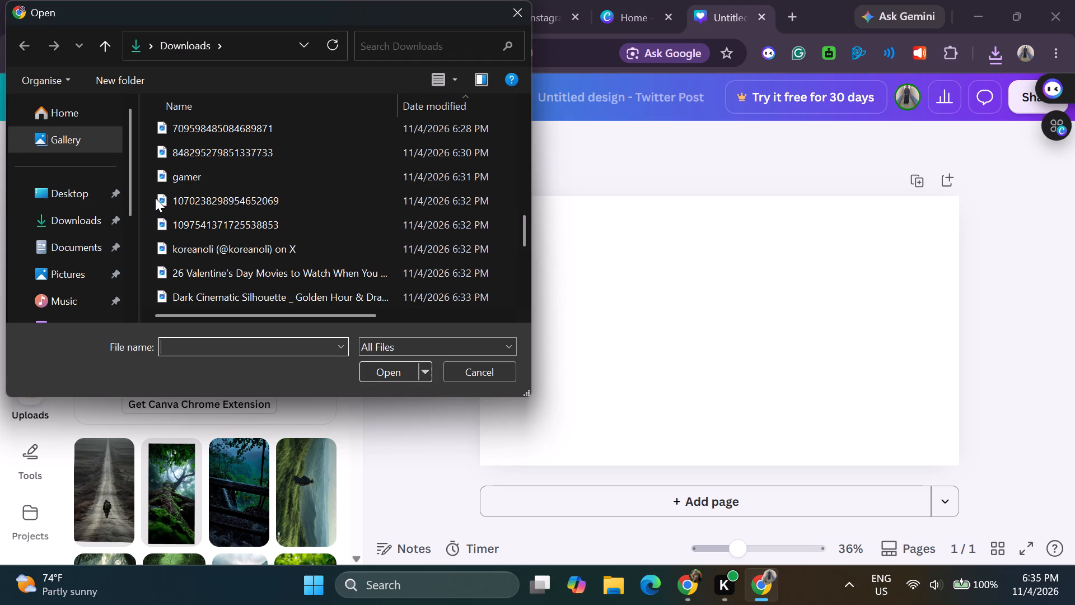
pyautogui.click(157, 173)
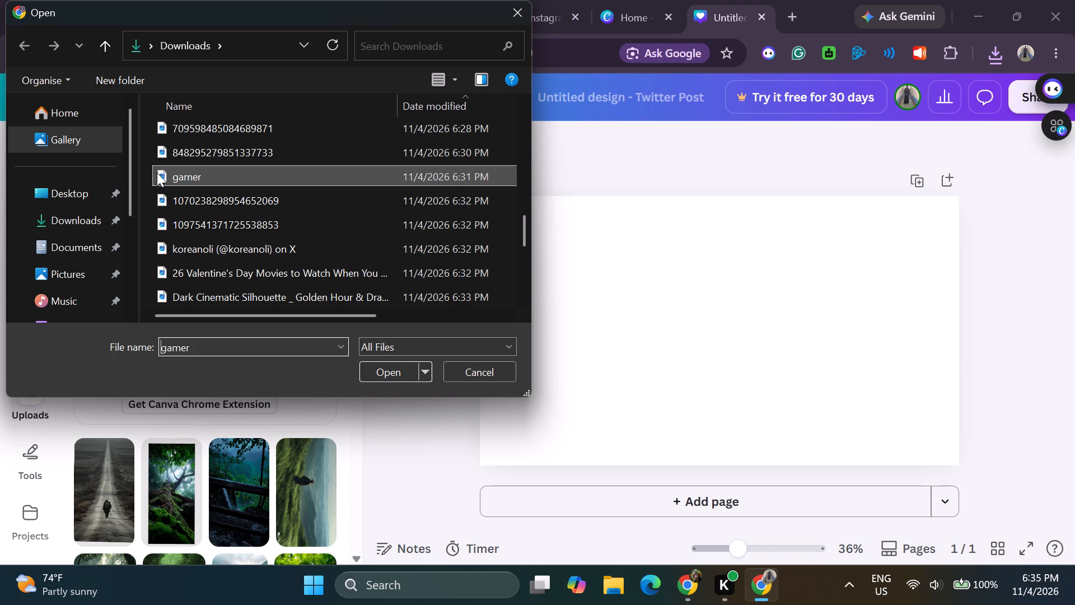
pyautogui.moveTo(169, 184); pyautogui.dragTo(175, 215)
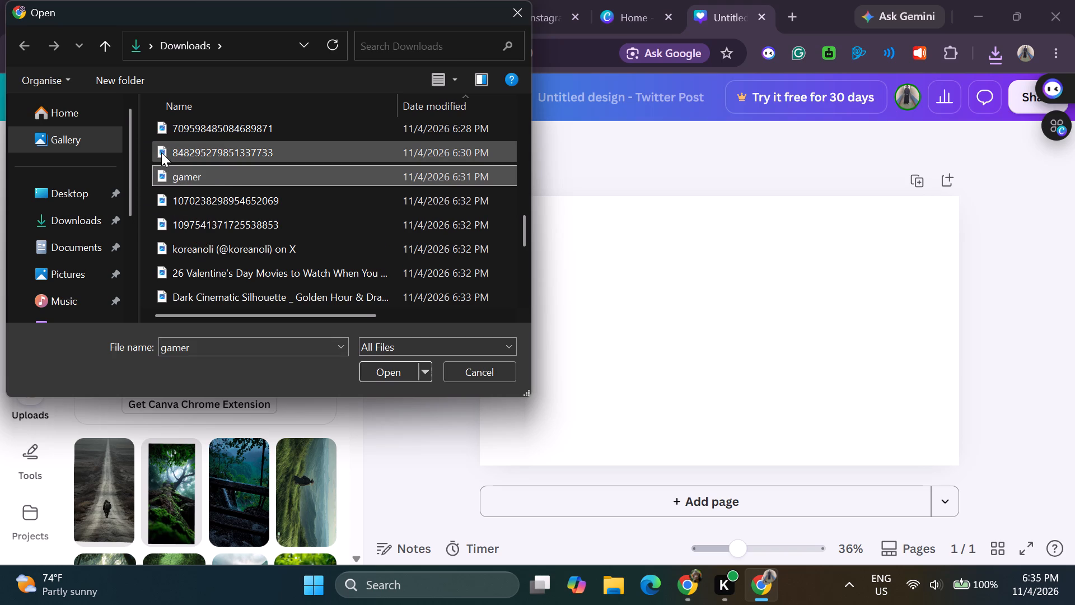
pyautogui.moveTo(159, 150); pyautogui.dragTo(166, 156)
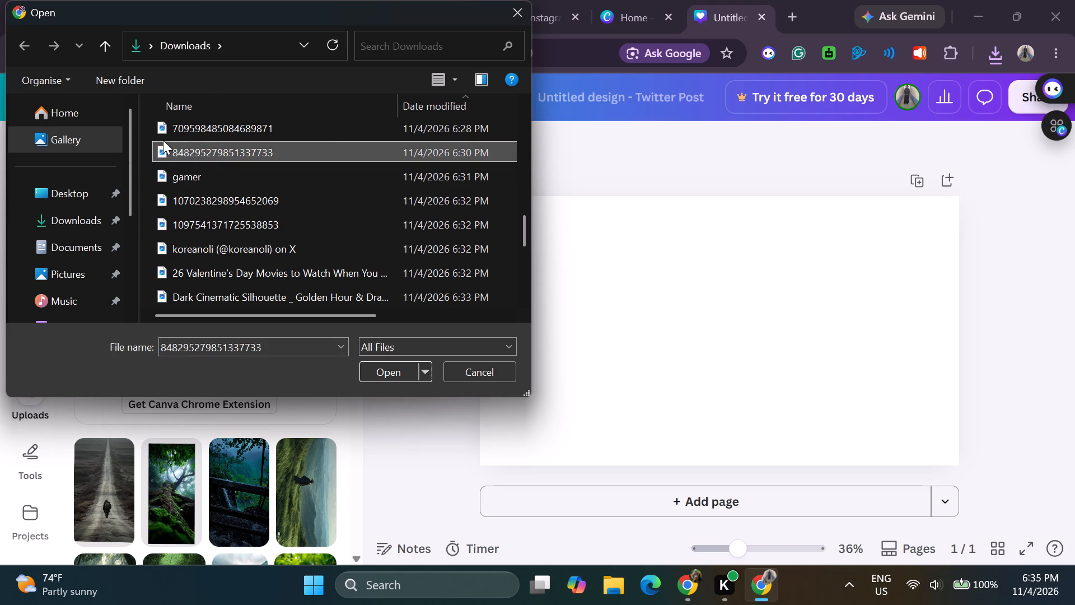
pyautogui.moveTo(161, 125); pyautogui.dragTo(161, 126)
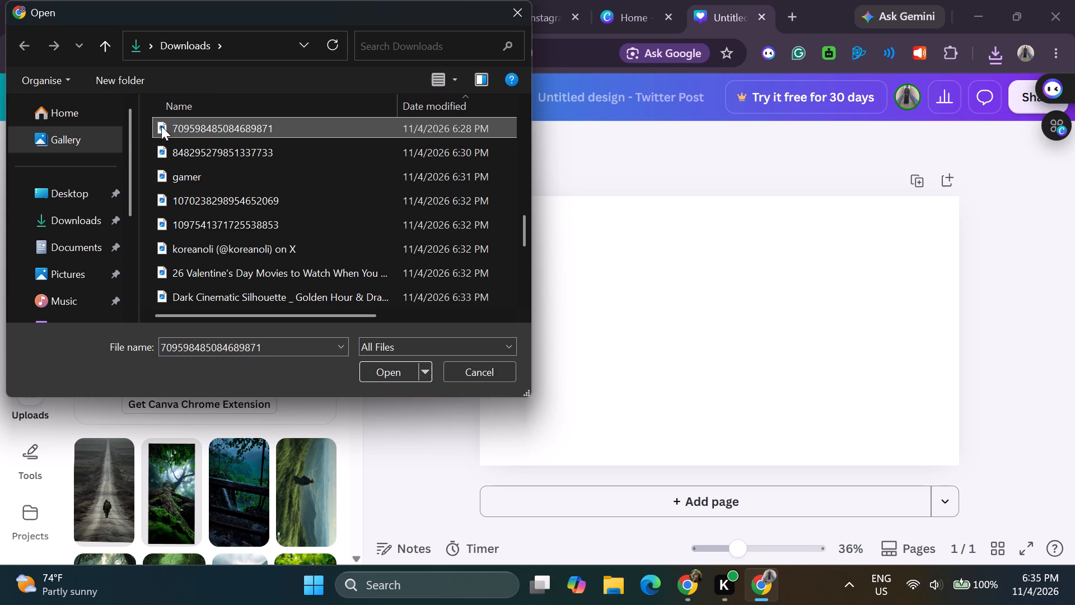
pyautogui.moveTo(161, 126); pyautogui.dragTo(165, 130)
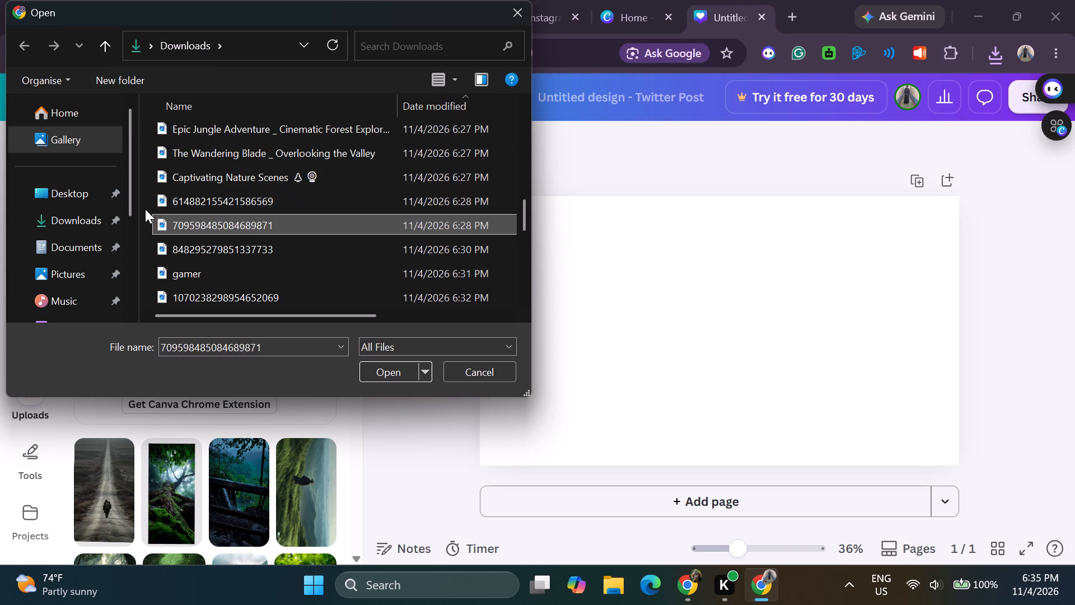
pyautogui.click(158, 202)
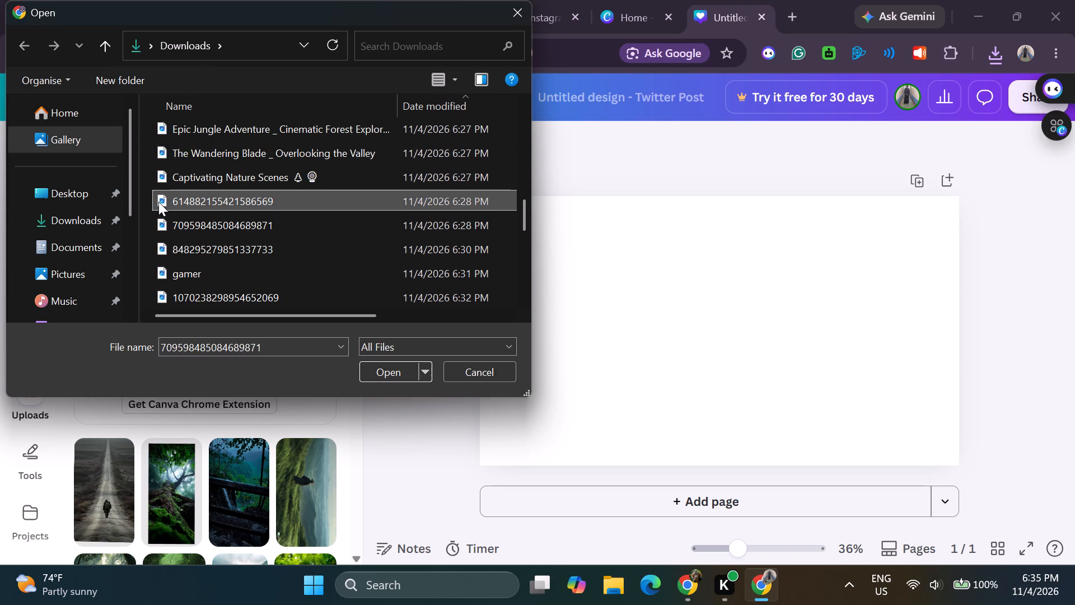
pyautogui.click(160, 202)
pyautogui.moveTo(160, 202); pyautogui.dragTo(162, 206)
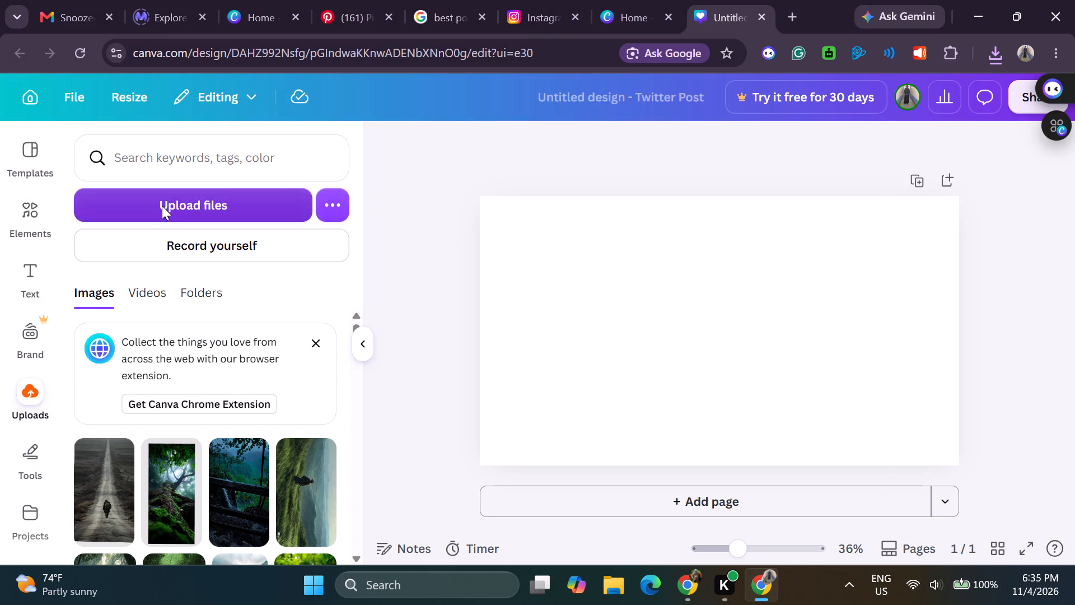
pyautogui.moveTo(162, 206); pyautogui.dragTo(183, 209)
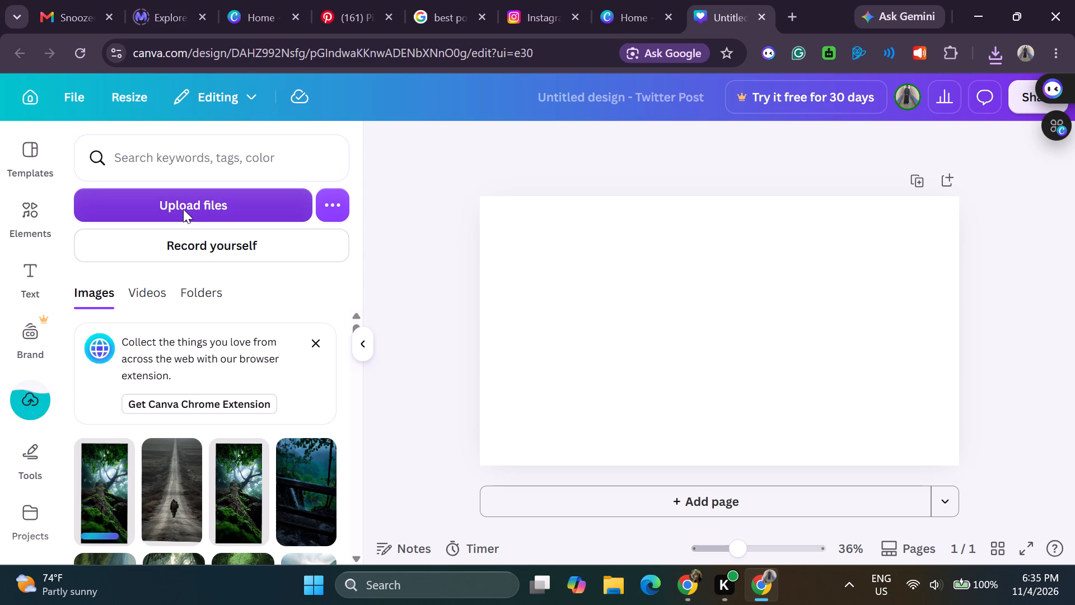
pyautogui.moveTo(183, 209); pyautogui.dragTo(184, 206)
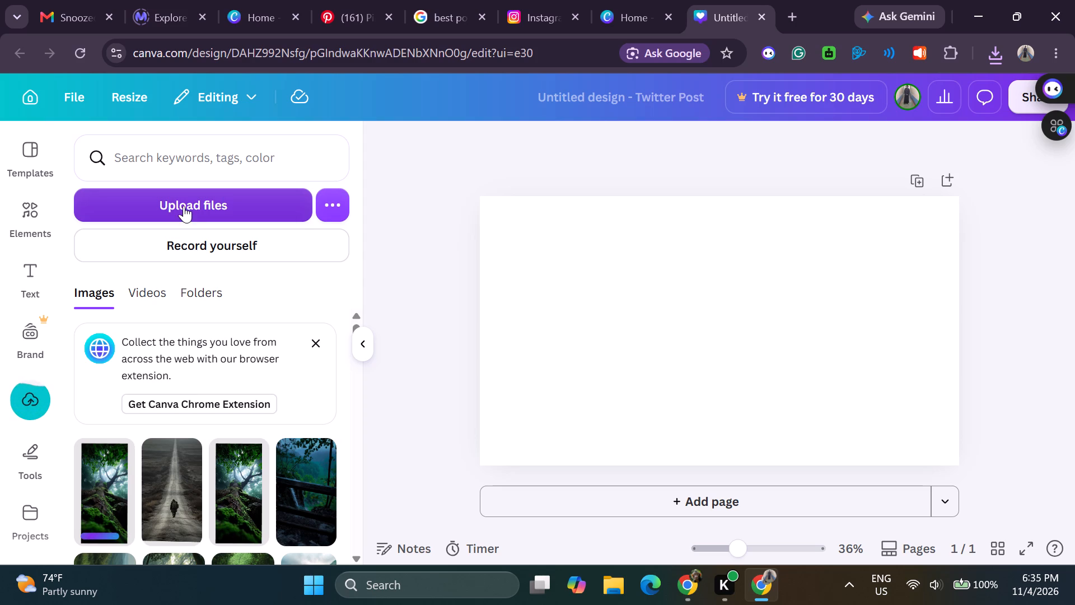
pyautogui.click(184, 206)
pyautogui.scroll(-1, 232, 255)
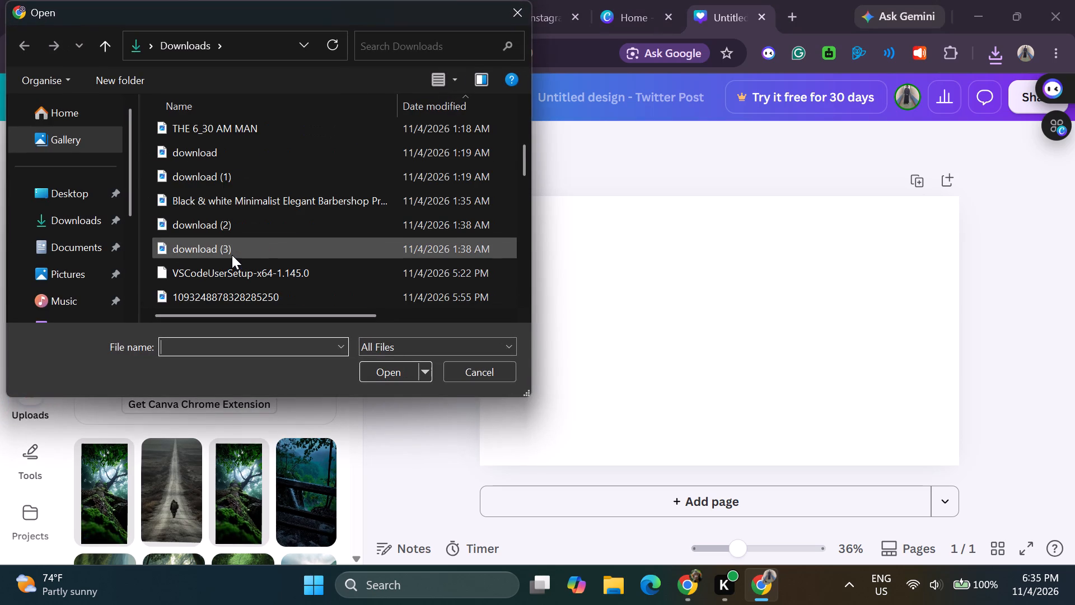
pyautogui.scroll(-4, 232, 255)
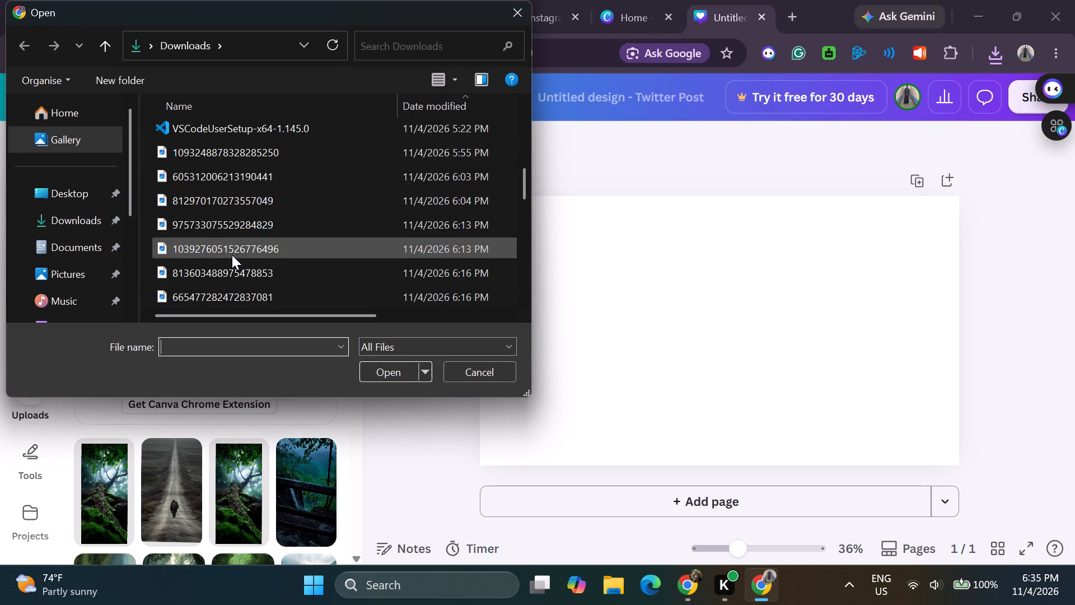
pyautogui.scroll(-1, 232, 255)
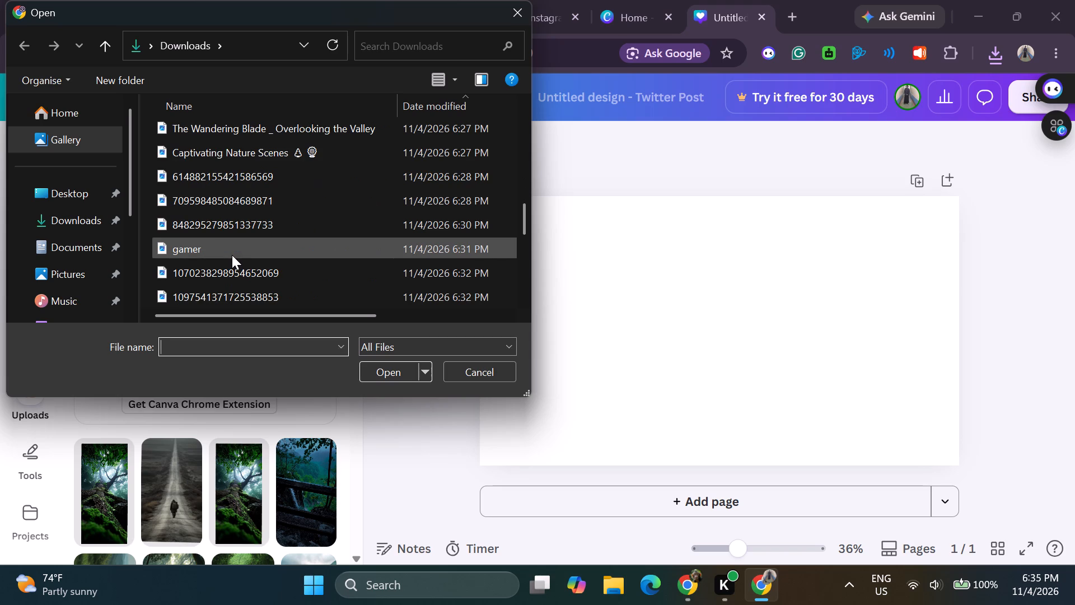
pyautogui.scroll(-1, 232, 255)
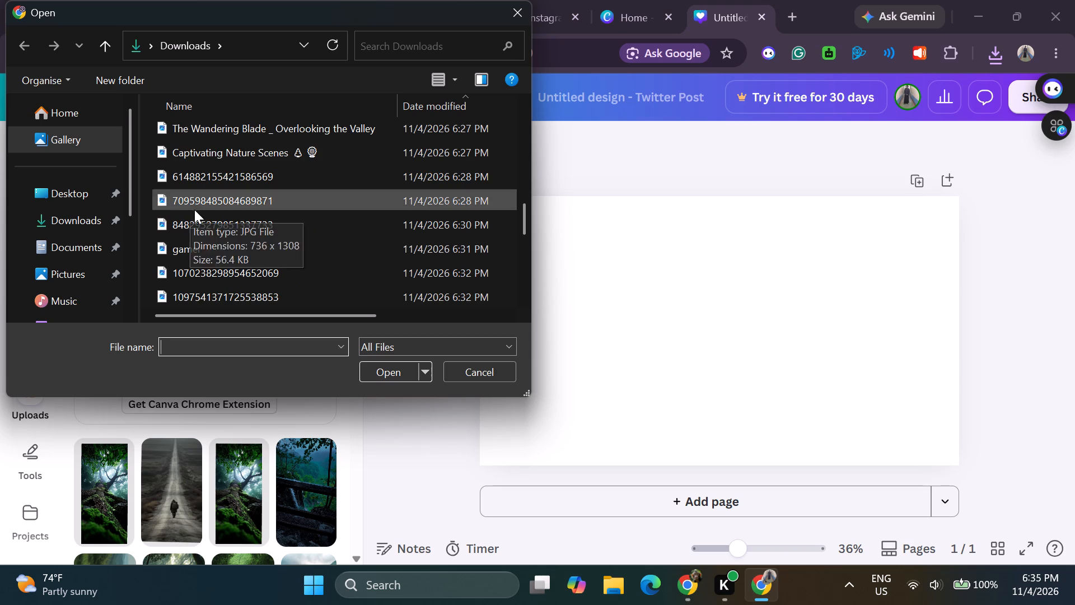
pyautogui.click(161, 195)
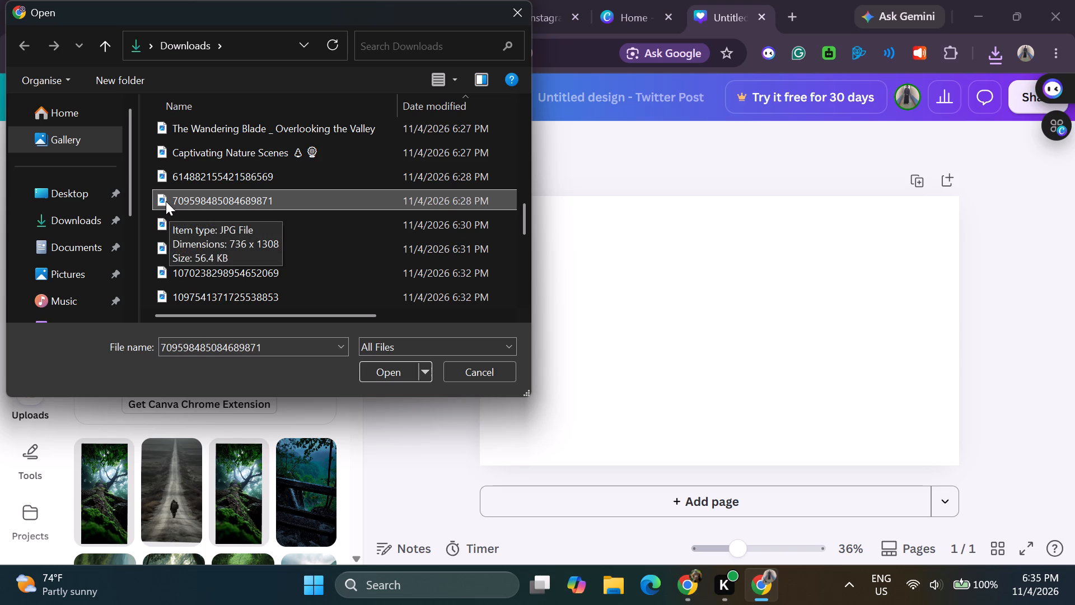
pyautogui.moveTo(166, 196); pyautogui.dragTo(183, 218)
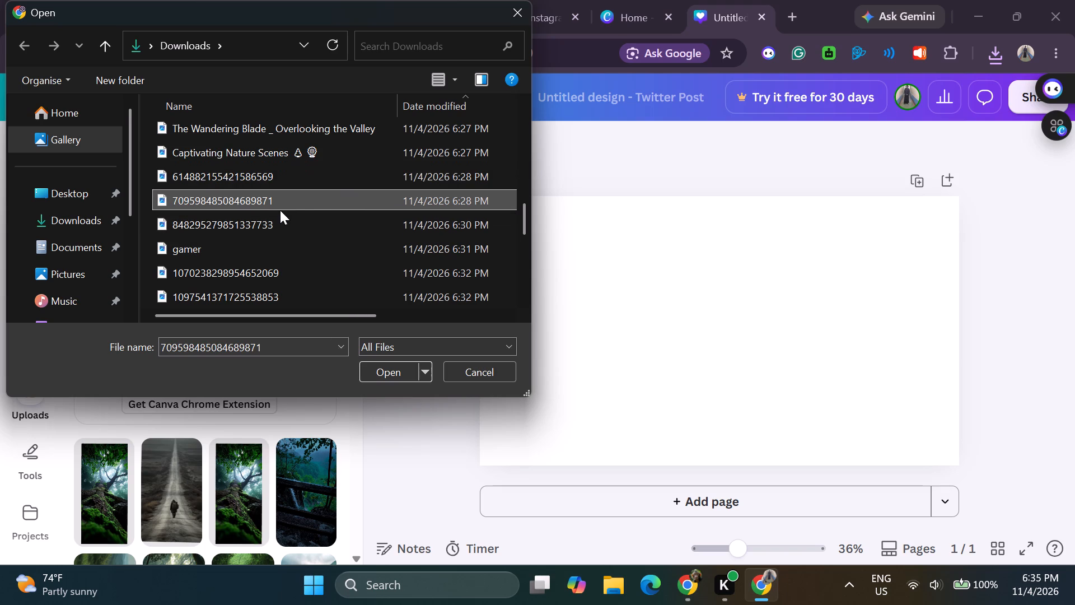
pyautogui.moveTo(161, 199); pyautogui.dragTo(177, 202)
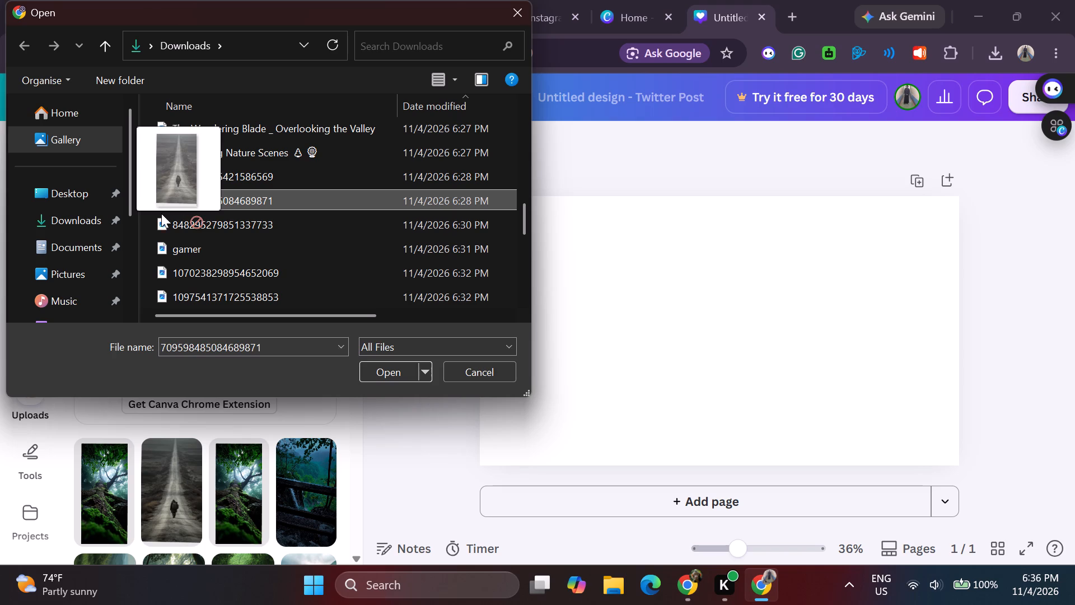
pyautogui.click(162, 218)
pyautogui.click(162, 218)
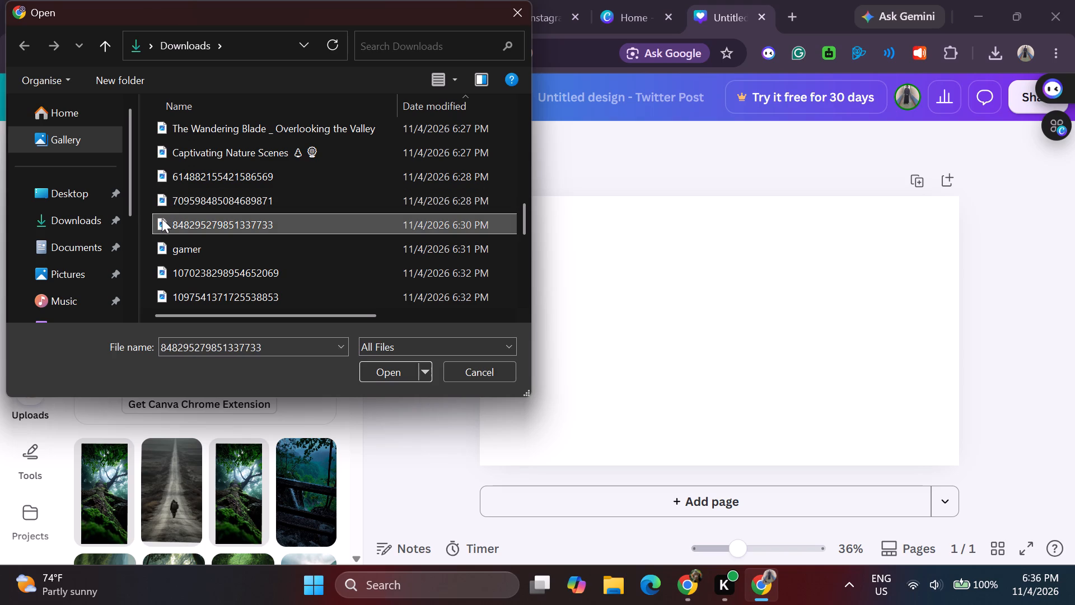
pyautogui.doubleClick(162, 218)
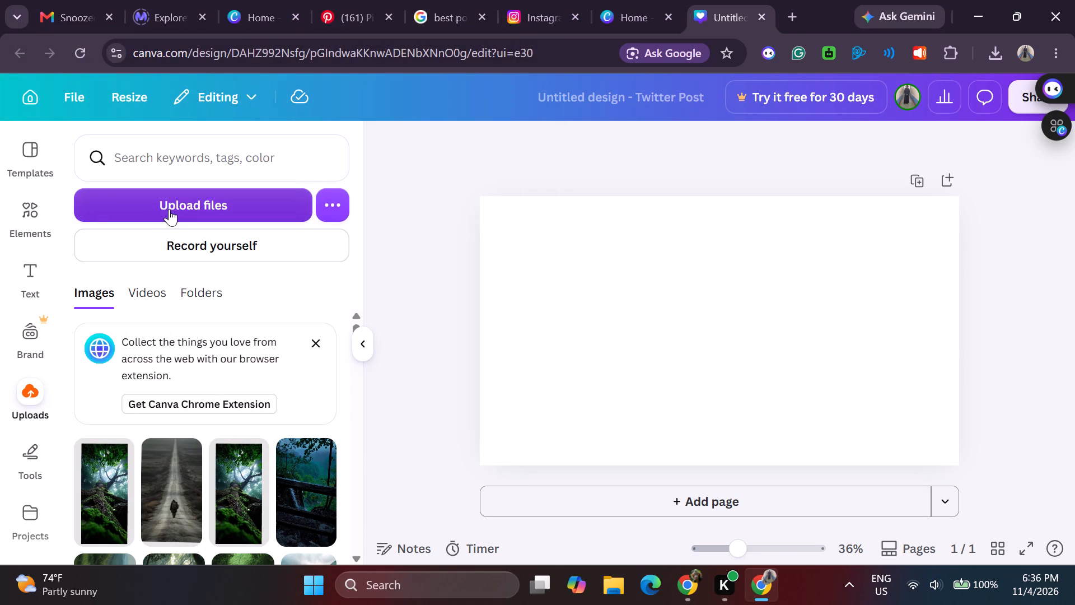
# Upload the image named gamer from the Downloads folder to the design's uploads.
pyautogui.click(169, 203)
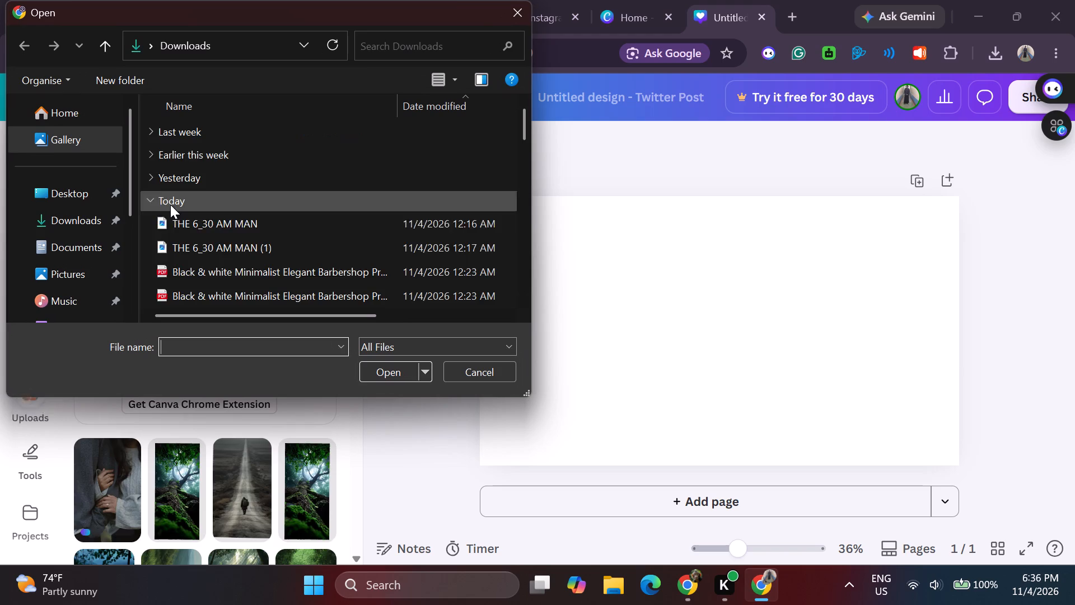
pyautogui.scroll(-2, 202, 266)
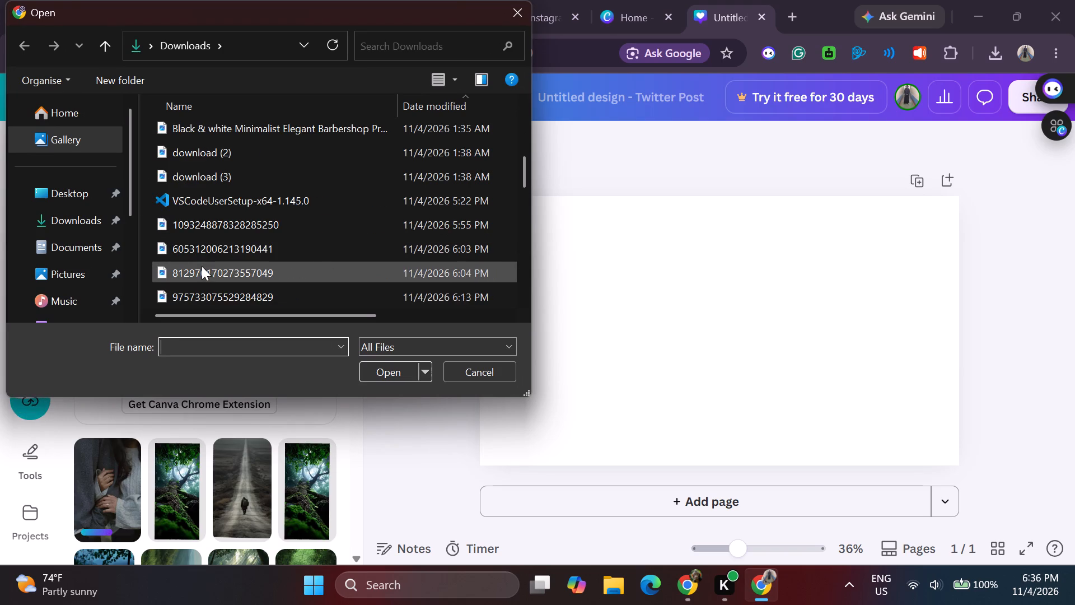
pyautogui.scroll(-1, 202, 266)
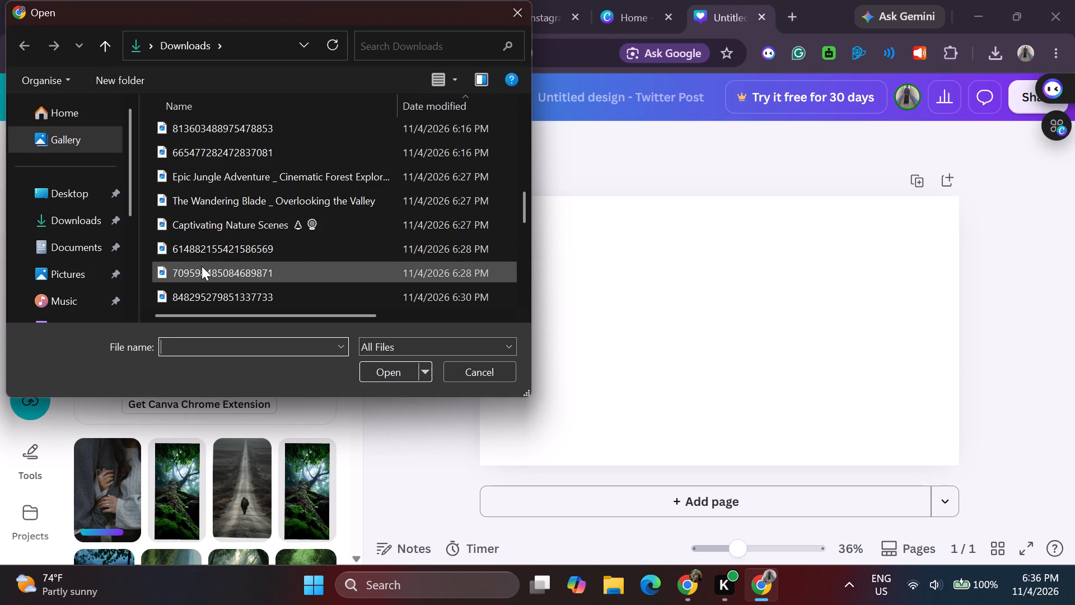
pyautogui.scroll(1, 194, 217)
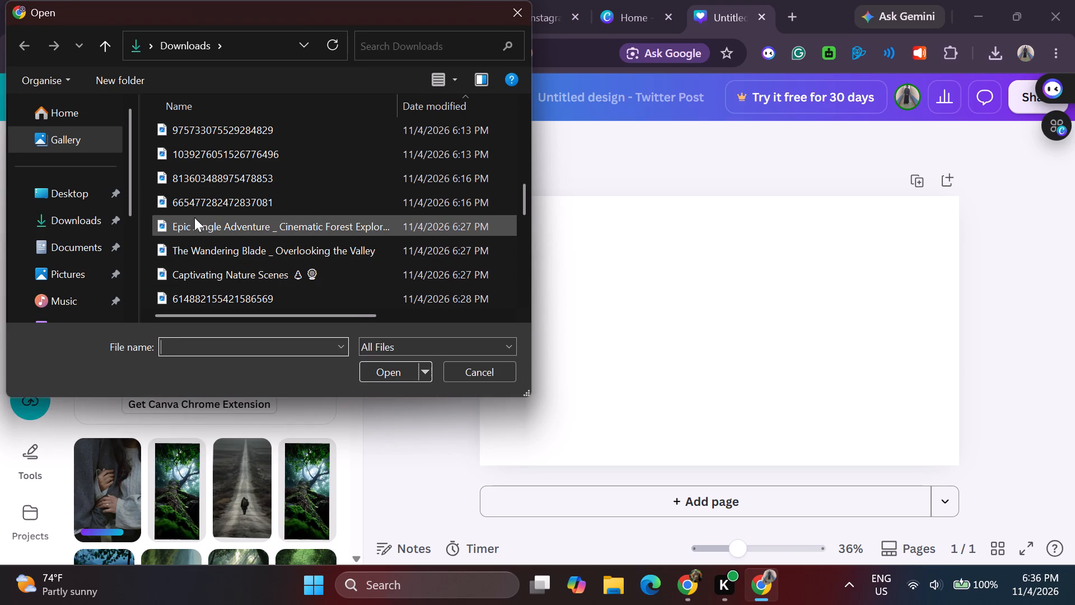
pyautogui.scroll(1, 194, 217)
pyautogui.scroll(-1, 194, 217)
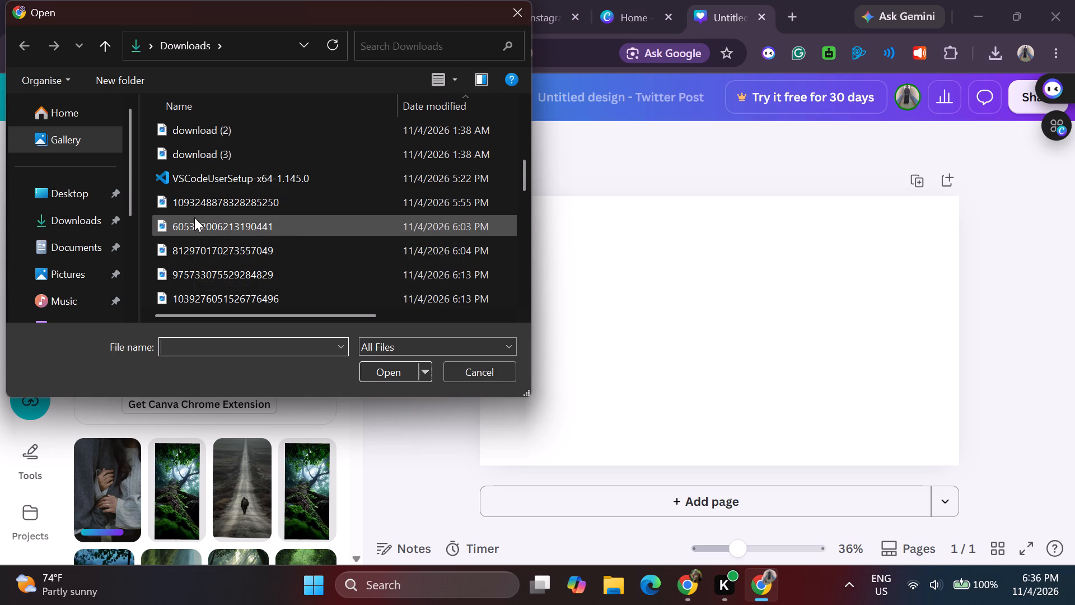
pyautogui.scroll(-1, 194, 217)
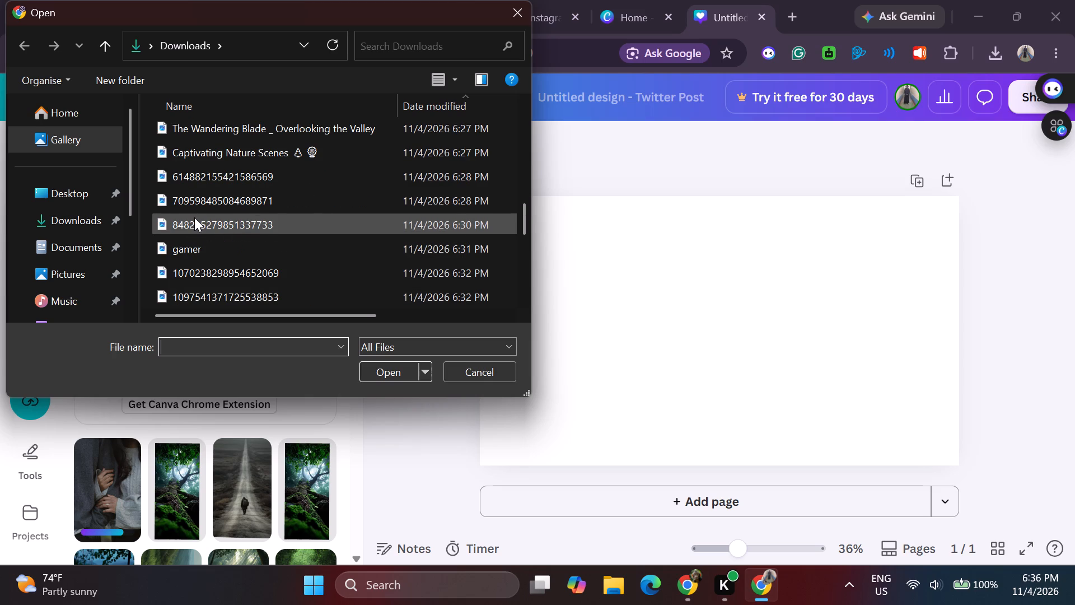
pyautogui.scroll(-1, 172, 243)
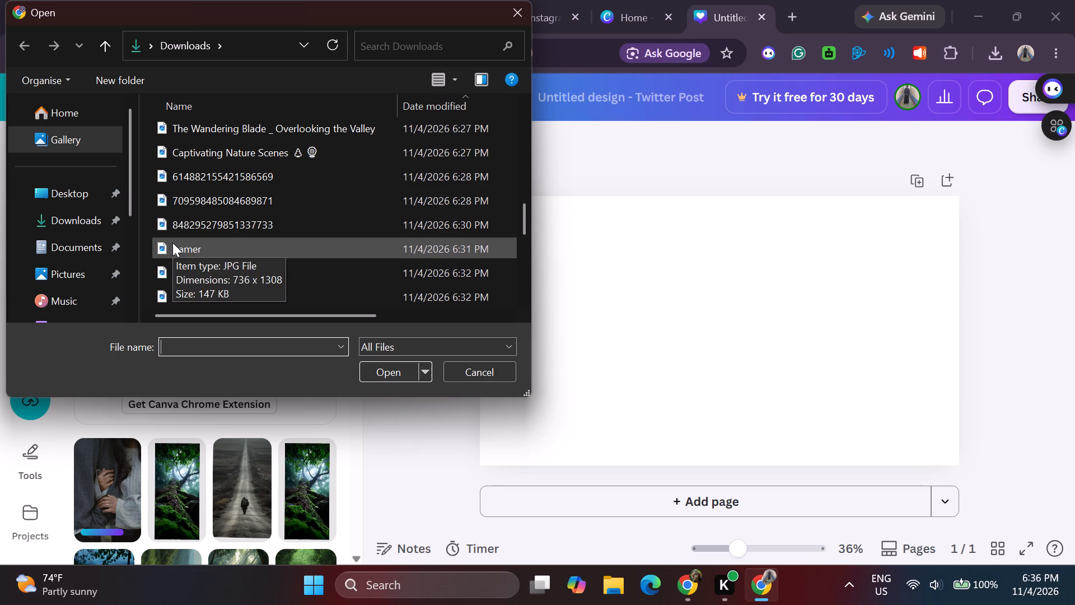
pyautogui.scroll(-2, 172, 243)
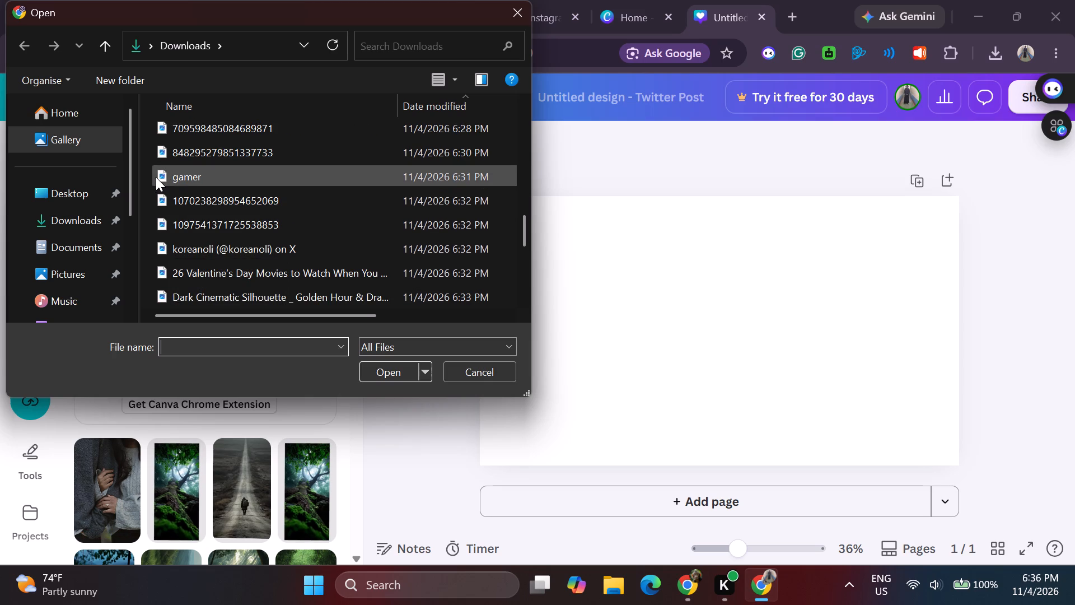
pyautogui.hscroll(1, 157, 175)
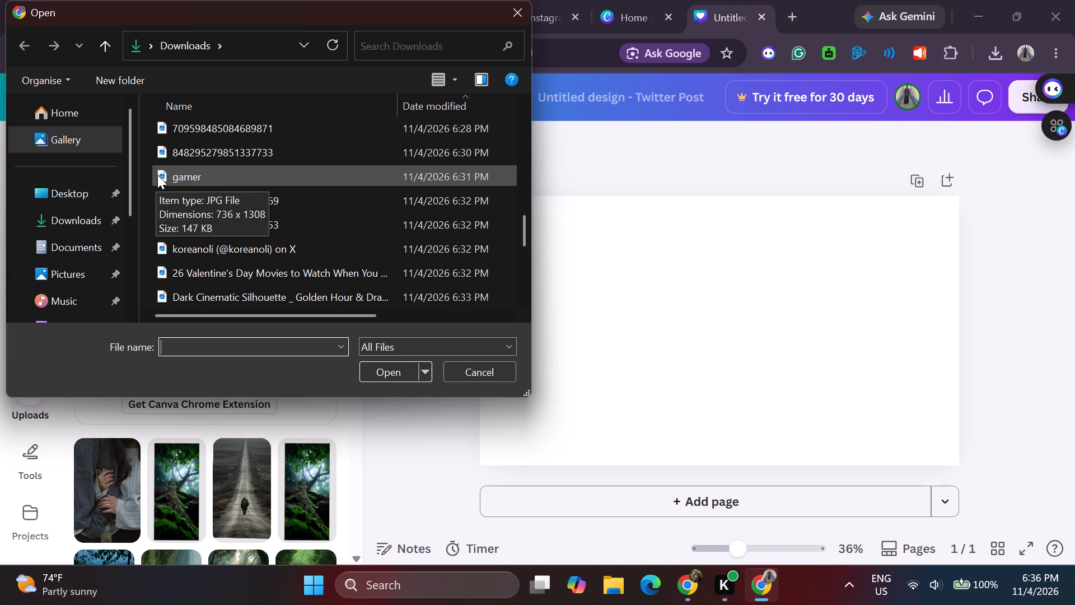
pyautogui.hscroll(1, 157, 175)
pyautogui.click(157, 175)
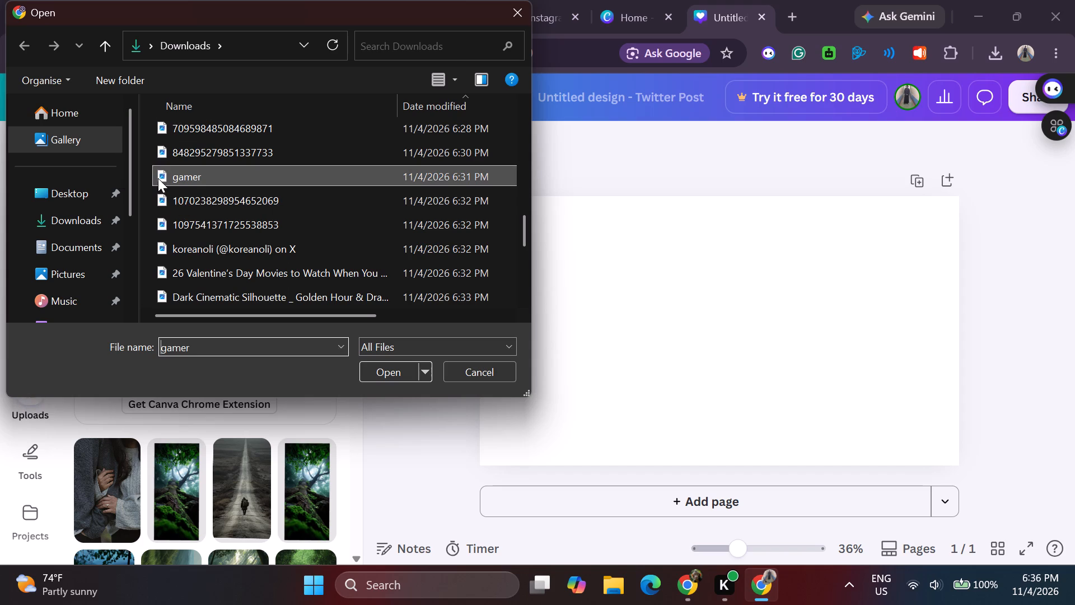
pyautogui.moveTo(169, 176); pyautogui.dragTo(212, 218)
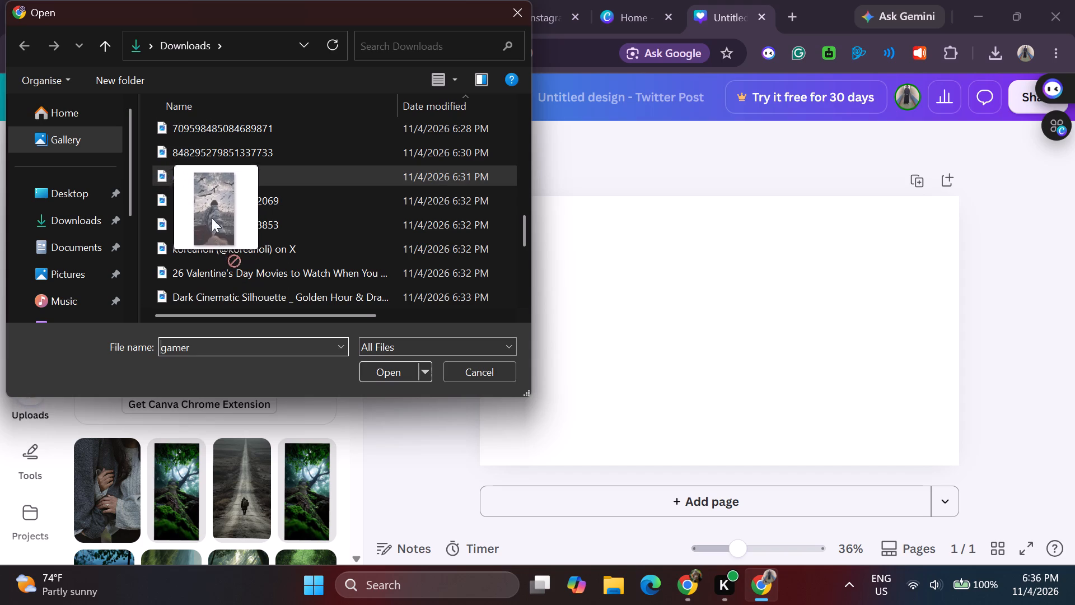
pyautogui.moveTo(212, 218); pyautogui.dragTo(160, 173)
pyautogui.moveTo(221, 174); pyautogui.dragTo(226, 281)
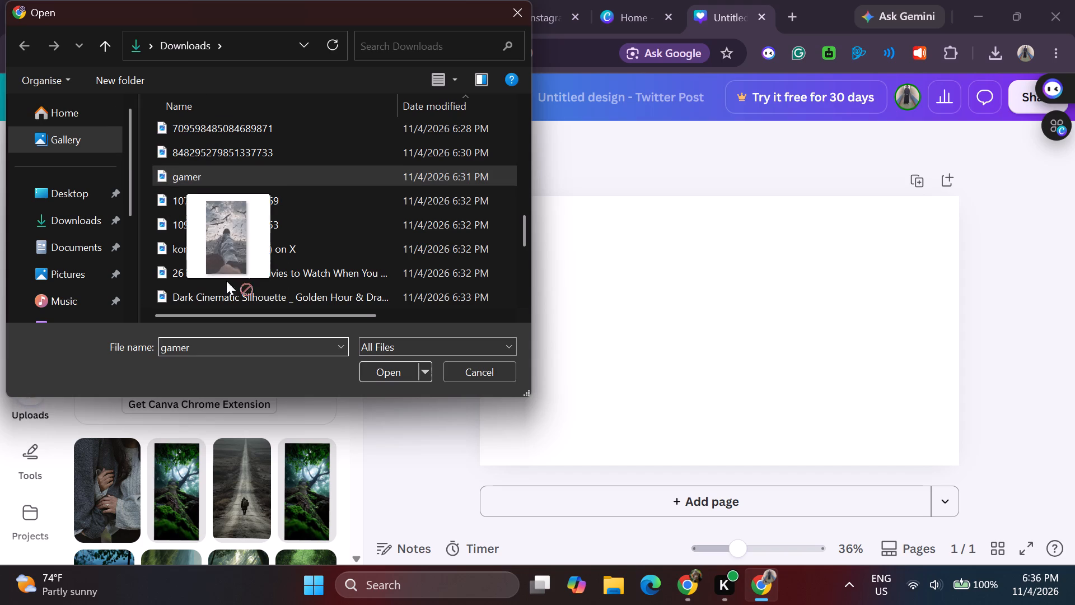
pyautogui.moveTo(226, 281); pyautogui.dragTo(229, 184)
pyautogui.click(229, 184)
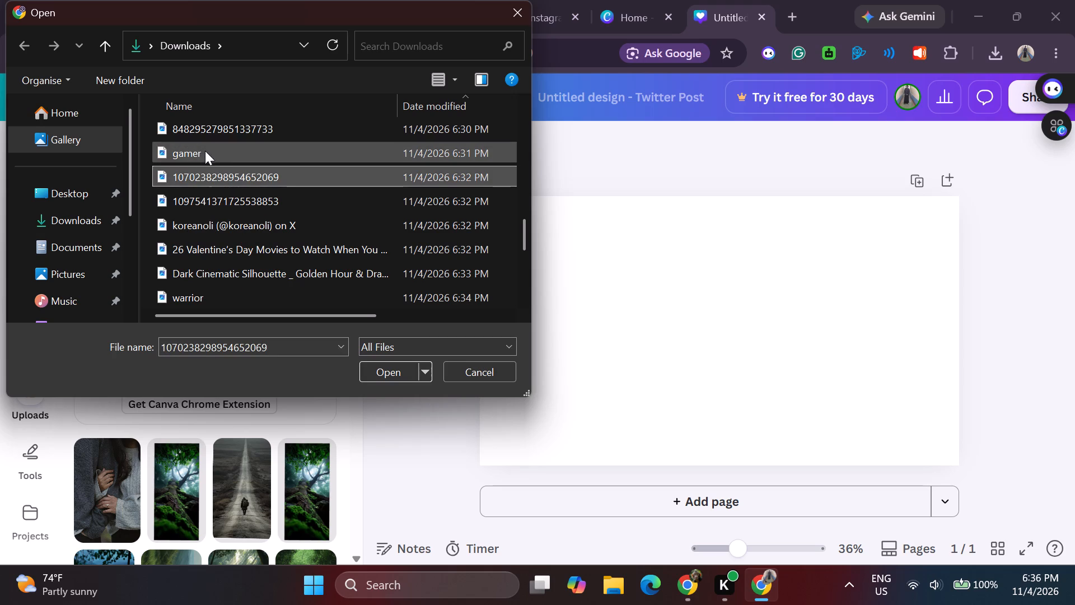
pyautogui.click(203, 150)
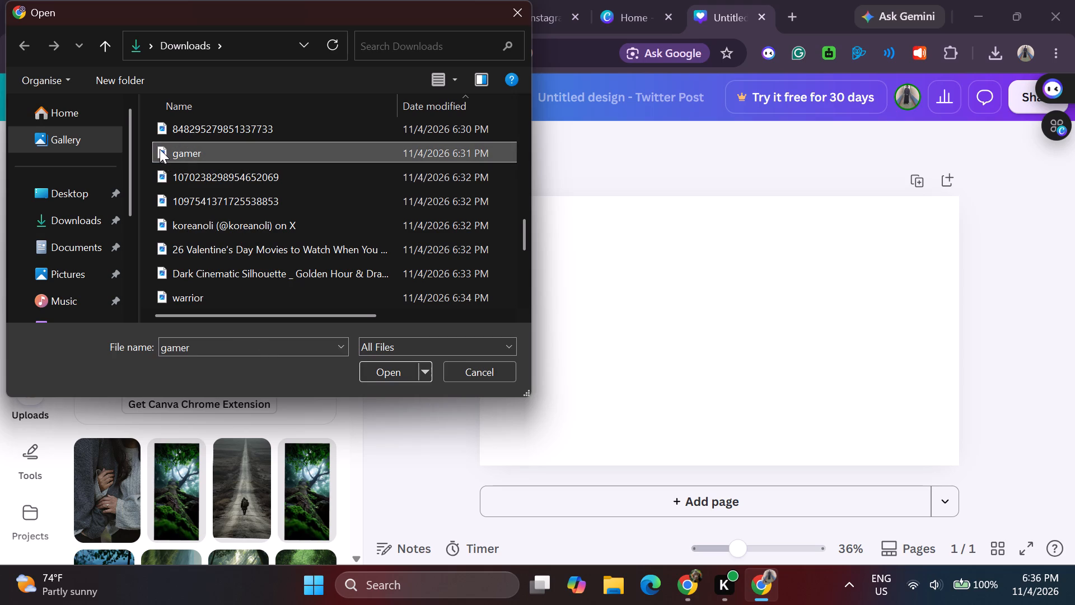
pyautogui.moveTo(162, 148); pyautogui.dragTo(161, 160)
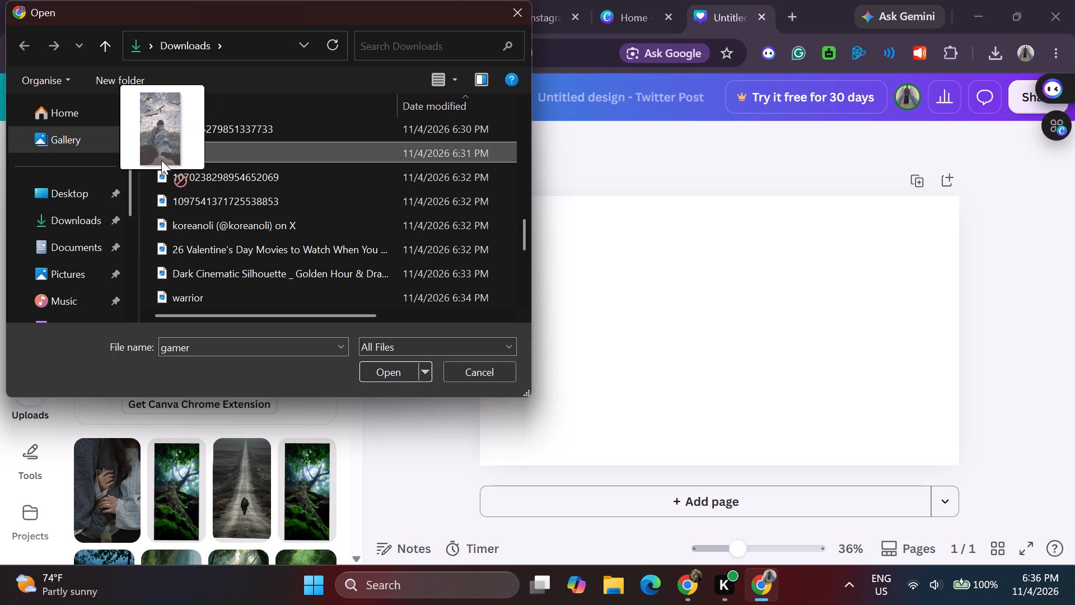
pyautogui.doubleClick(159, 147)
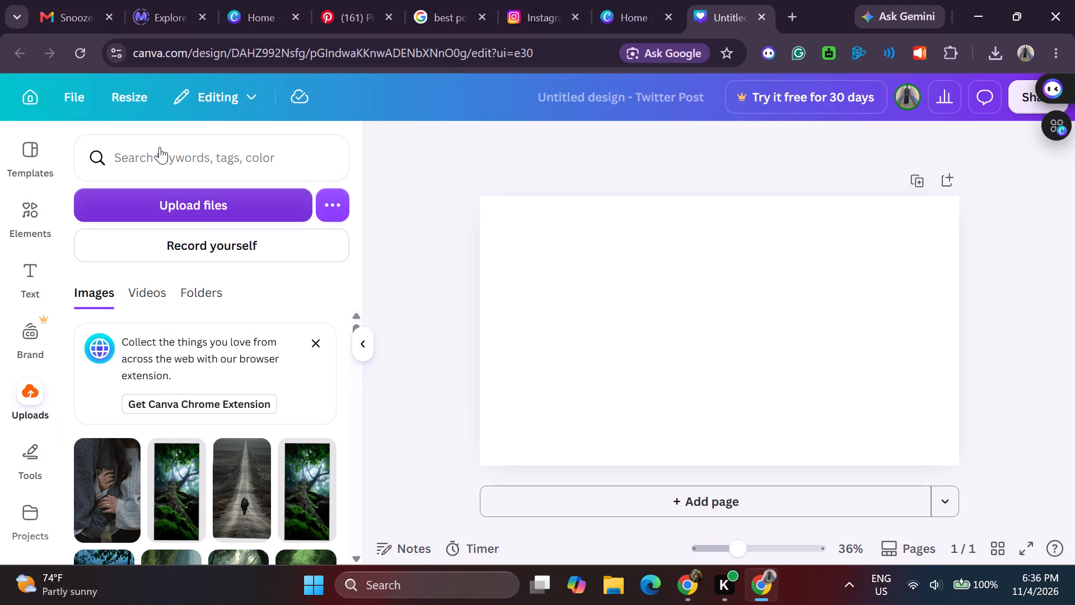
pyautogui.scroll(-1, 217, 391)
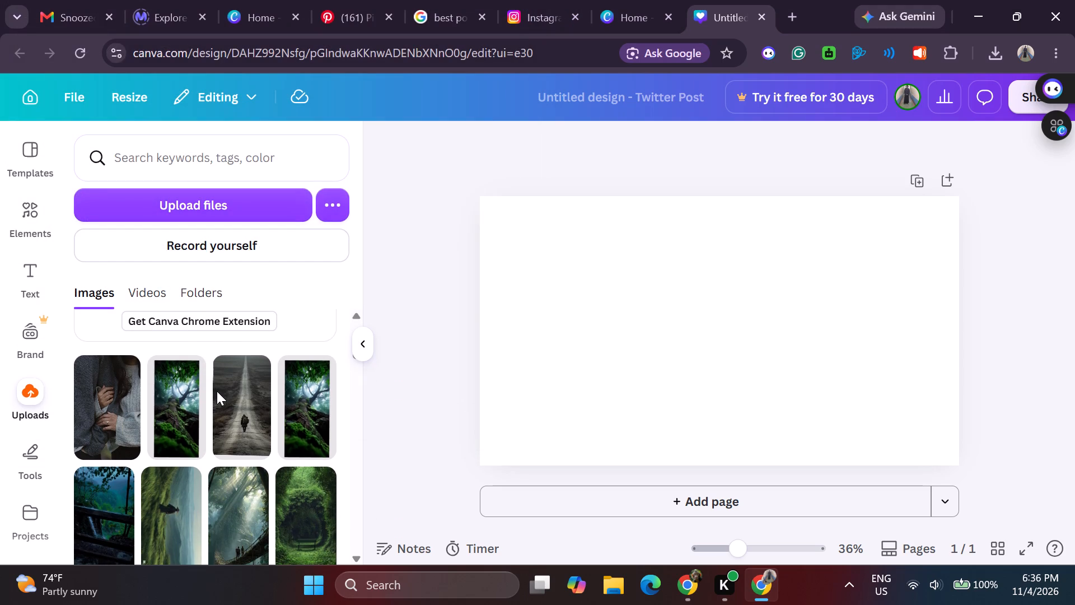
pyautogui.scroll(-3, 217, 391)
pyautogui.scroll(1, 217, 391)
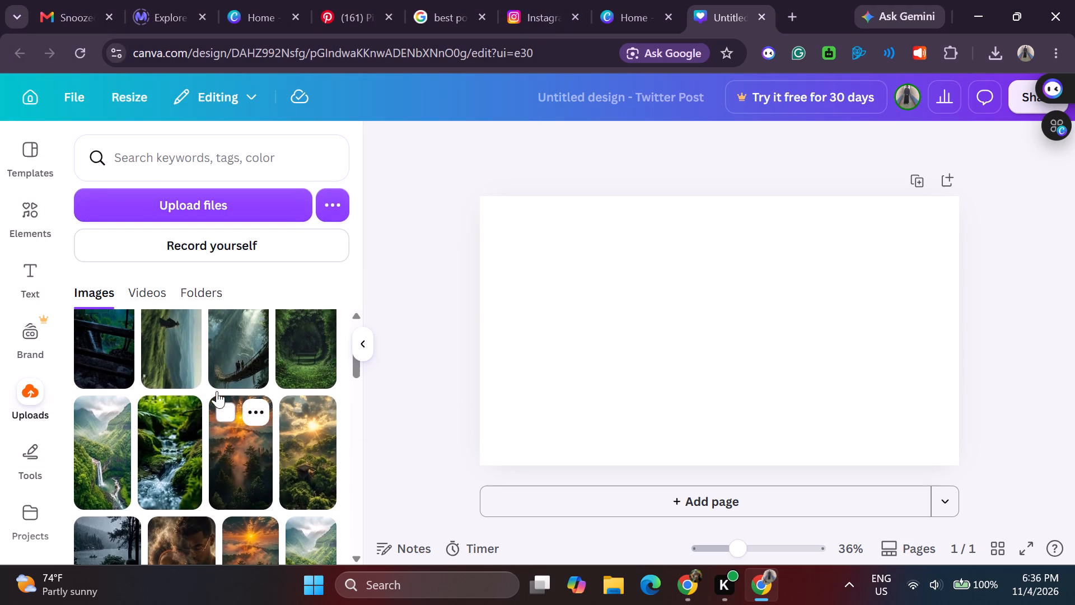
pyautogui.scroll(1, 217, 391)
pyautogui.scroll(-1, 217, 391)
pyautogui.click(223, 204)
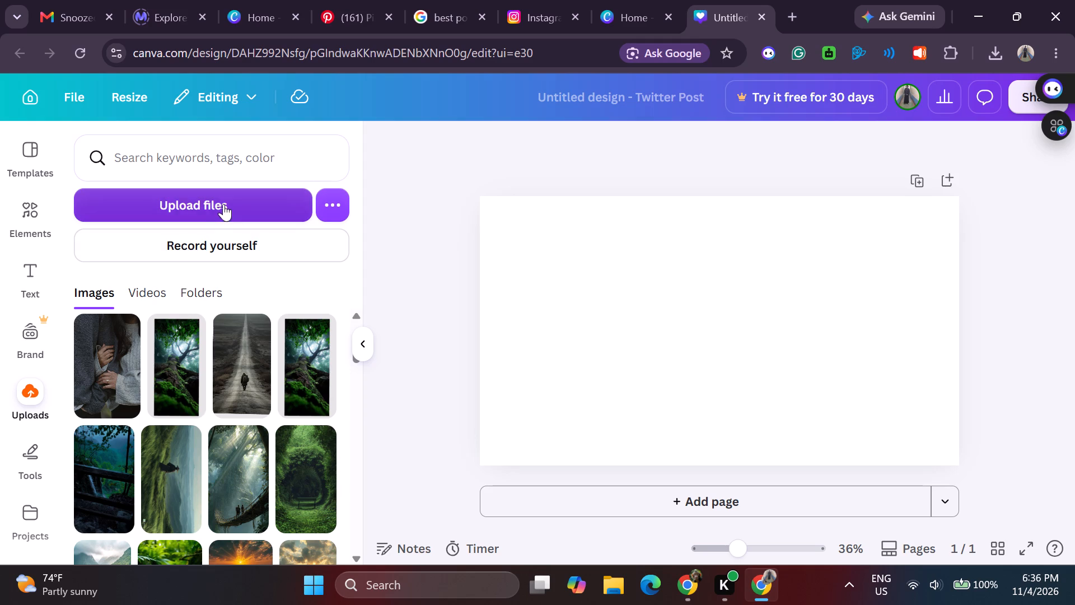
pyautogui.scroll(-1, 296, 253)
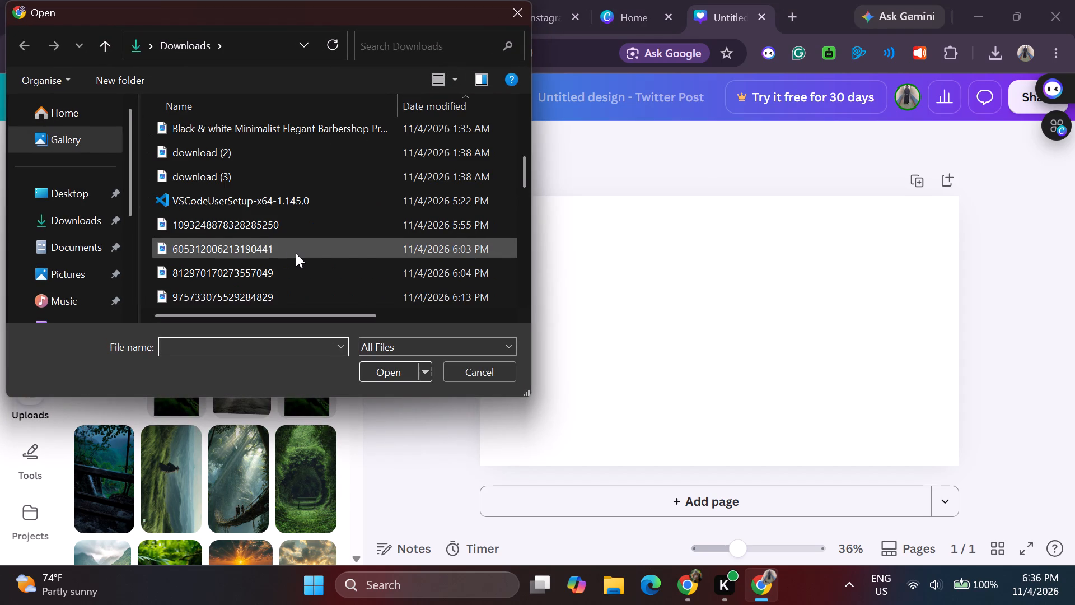
pyautogui.scroll(-2, 296, 253)
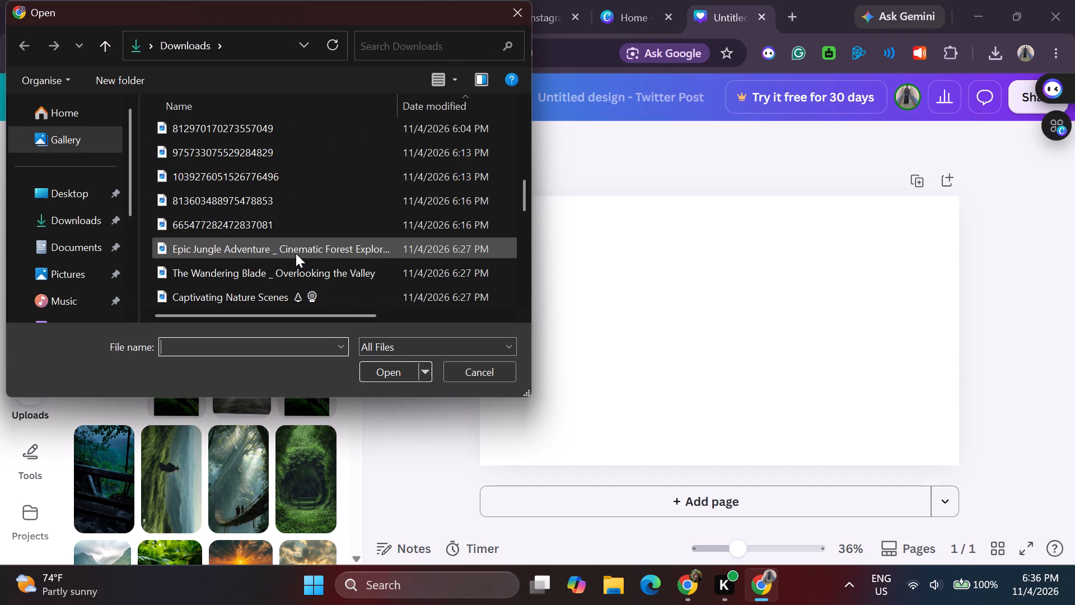
pyautogui.scroll(-2, 296, 253)
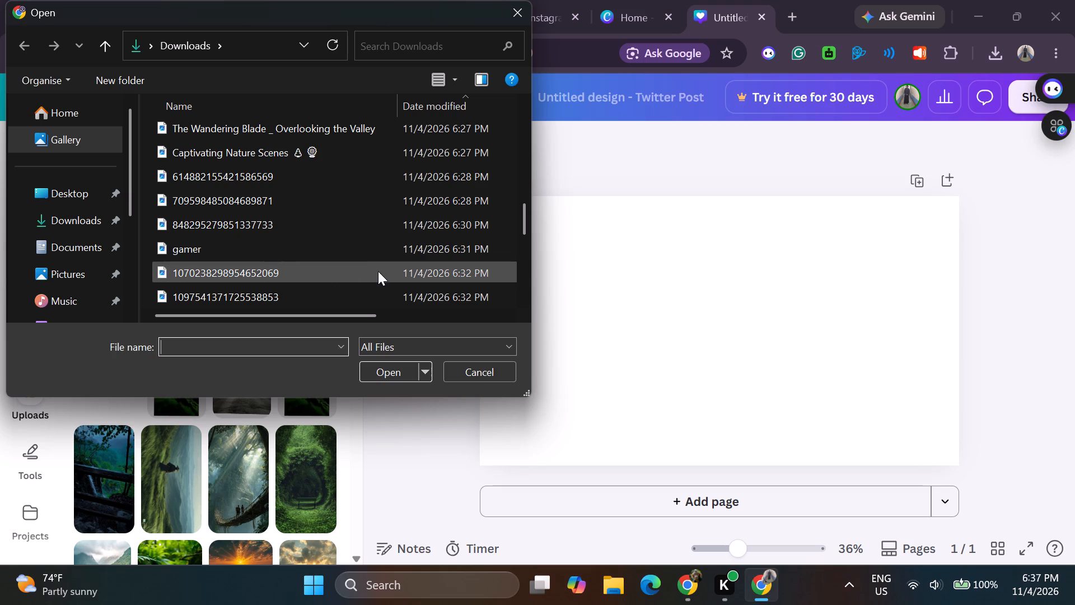
pyautogui.moveTo(447, 267); pyautogui.dragTo(436, 301)
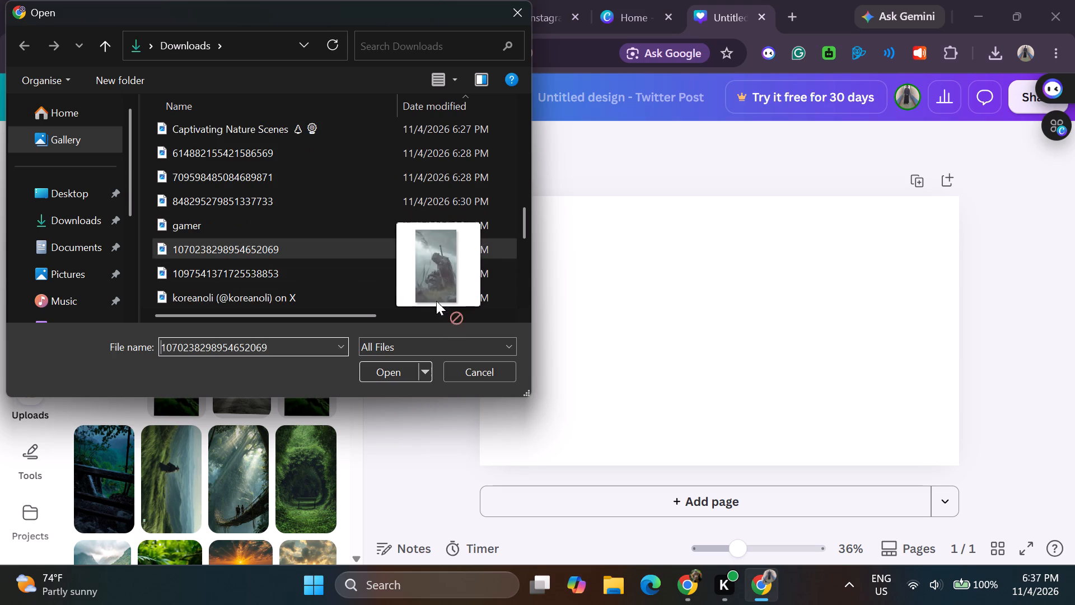
pyautogui.moveTo(436, 301); pyautogui.dragTo(432, 290)
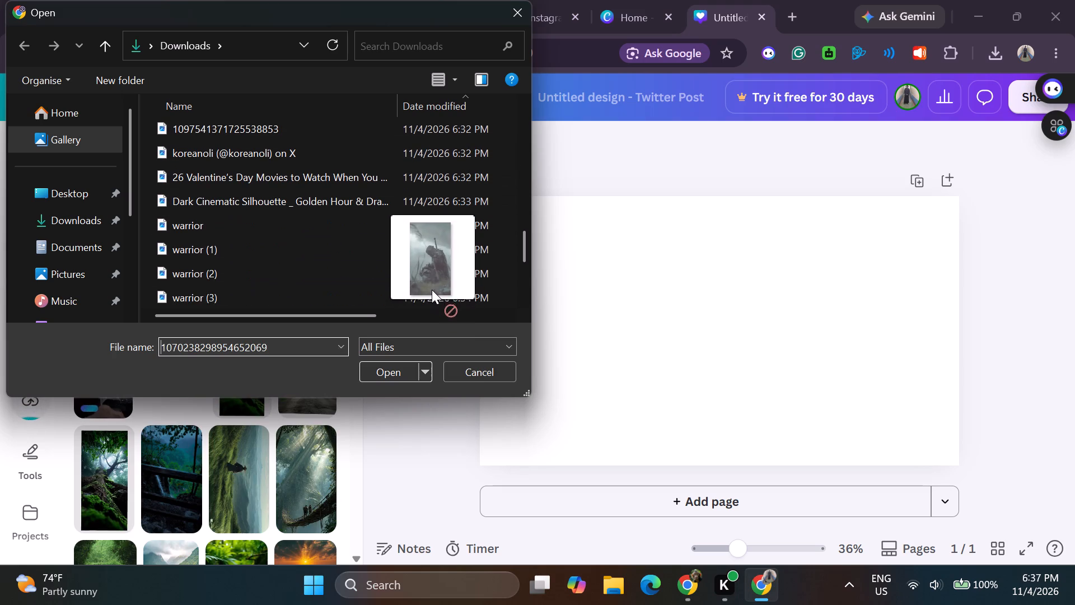
pyautogui.moveTo(432, 290); pyautogui.dragTo(428, 263)
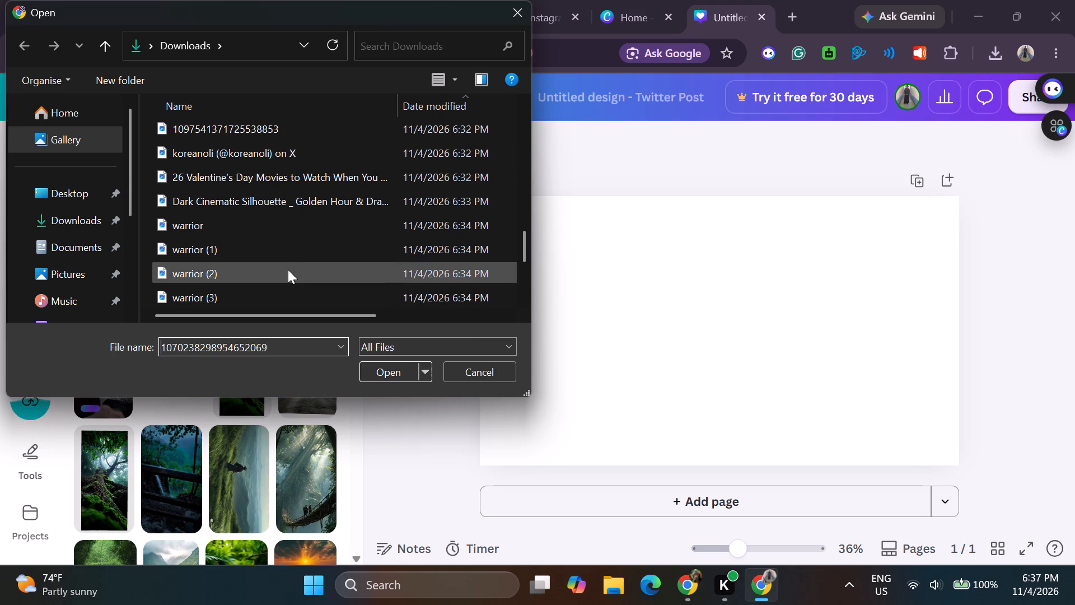
pyautogui.scroll(1, 262, 243)
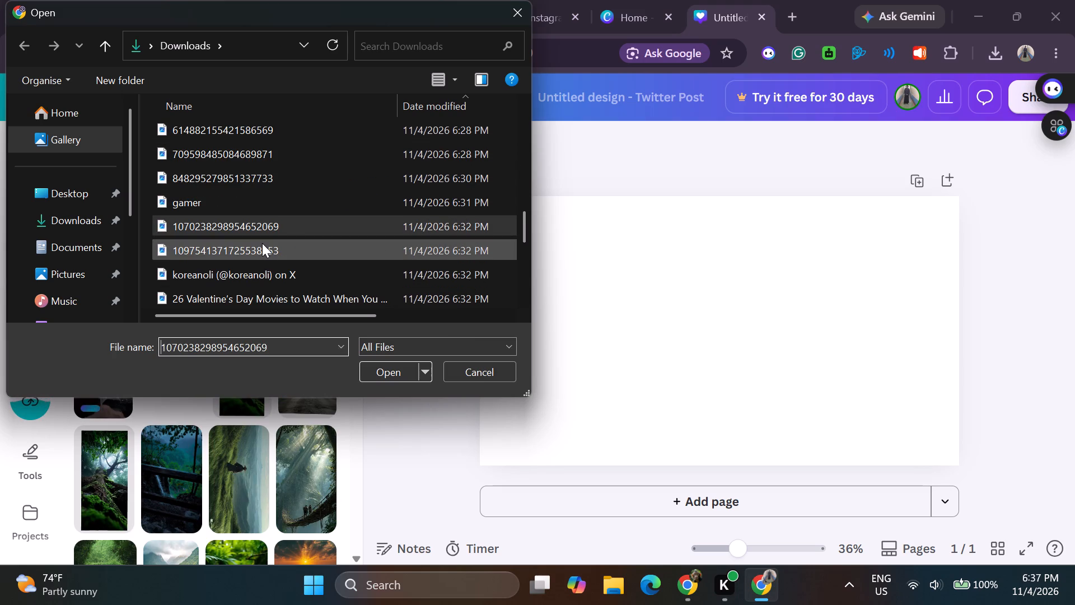
pyautogui.scroll(1, 262, 243)
pyautogui.click(200, 250)
pyautogui.moveTo(200, 250); pyautogui.dragTo(193, 222)
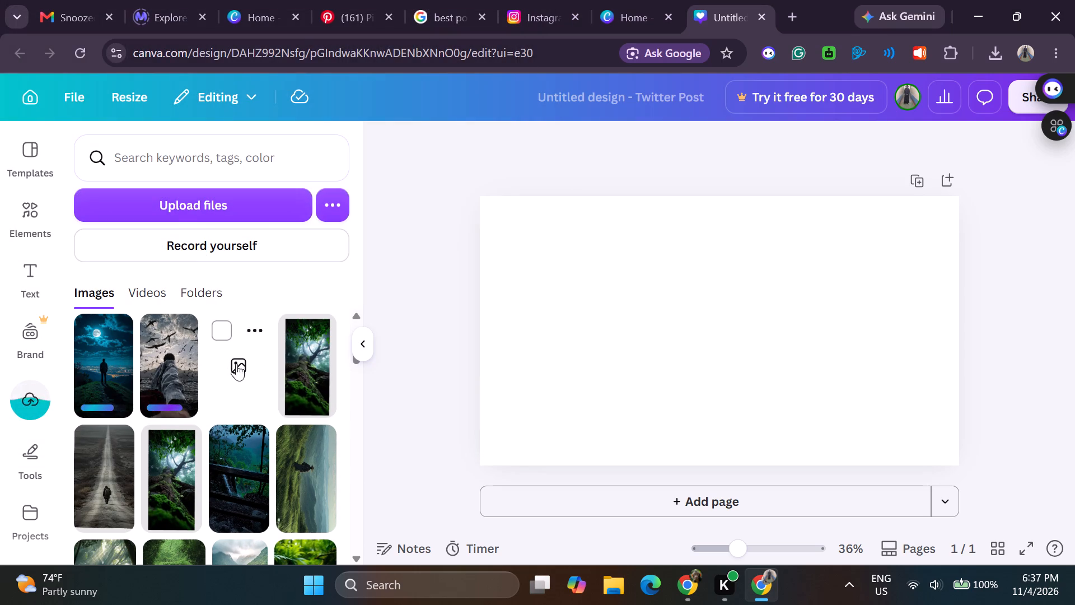
# Add four copies of the uploaded image of hands holding grey knitwear to the blank page.
pyautogui.click(240, 369)
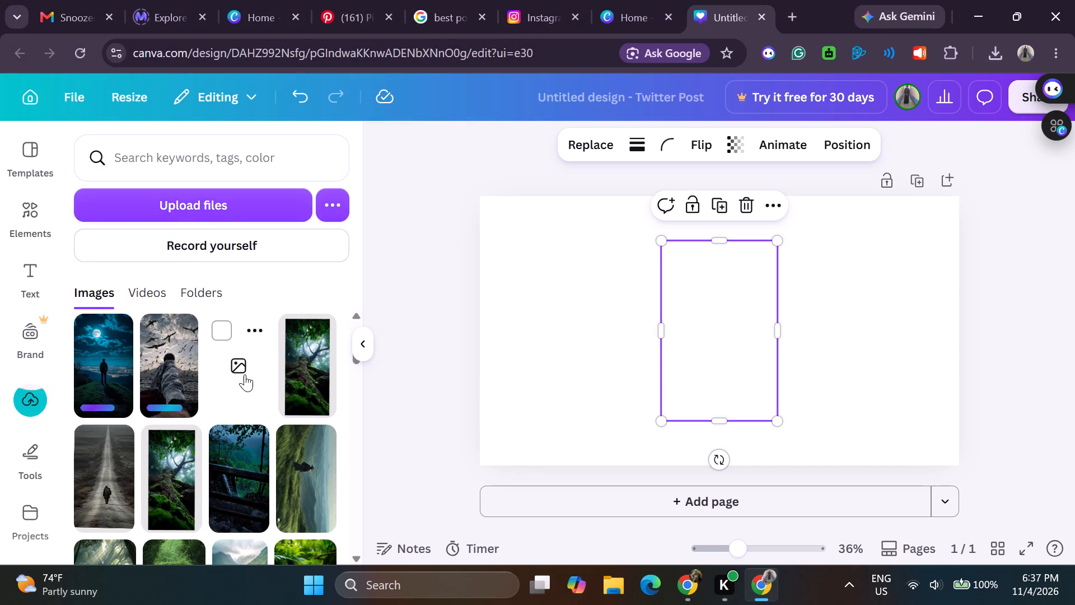
pyautogui.click(248, 376)
pyautogui.doubleClick(248, 376)
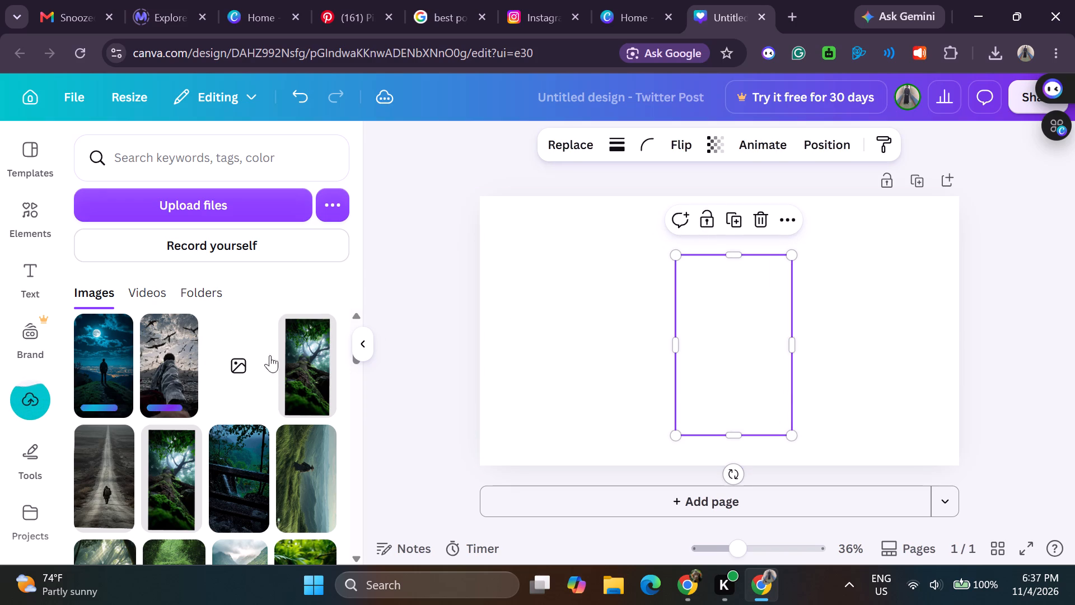
# Add two copies of the uploaded forest tree image to the page and widen the top copy by extending its left edge.
pyautogui.doubleClick(305, 360)
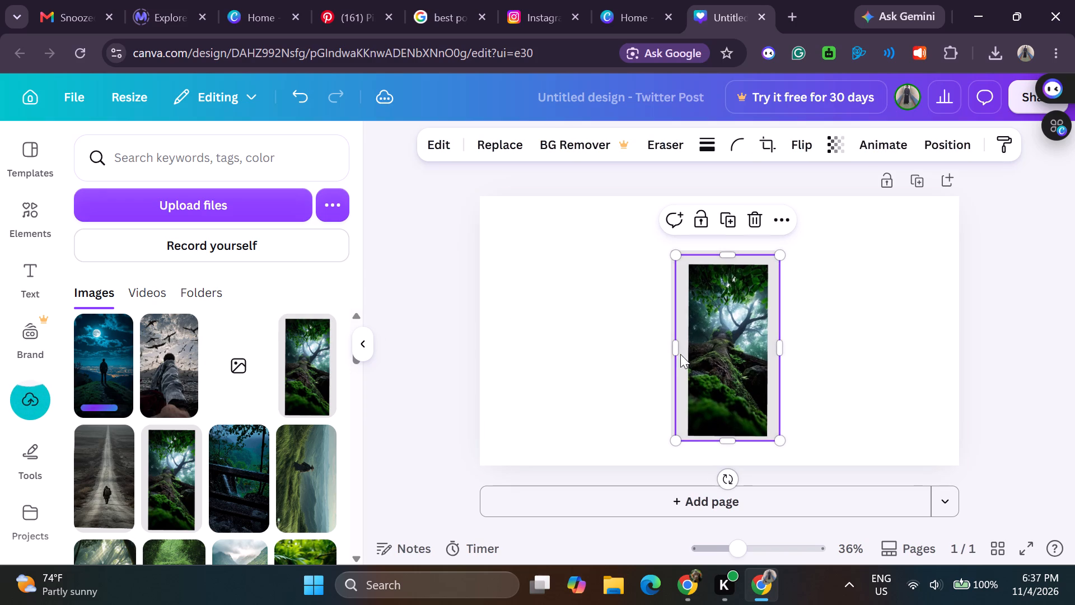
pyautogui.moveTo(675, 348); pyautogui.dragTo(591, 338)
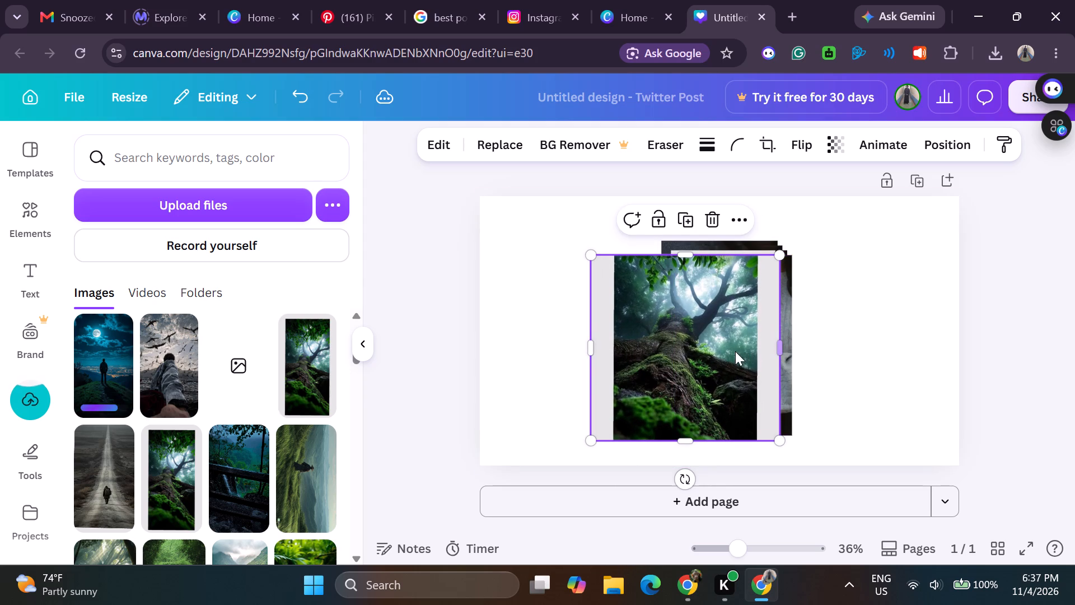
# Place the widened forest tree image on the page's left side and the narrow copy on the right side of the stacked images.
pyautogui.moveTo(727, 341); pyautogui.dragTo(691, 340)
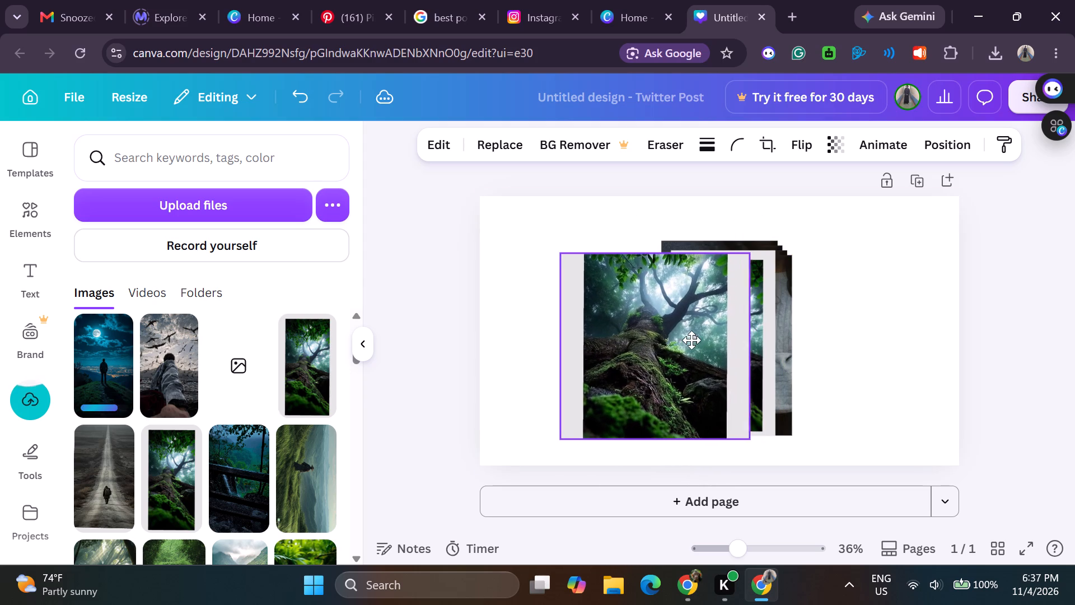
pyautogui.moveTo(691, 340); pyautogui.dragTo(626, 346)
pyautogui.moveTo(735, 337); pyautogui.dragTo(755, 336)
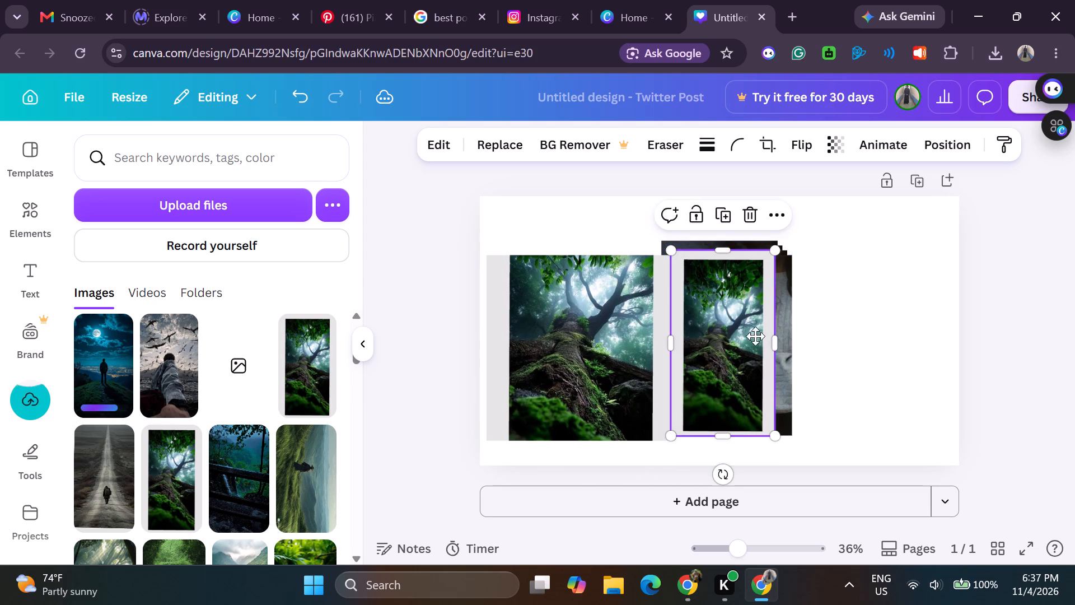
pyautogui.moveTo(755, 336); pyautogui.dragTo(855, 342)
# Delete all four stacked copies of the image of hands holding grey knitwear from the page.
pyautogui.click(746, 339)
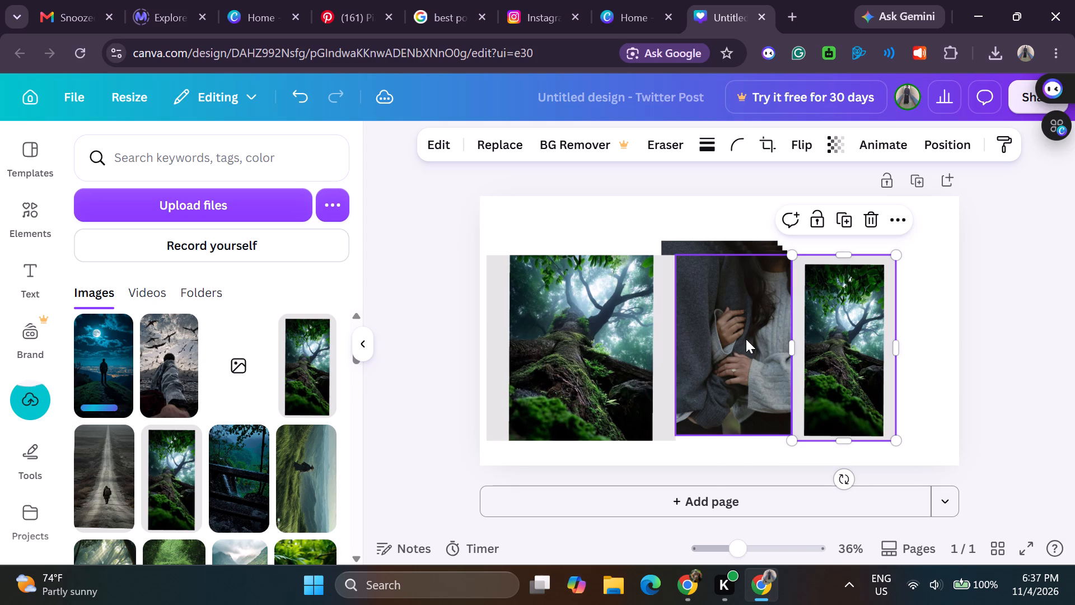
pyautogui.moveTo(737, 325); pyautogui.dragTo(850, 250)
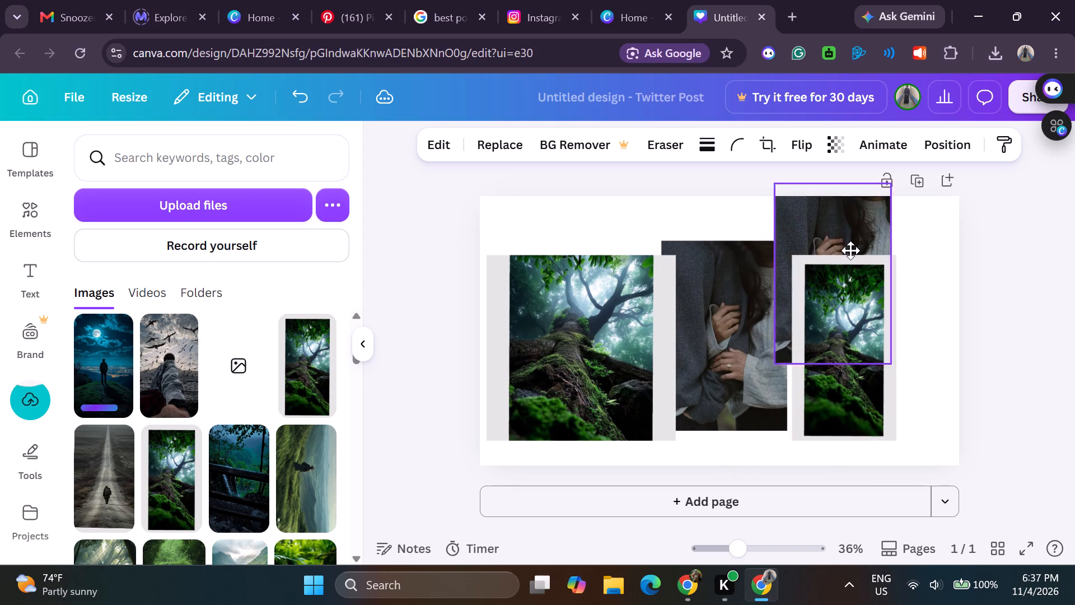
pyautogui.moveTo(850, 250); pyautogui.dragTo(899, 268)
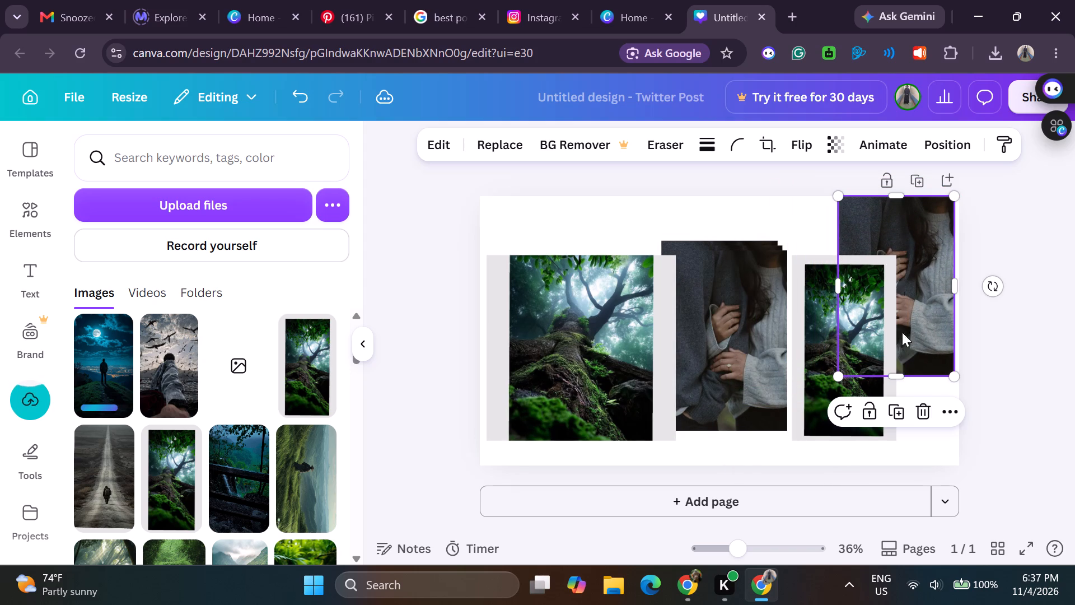
pyautogui.click(924, 407)
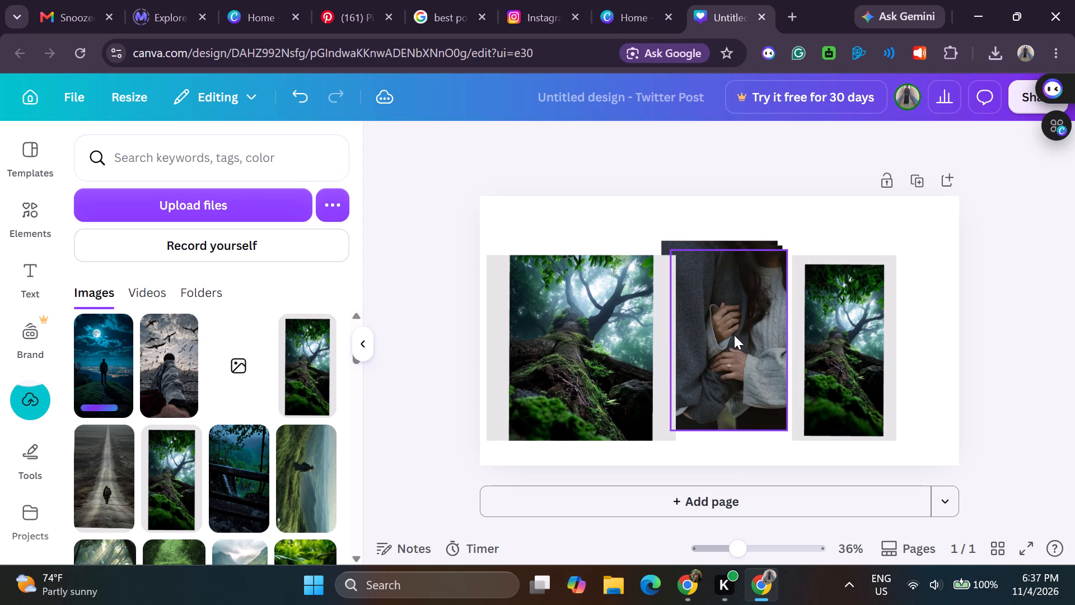
pyautogui.click(734, 335)
pyautogui.click(752, 209)
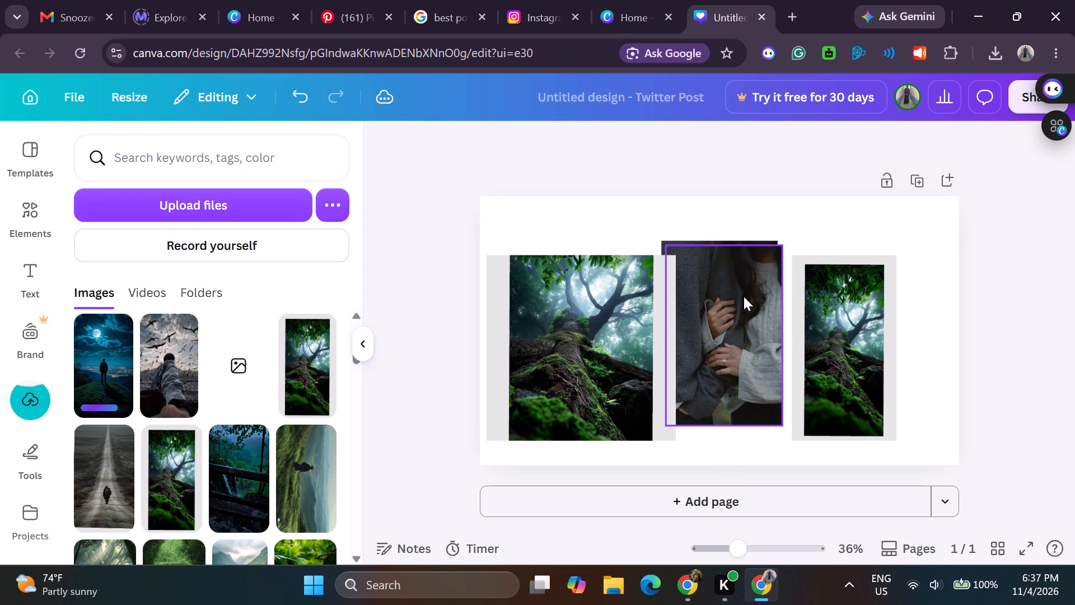
pyautogui.moveTo(744, 296); pyautogui.dragTo(750, 291)
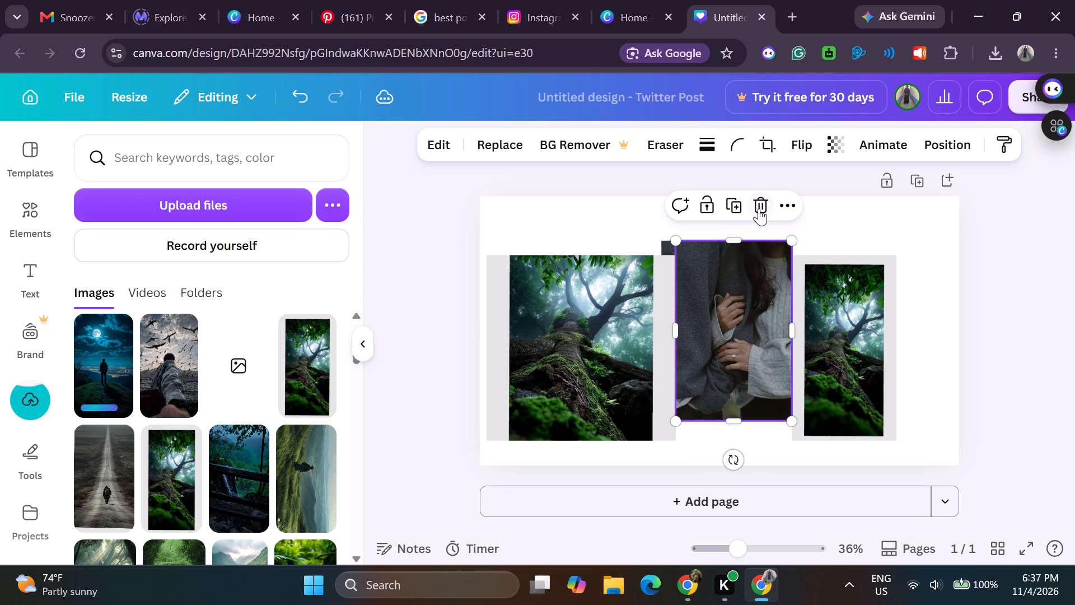
pyautogui.click(761, 203)
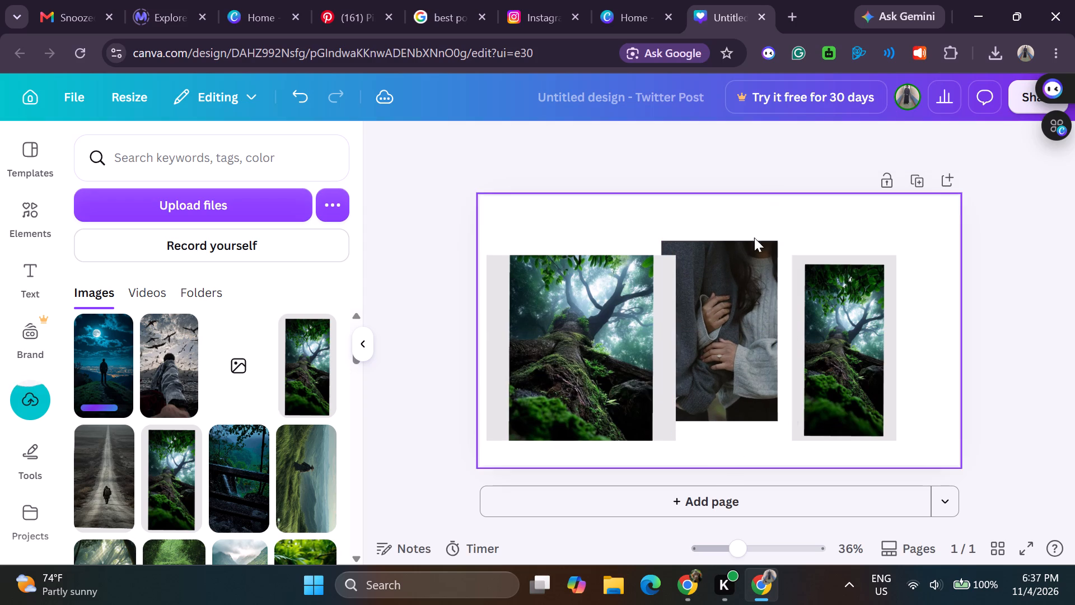
pyautogui.click(719, 290)
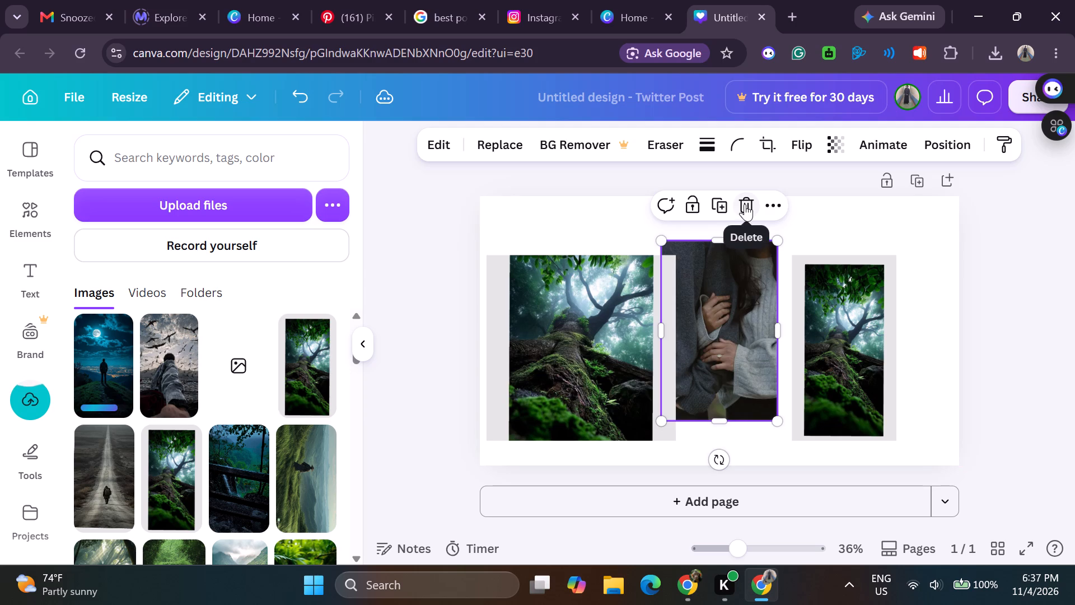
pyautogui.click(745, 204)
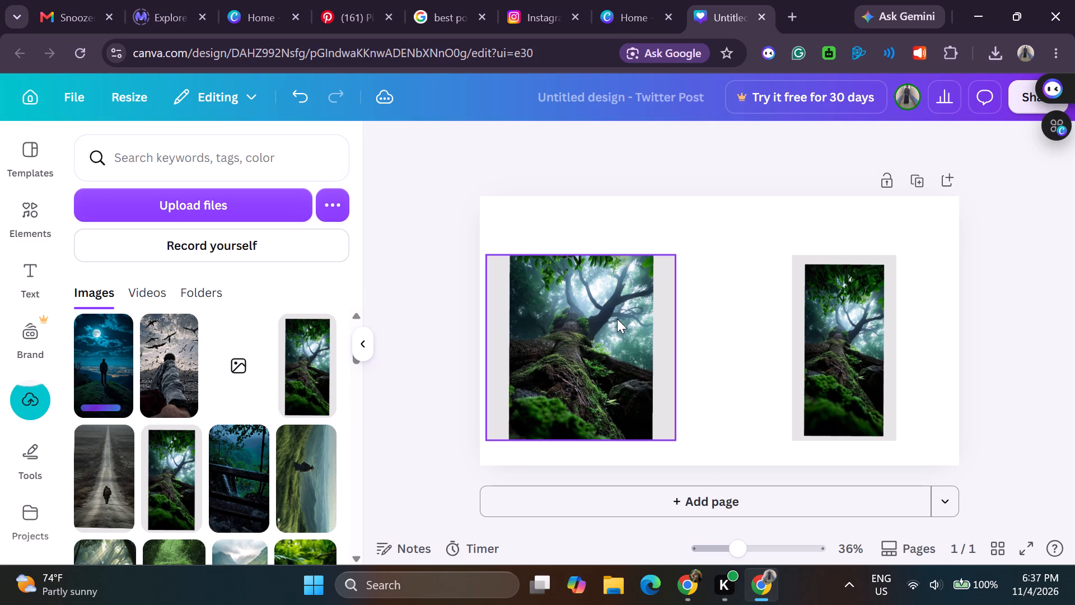
# Delete the widened forest tree image, leaving the narrow copy on the page.
pyautogui.click(615, 320)
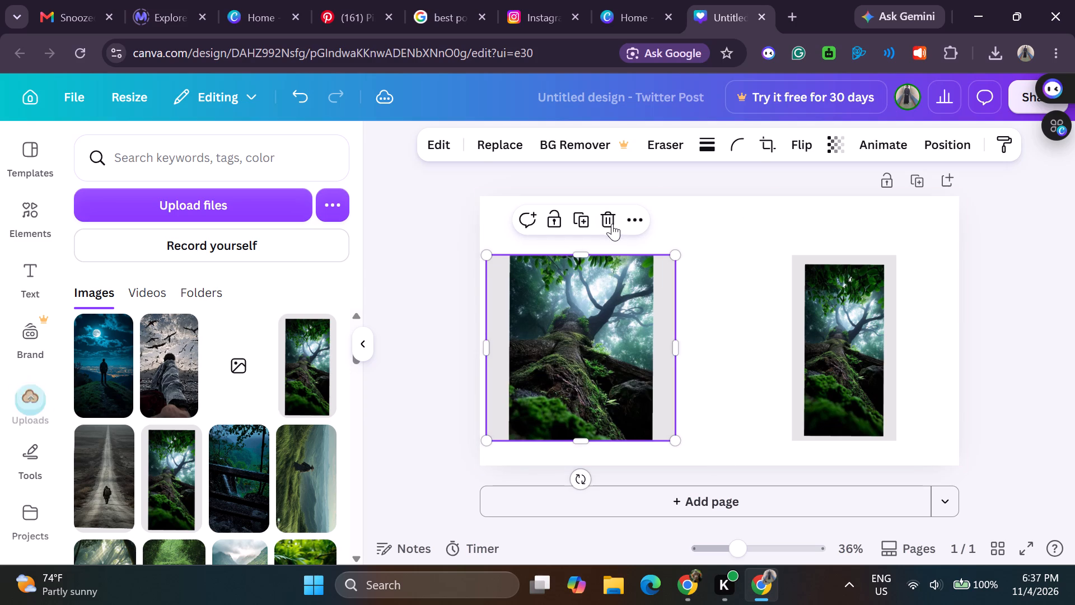
pyautogui.click(610, 219)
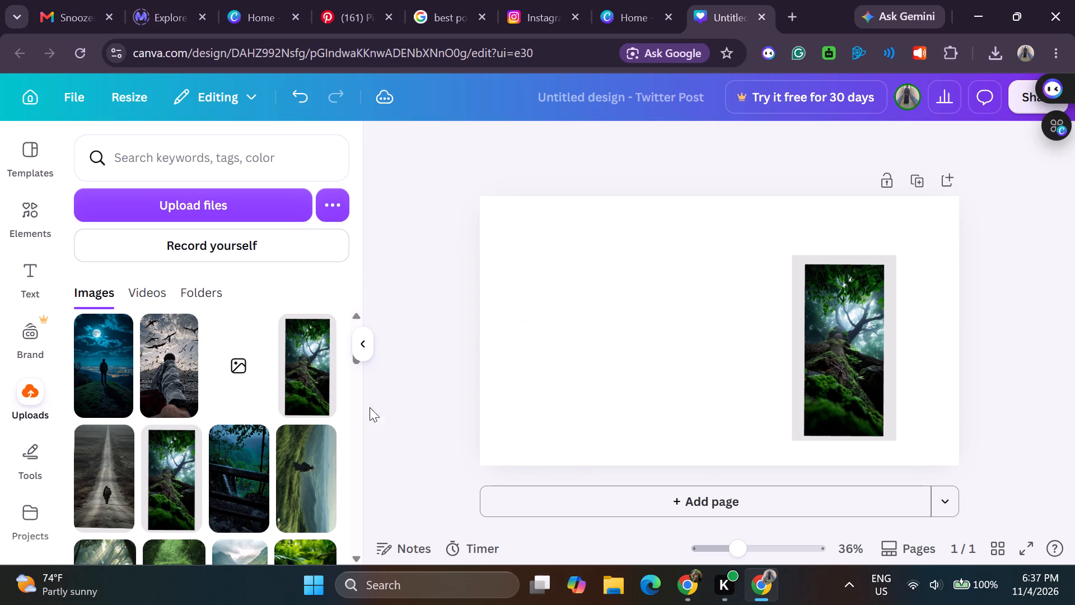
pyautogui.click(172, 207)
pyautogui.scroll(-1, 203, 266)
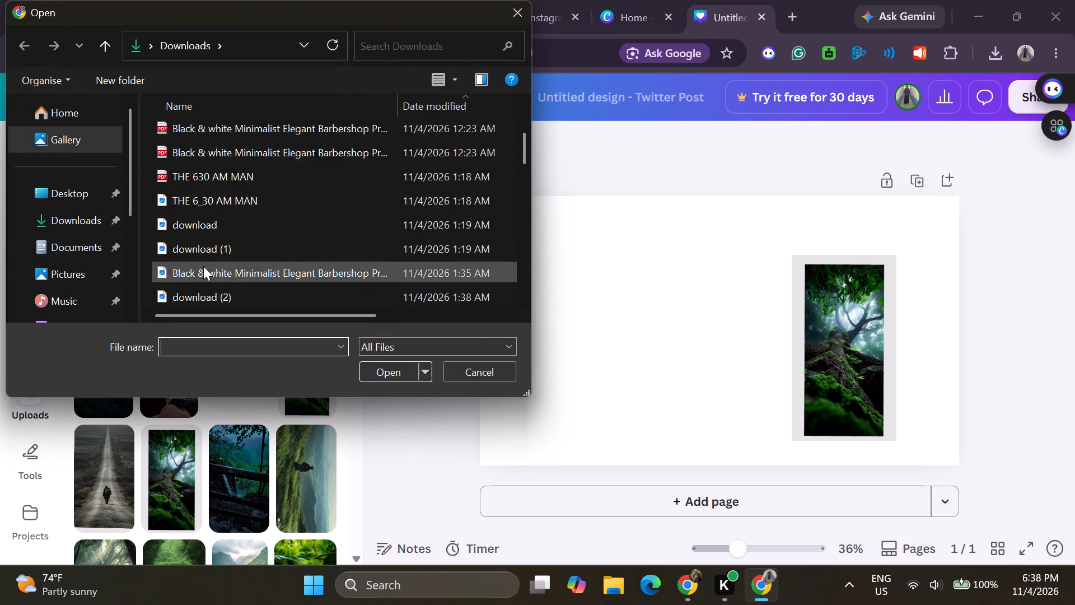
pyautogui.scroll(-1, 203, 266)
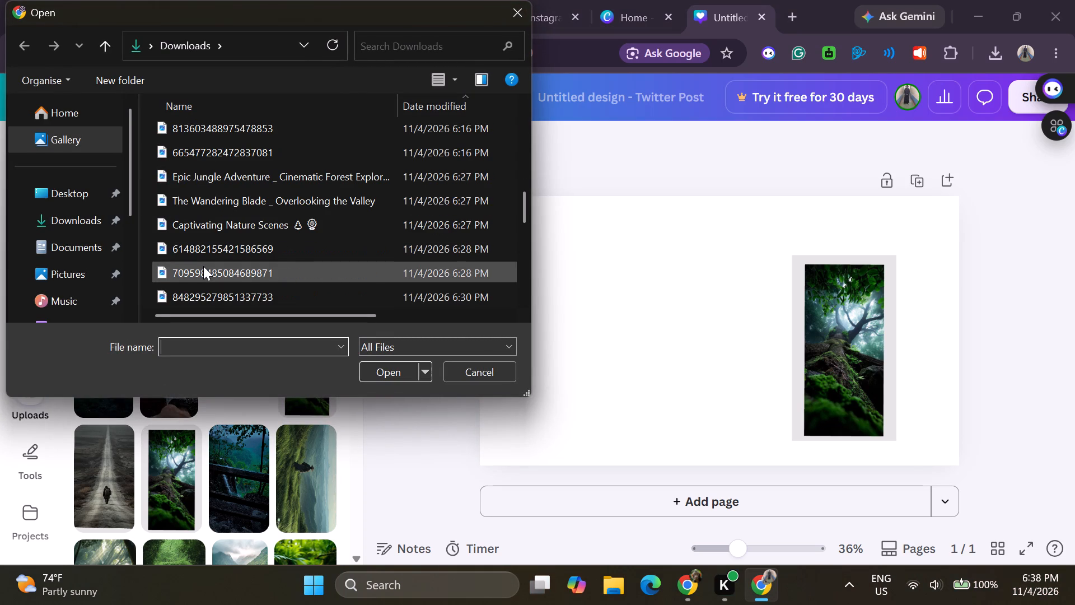
pyautogui.scroll(-3, 203, 266)
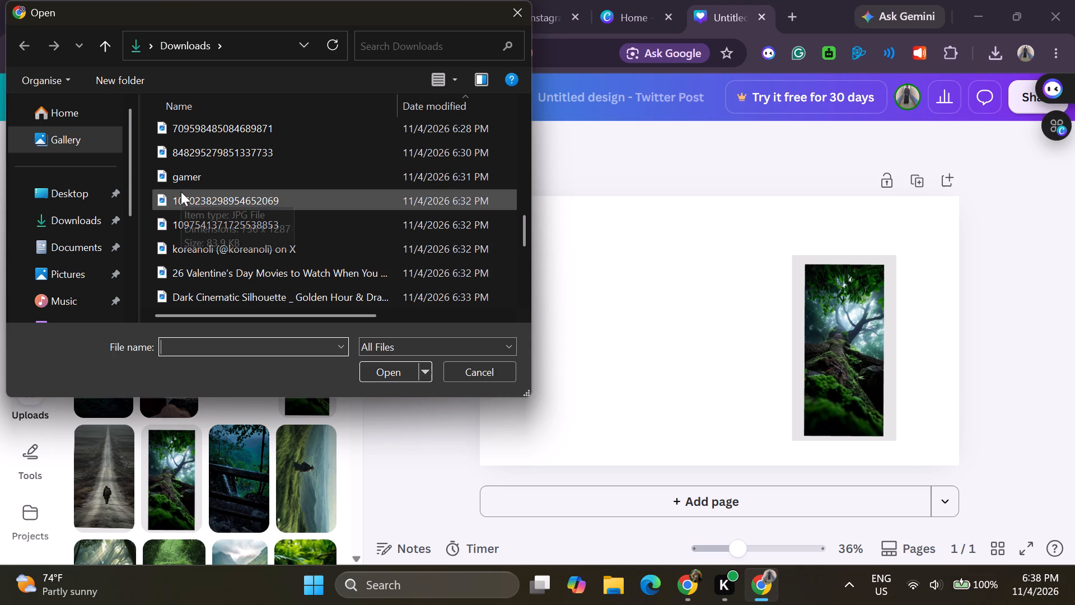
pyautogui.moveTo(181, 192); pyautogui.dragTo(302, 268)
pyautogui.hscroll(1, 245, 255)
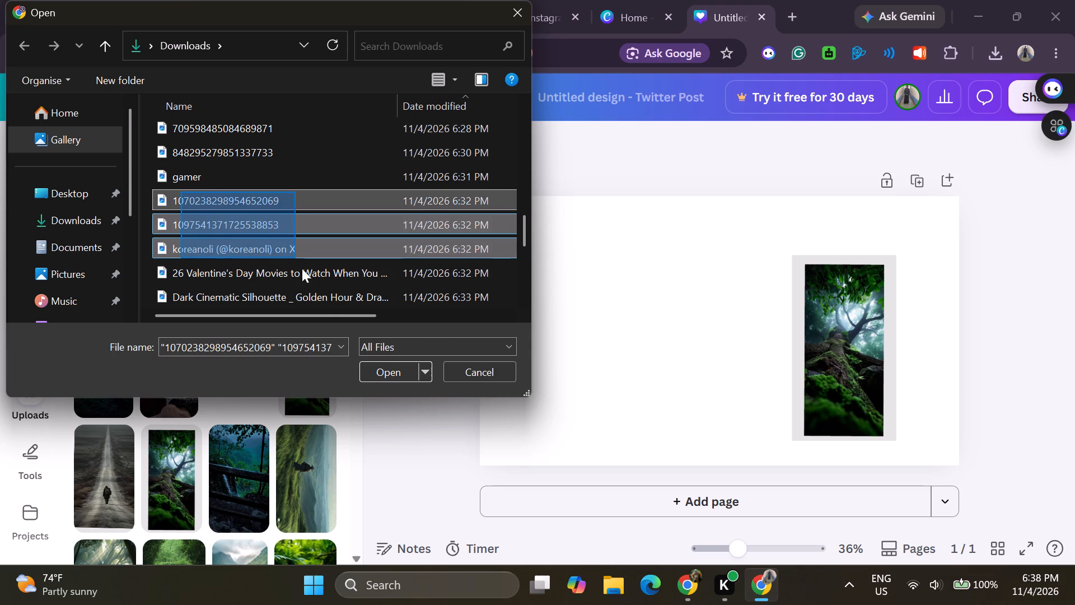
pyautogui.hscroll(1, 302, 268)
pyautogui.moveTo(302, 268); pyautogui.dragTo(331, 328)
pyautogui.click(384, 369)
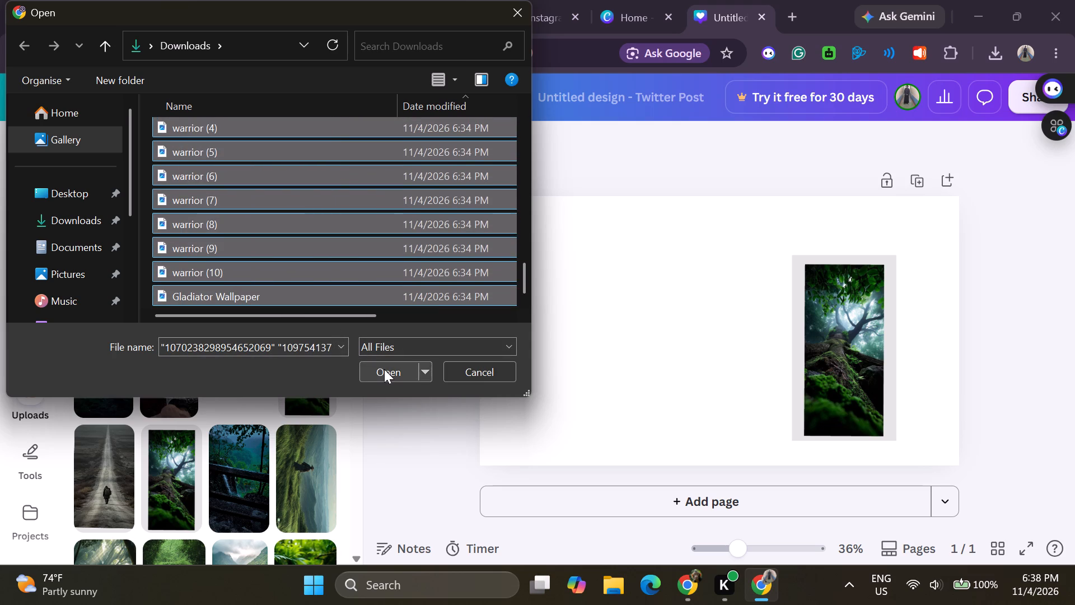
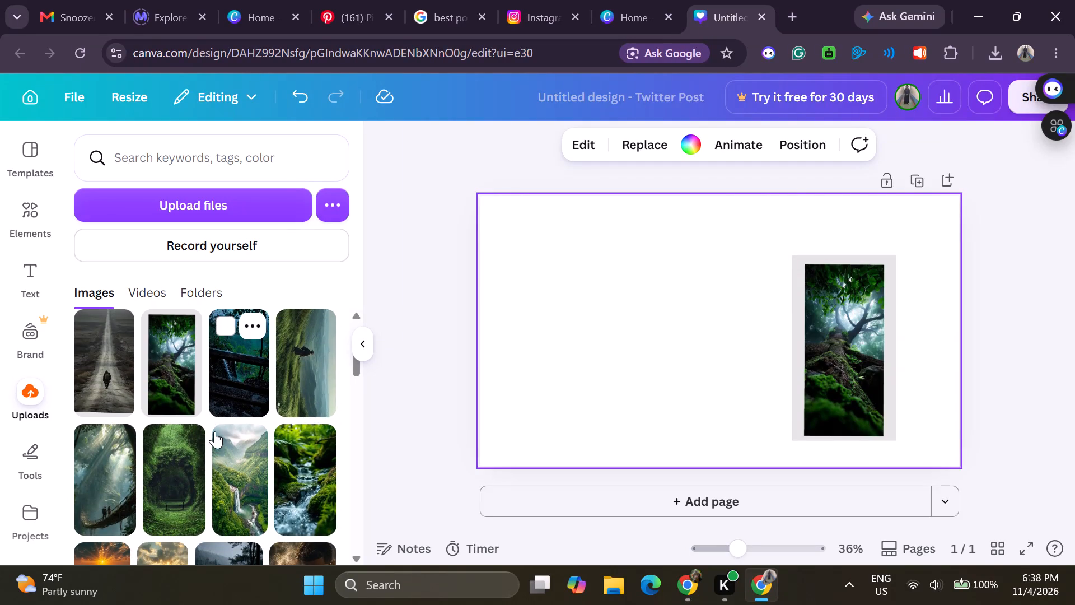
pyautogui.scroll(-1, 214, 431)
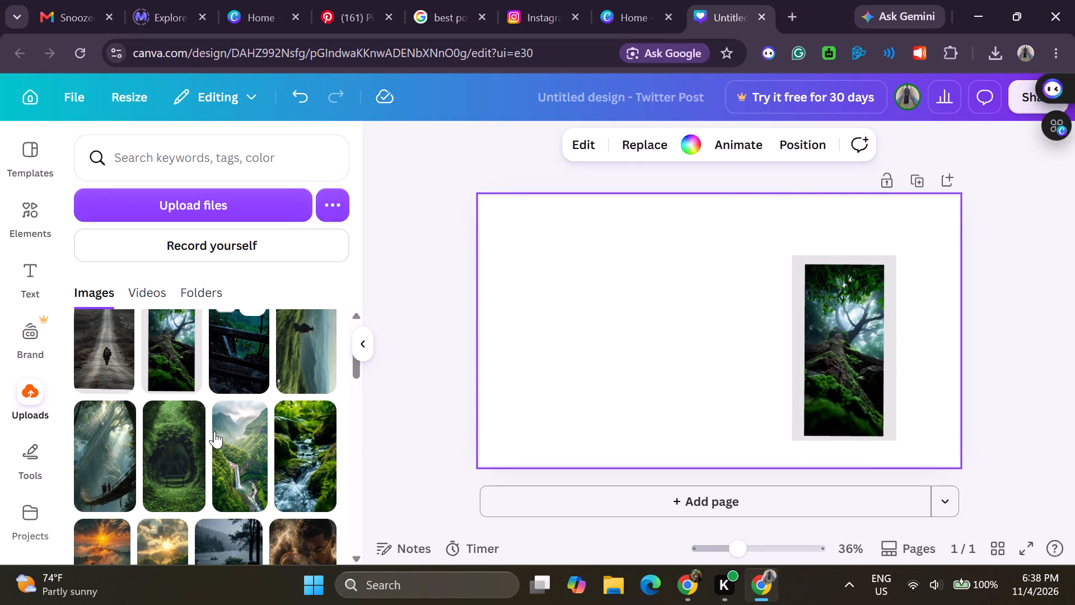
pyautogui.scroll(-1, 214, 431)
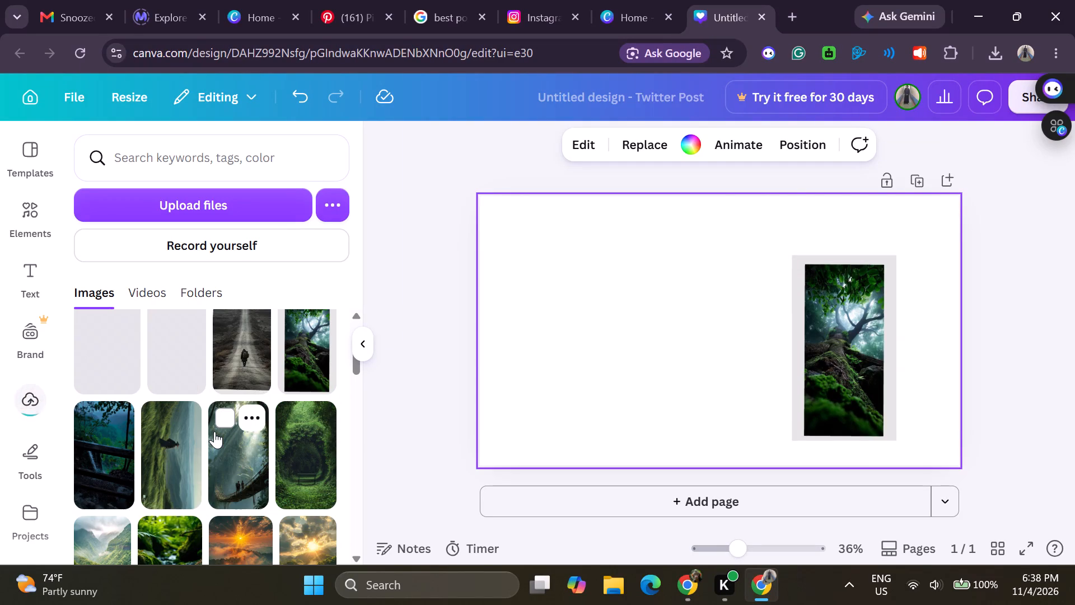
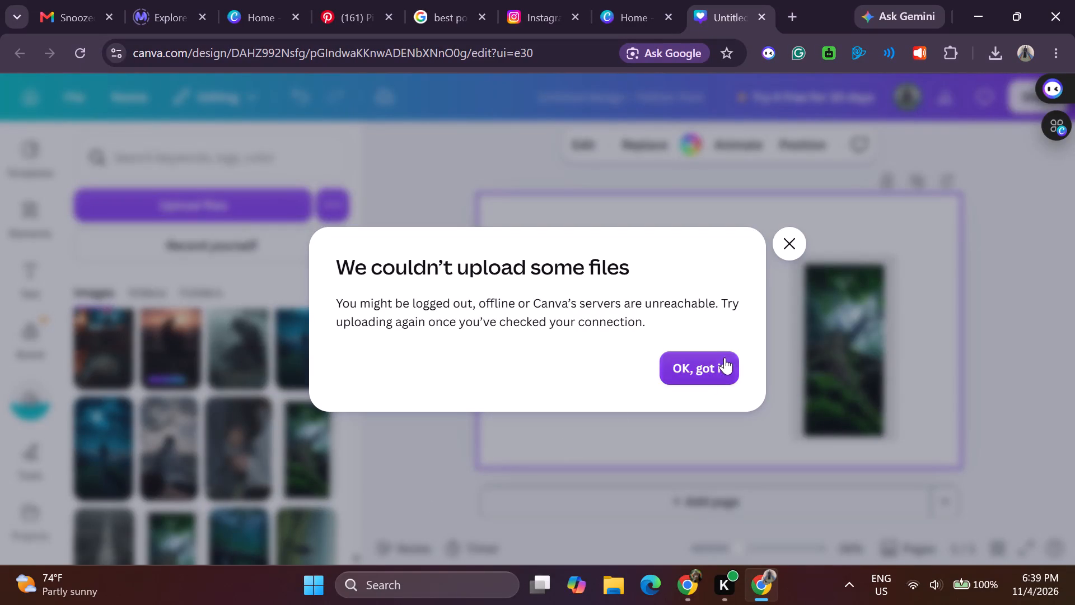
# Dismiss the upload error notice to return to the Twitter post design.
pyautogui.click(722, 373)
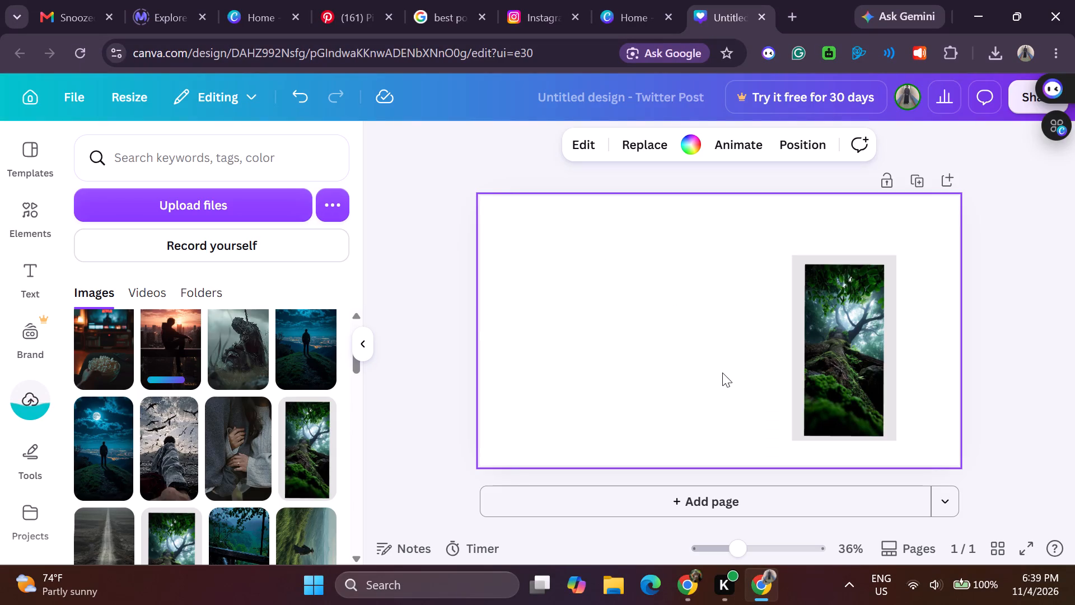
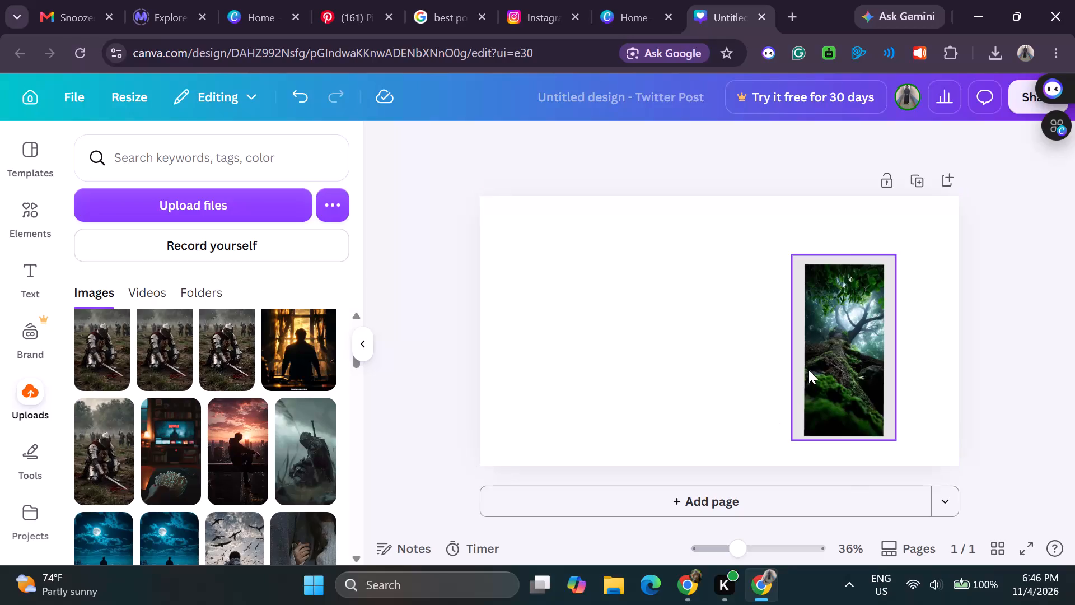
# Widen the forest tree image toward the page centre and stretch it vertically to span the full page height.
pyautogui.click(808, 370)
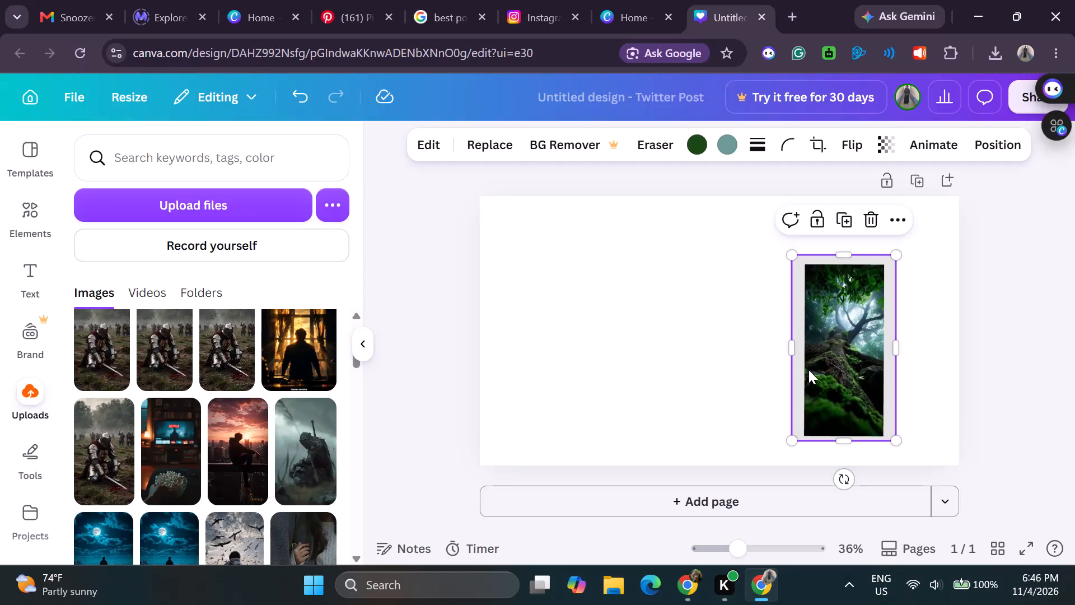
pyautogui.moveTo(793, 349); pyautogui.dragTo(754, 347)
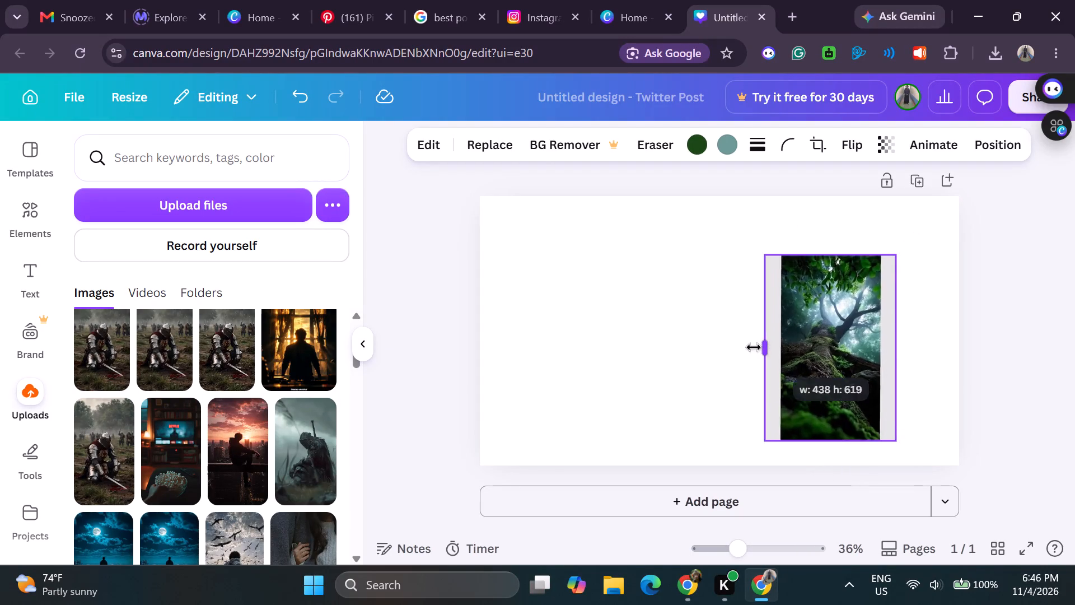
pyautogui.moveTo(754, 347); pyautogui.dragTo(680, 337)
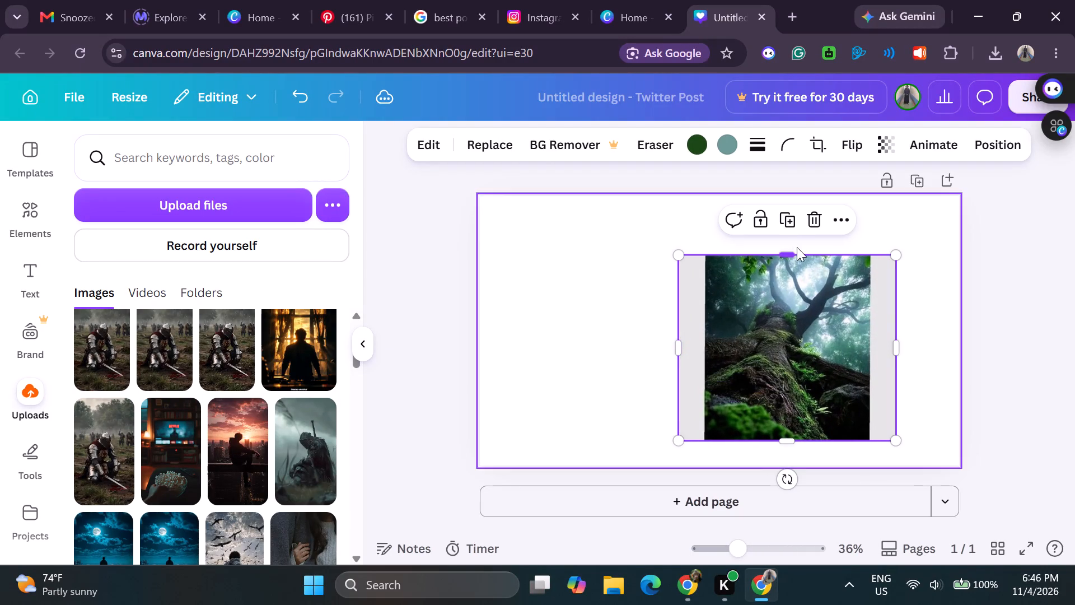
pyautogui.moveTo(786, 246); pyautogui.dragTo(783, 237)
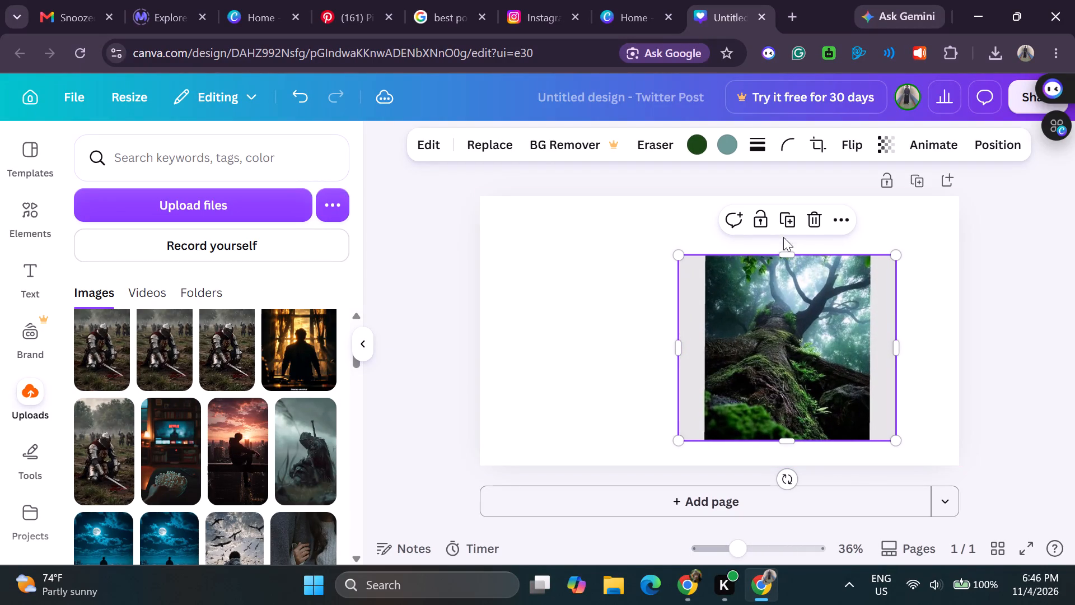
pyautogui.moveTo(783, 237); pyautogui.dragTo(780, 222)
pyautogui.click(792, 303)
pyautogui.moveTo(791, 439); pyautogui.dragTo(791, 448)
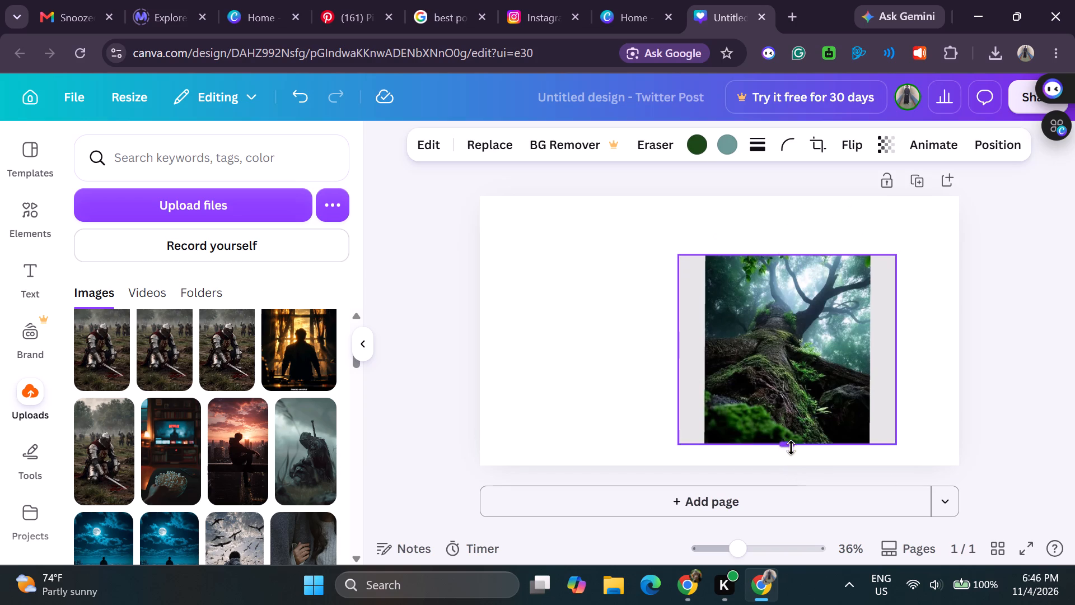
pyautogui.moveTo(791, 448); pyautogui.dragTo(796, 475)
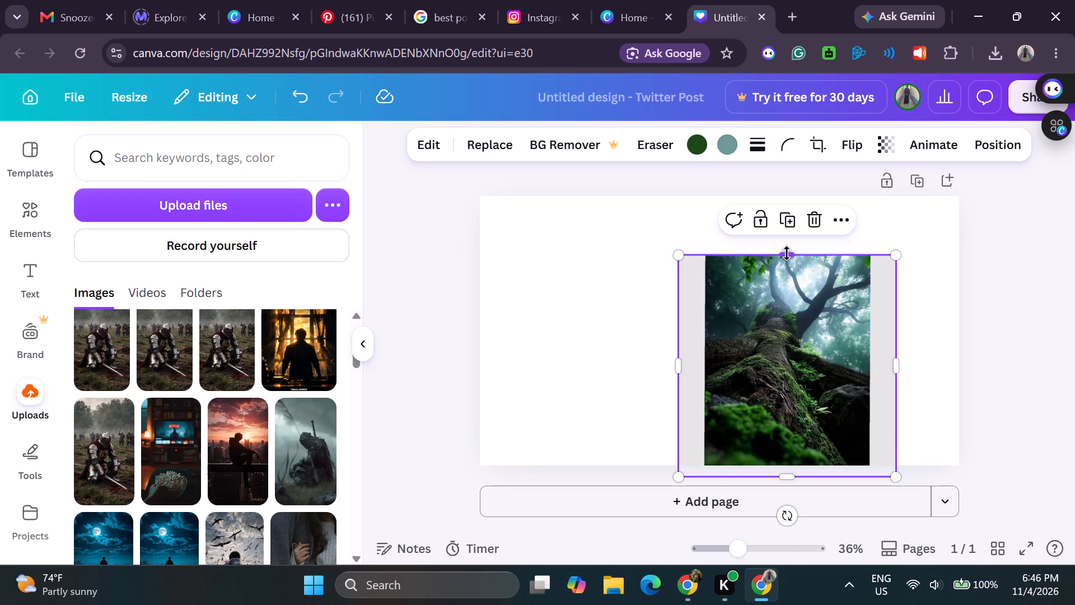
pyautogui.moveTo(787, 251); pyautogui.dragTo(786, 227)
pyautogui.moveTo(786, 227); pyautogui.dragTo(786, 215)
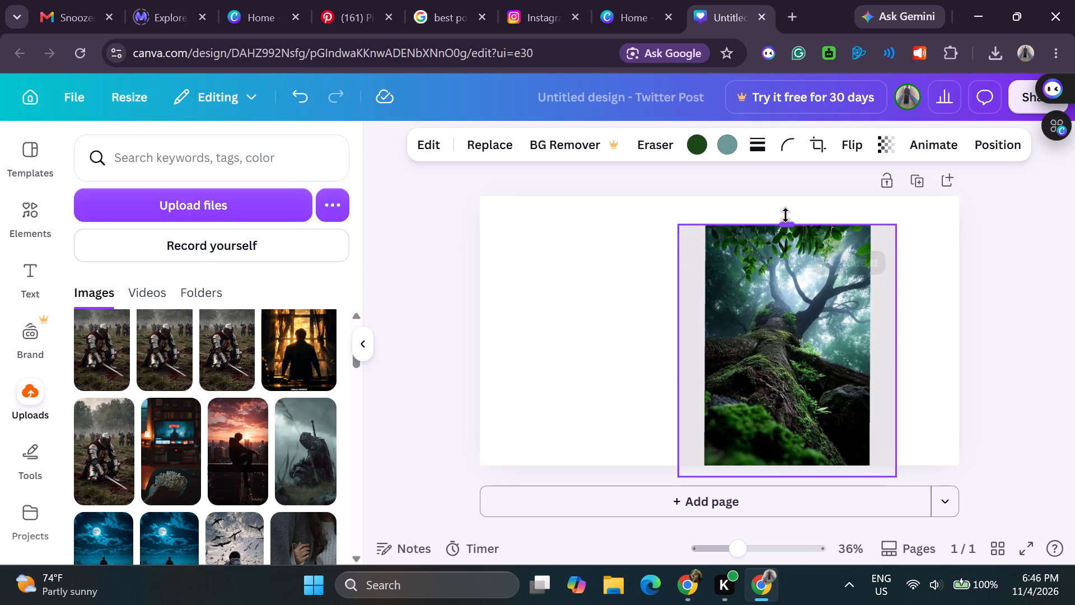
pyautogui.moveTo(786, 215); pyautogui.dragTo(784, 194)
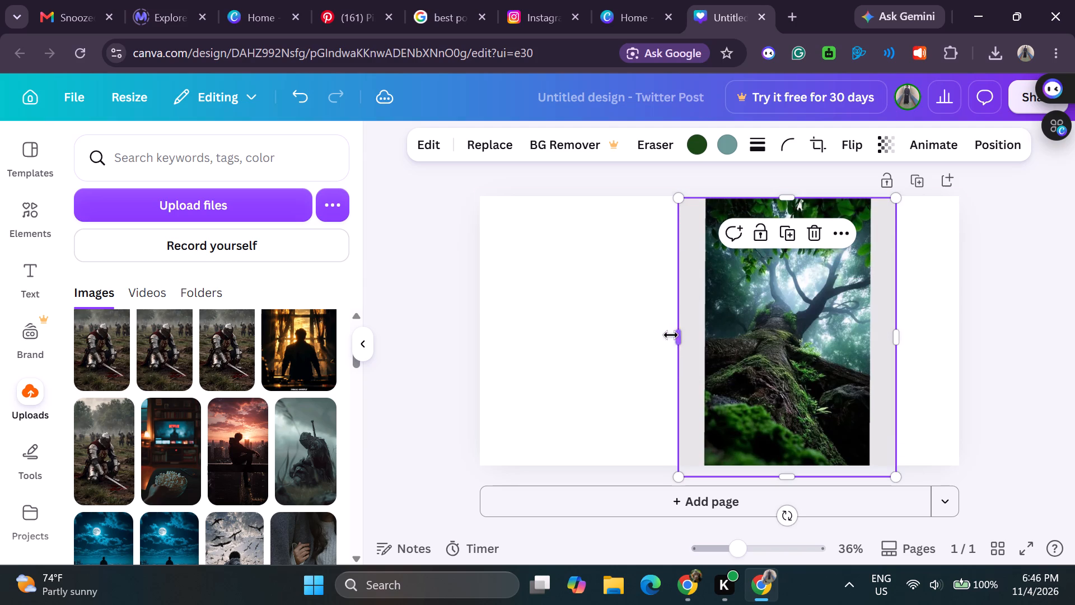
# Stretch the forest tree image sideways past both page edges so its grey borders fall outside and it fills the page.
pyautogui.moveTo(676, 336); pyautogui.dragTo(614, 328)
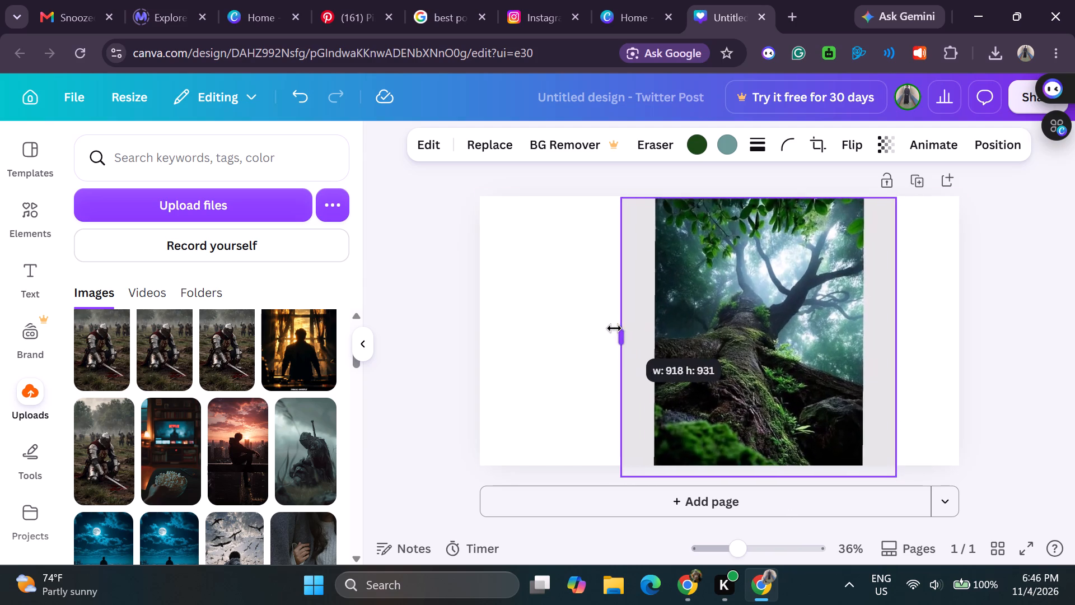
pyautogui.moveTo(614, 328); pyautogui.dragTo(468, 329)
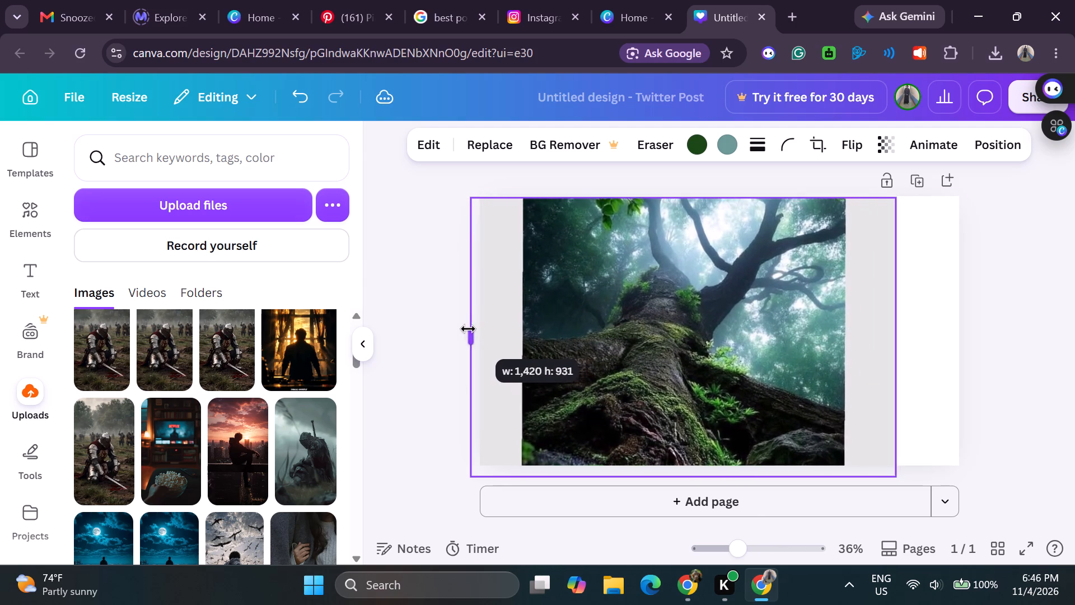
pyautogui.moveTo(468, 329); pyautogui.dragTo(419, 328)
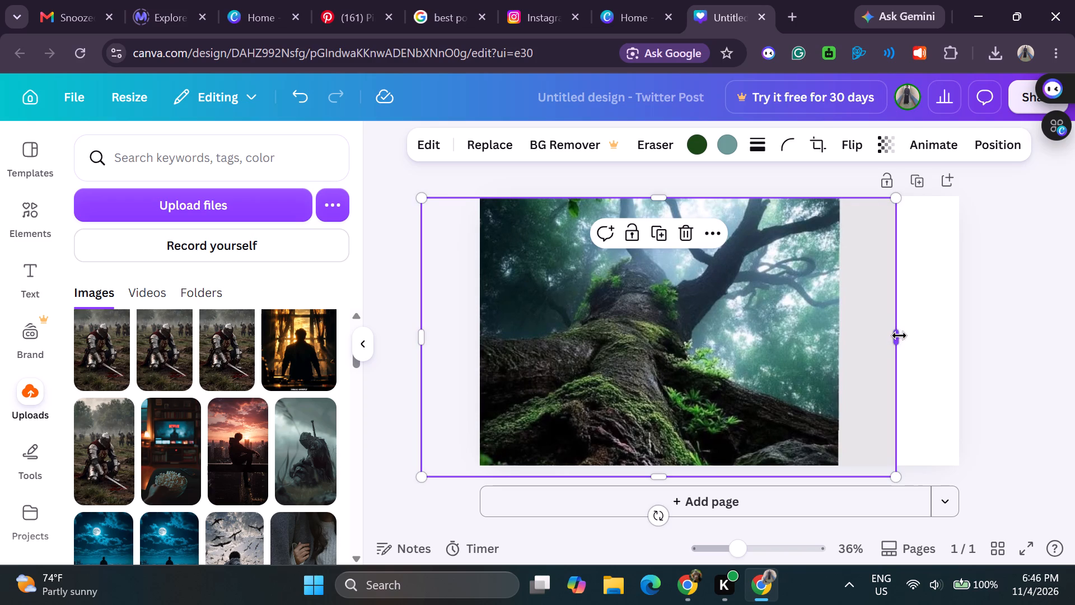
pyautogui.moveTo(899, 336); pyautogui.dragTo(981, 323)
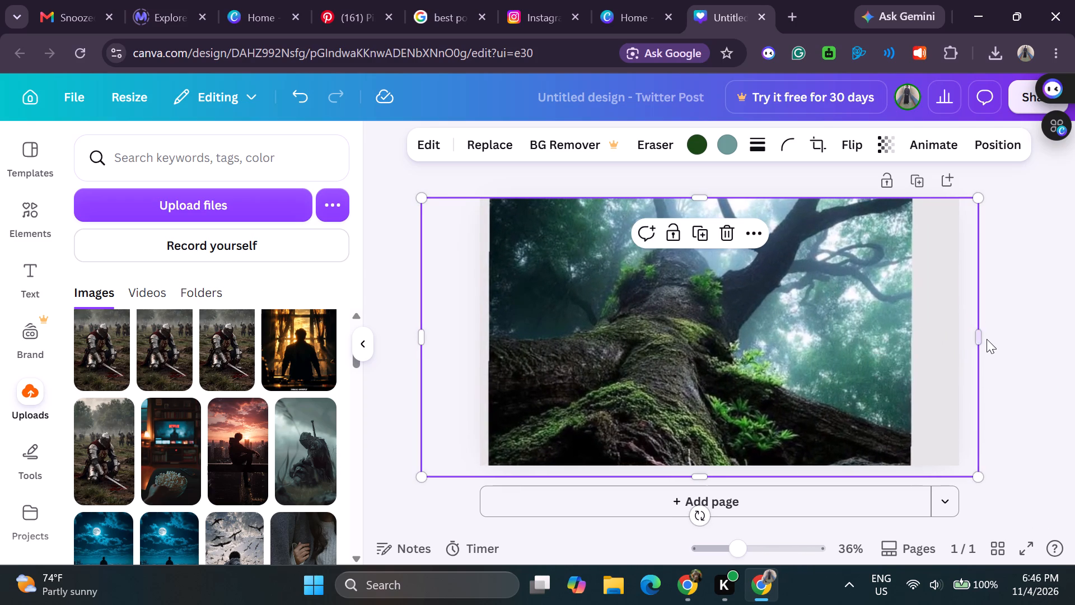
pyautogui.moveTo(980, 334); pyautogui.dragTo(1019, 321)
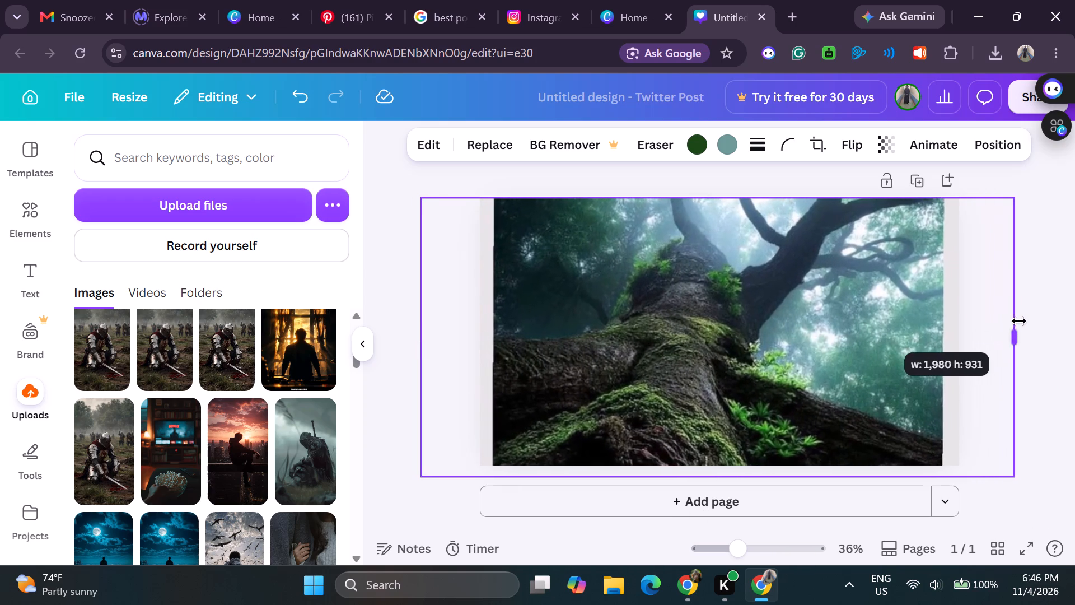
pyautogui.moveTo(1019, 321); pyautogui.dragTo(1044, 312)
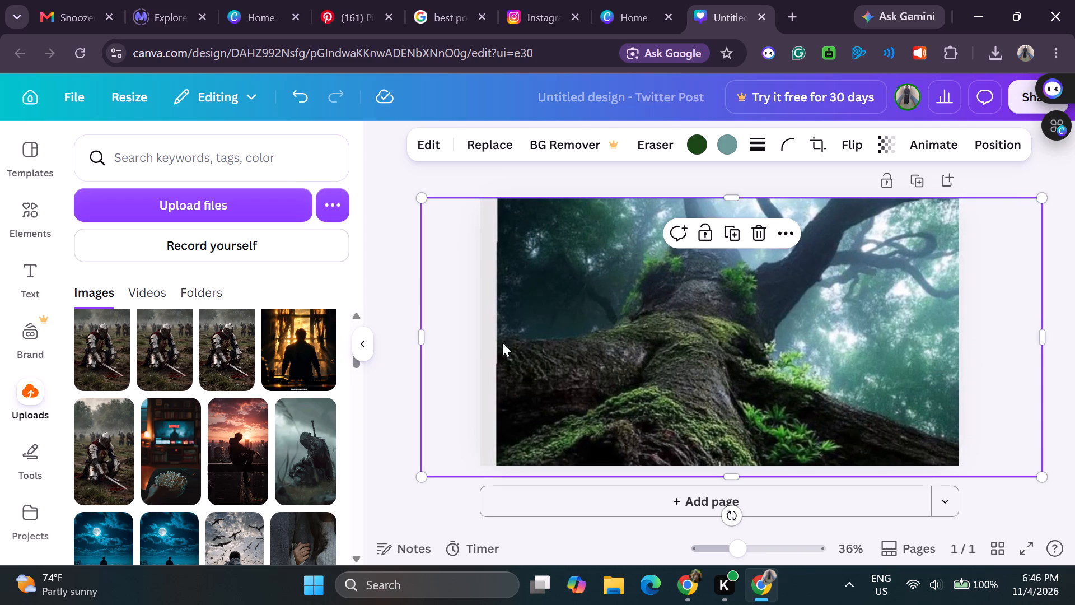
pyautogui.moveTo(419, 336); pyautogui.dragTo(392, 333)
pyautogui.click(559, 373)
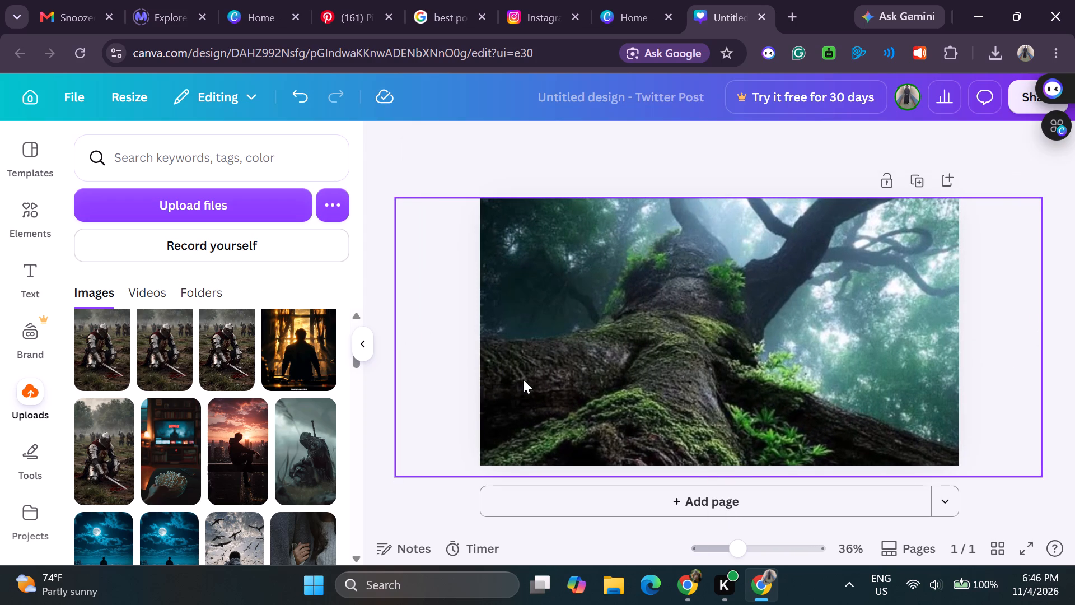
pyautogui.click(553, 378)
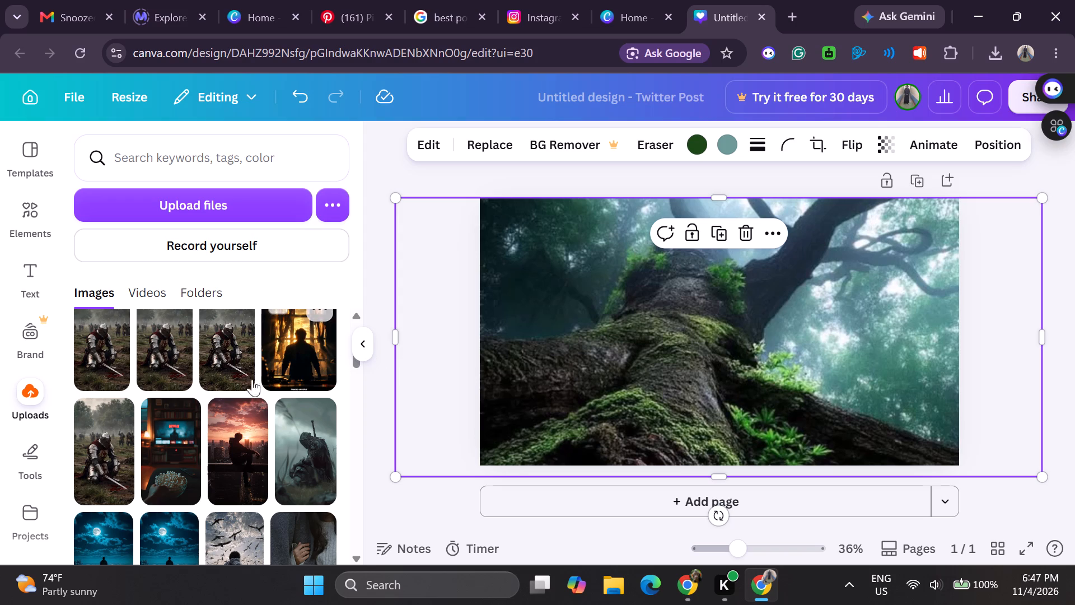
# Look through the uploaded images, from the warrior pictures down to the nature scenes.
pyautogui.scroll(-1, 277, 435)
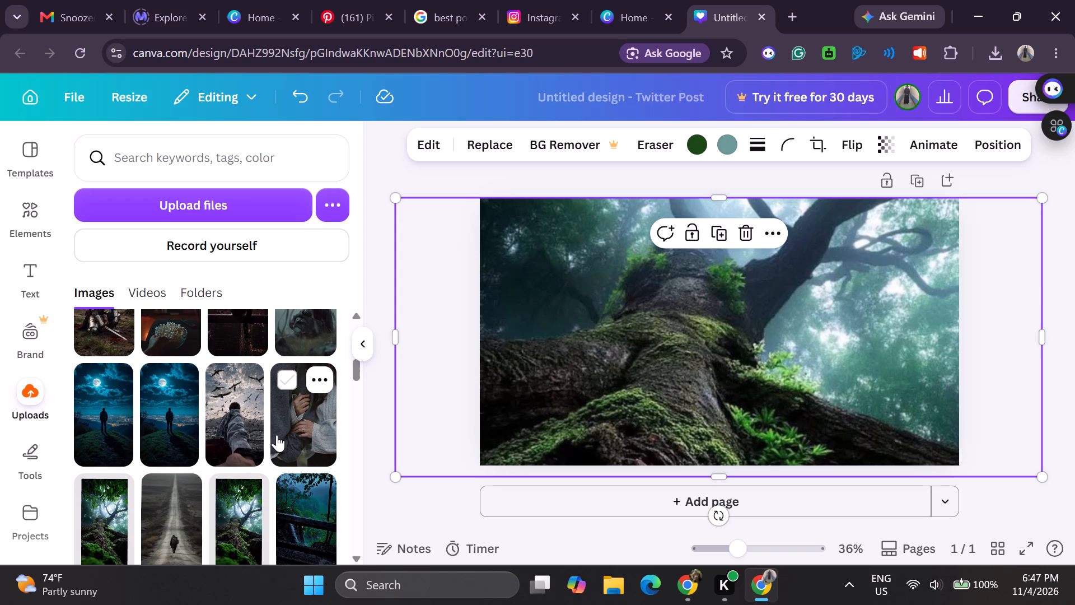
pyautogui.scroll(-1, 277, 435)
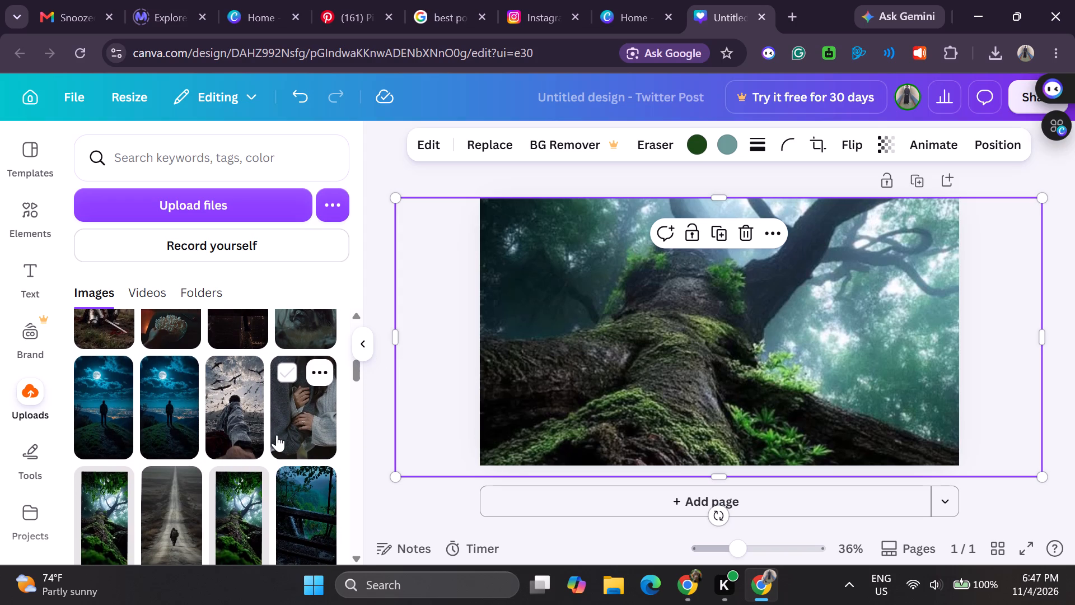
pyautogui.scroll(-2, 277, 435)
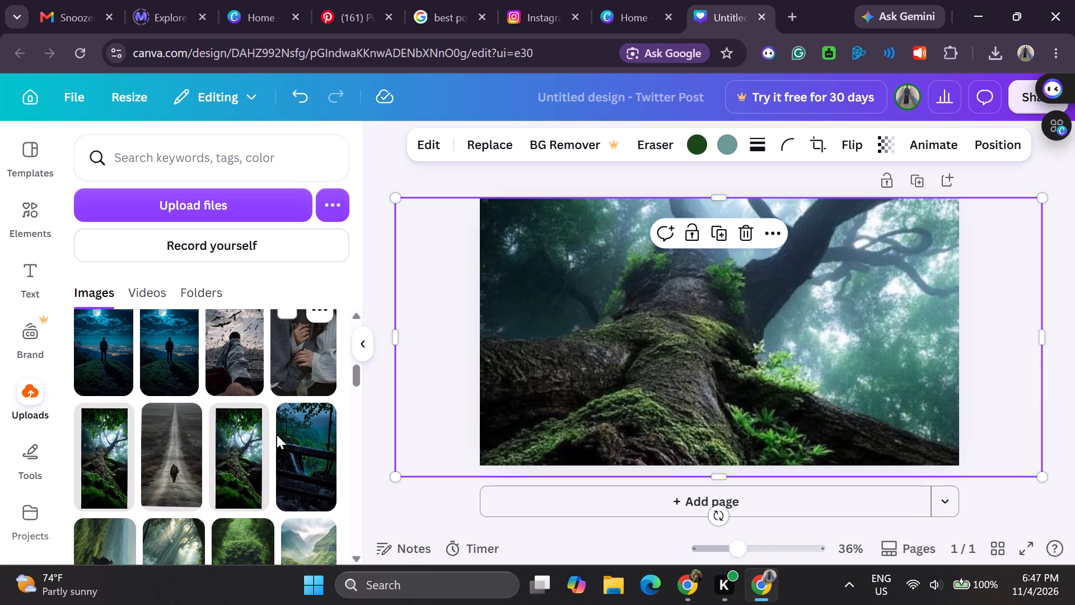
pyautogui.scroll(-1, 277, 435)
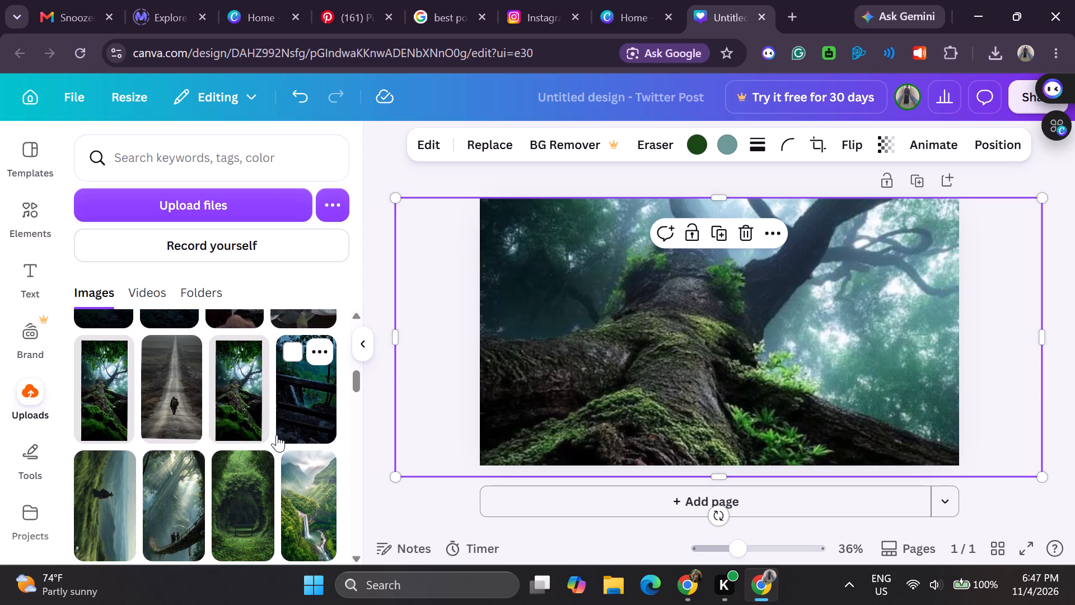
pyautogui.scroll(-1, 277, 435)
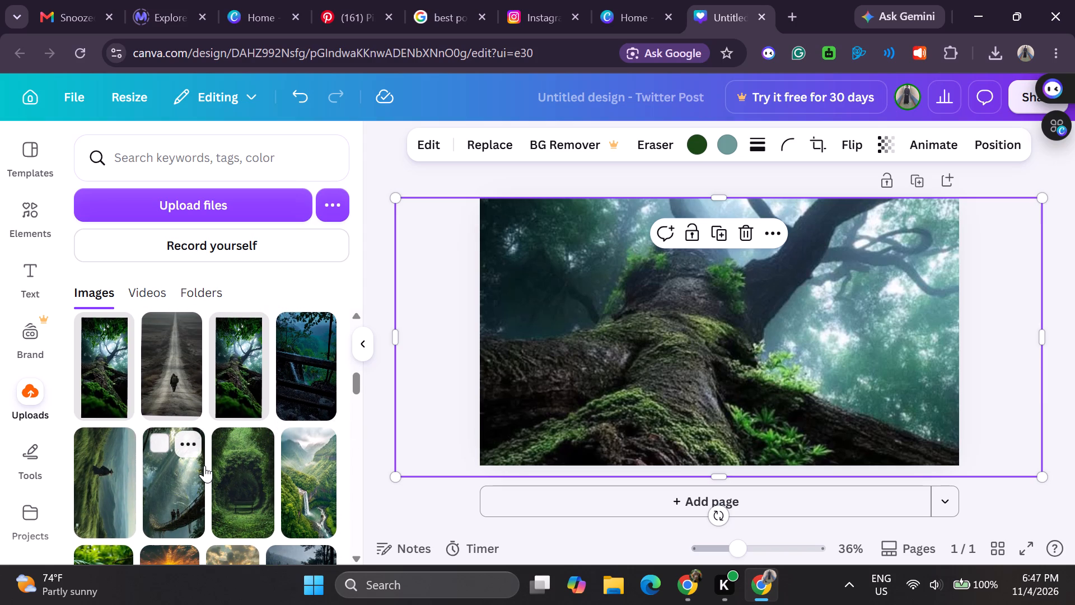
# Open the Graphics category of the elements library and browse through its collections.
pyautogui.click(11, 205)
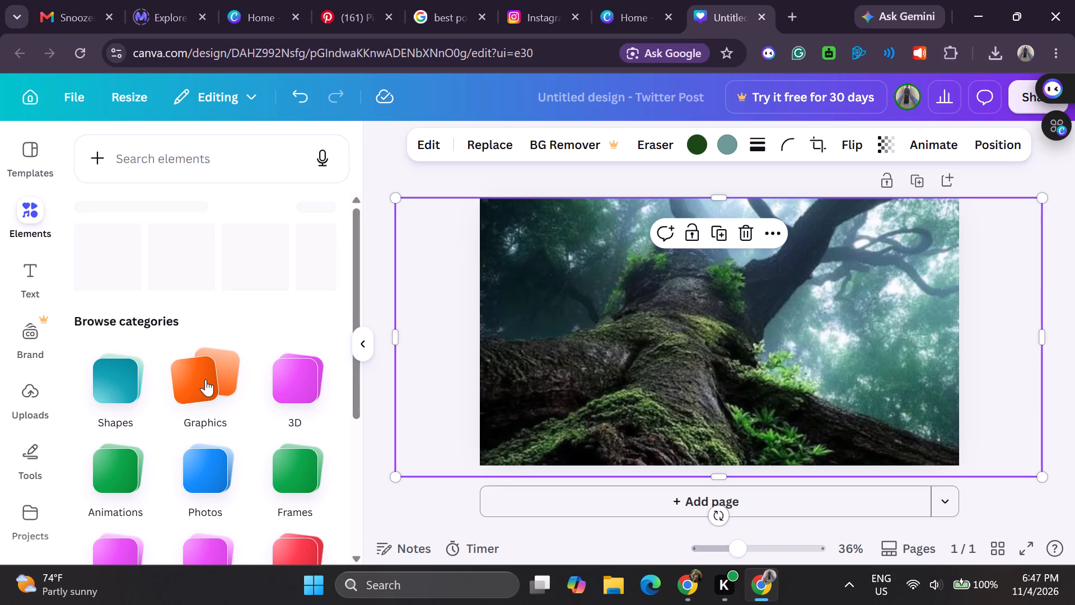
pyautogui.click(205, 379)
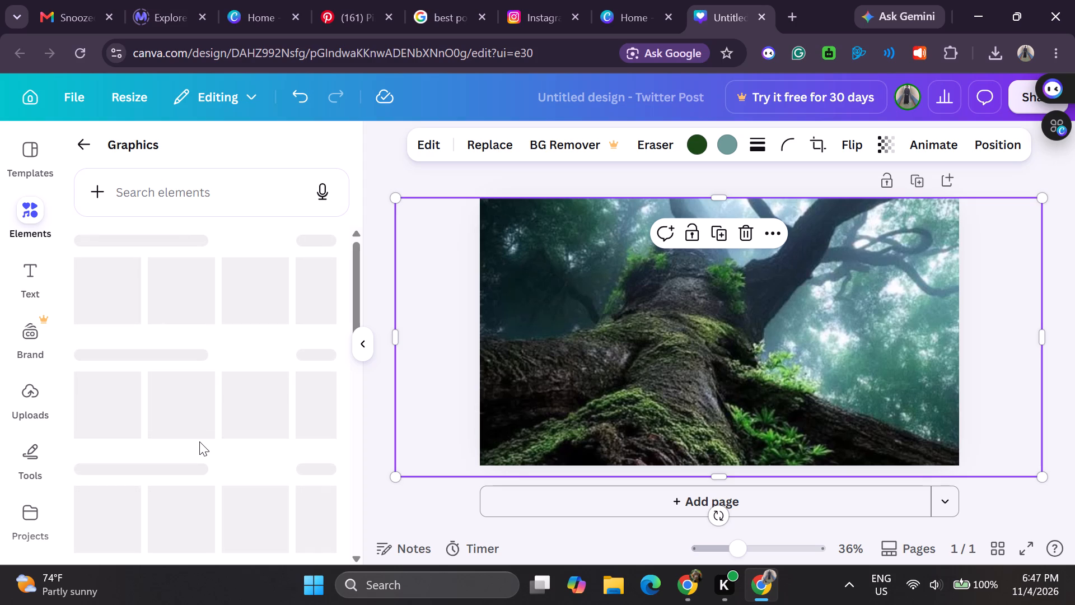
pyautogui.scroll(-2, 269, 425)
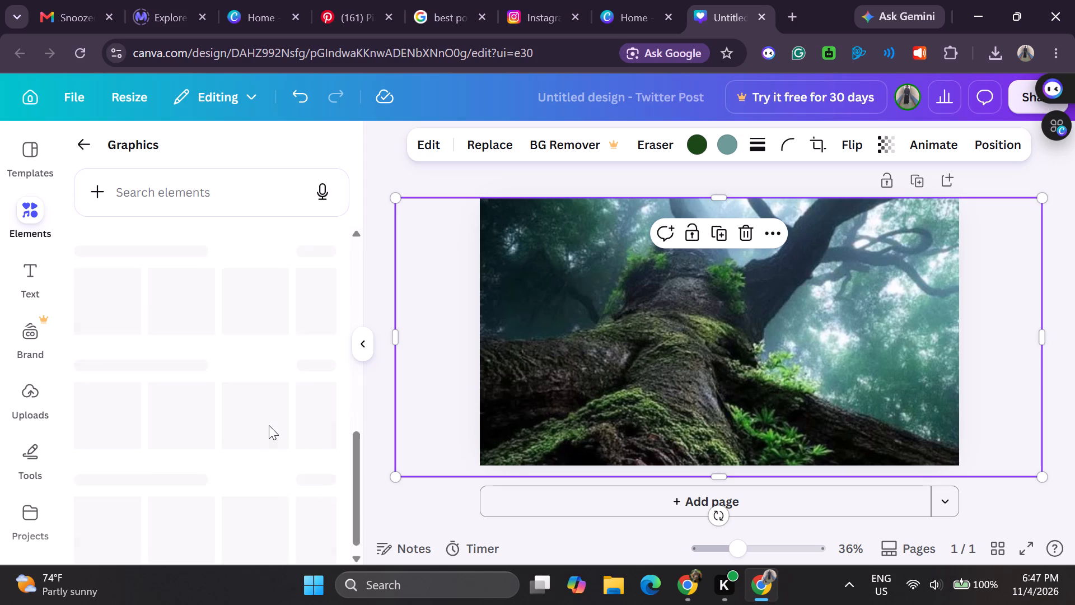
pyautogui.scroll(-2, 269, 425)
pyautogui.scroll(8, 269, 425)
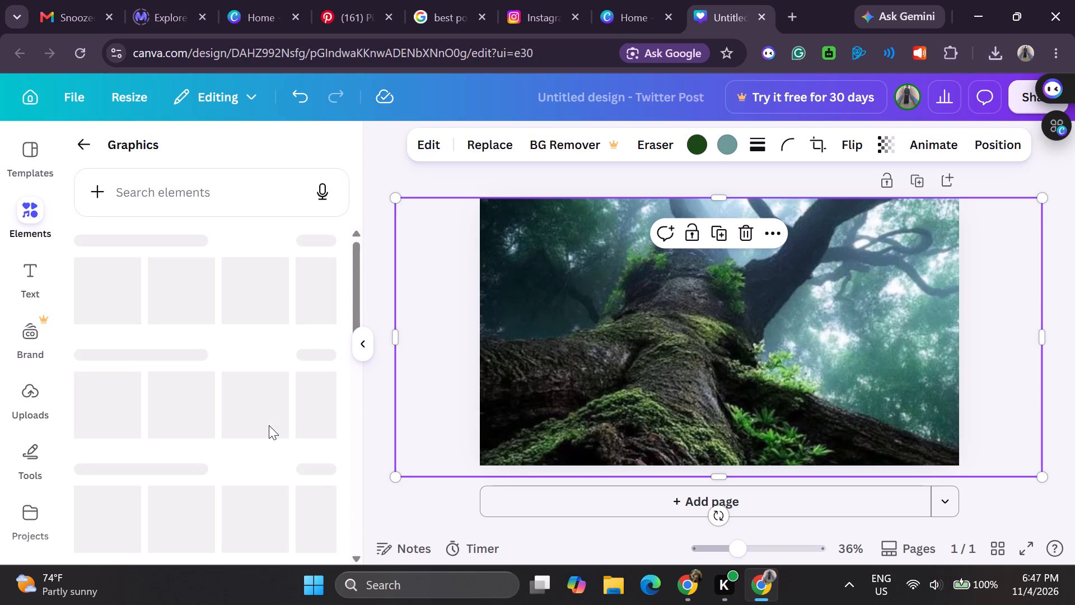
pyautogui.scroll(-1, 269, 425)
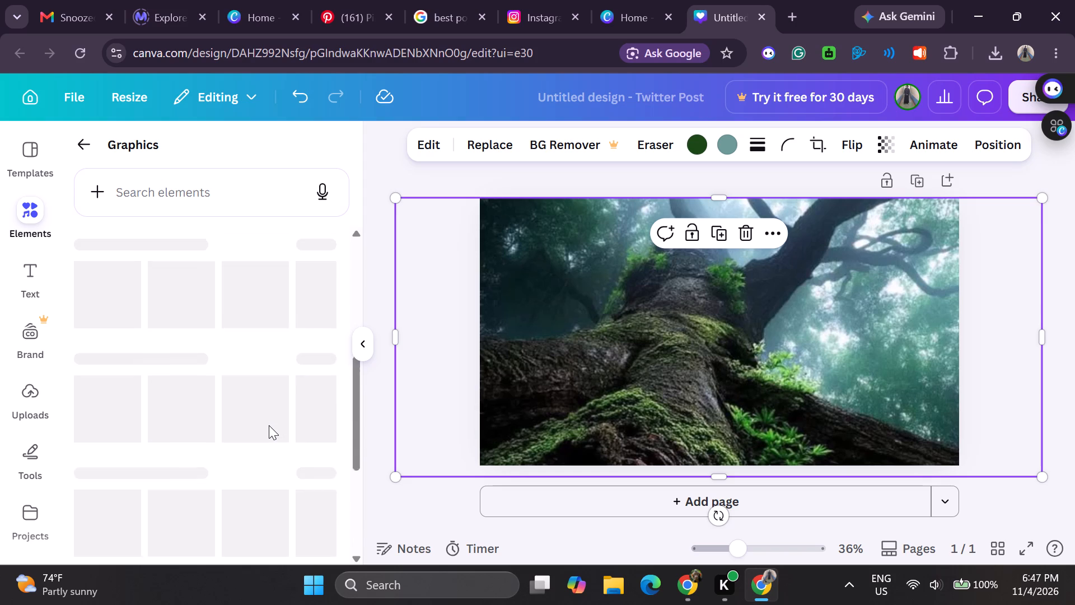
pyautogui.scroll(-1, 269, 425)
pyautogui.scroll(6, 269, 425)
pyautogui.scroll(-5, 269, 425)
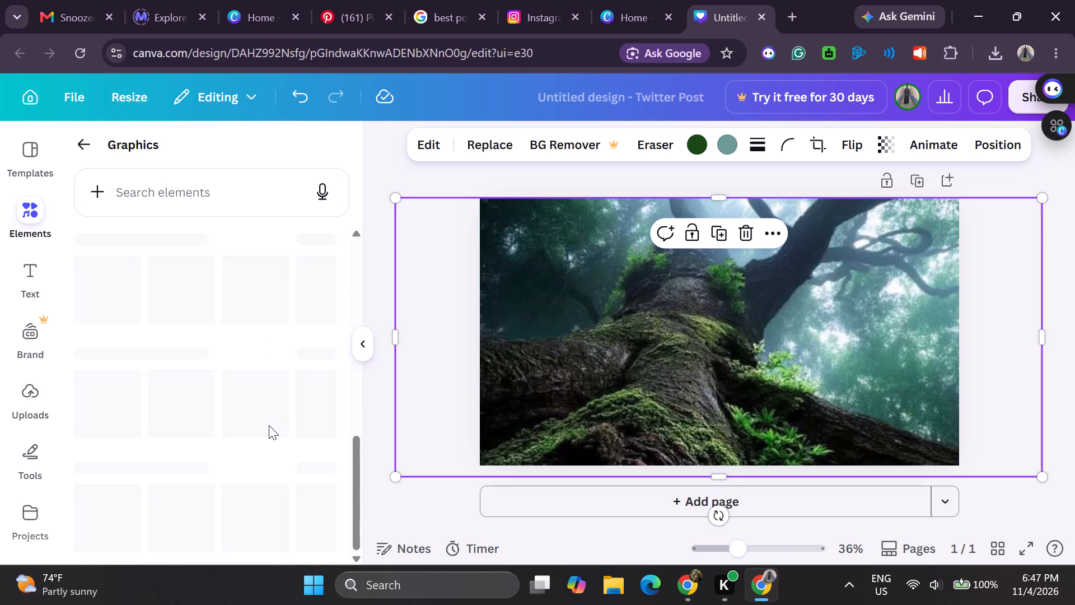
pyautogui.scroll(-1, 269, 425)
pyautogui.scroll(1, 269, 425)
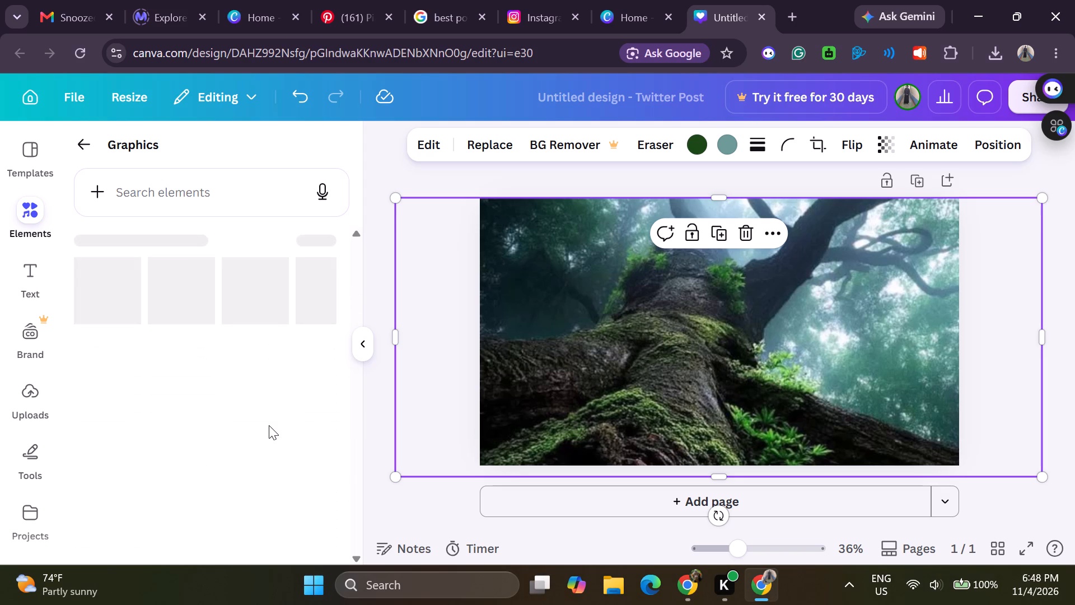
pyautogui.scroll(-1, 269, 425)
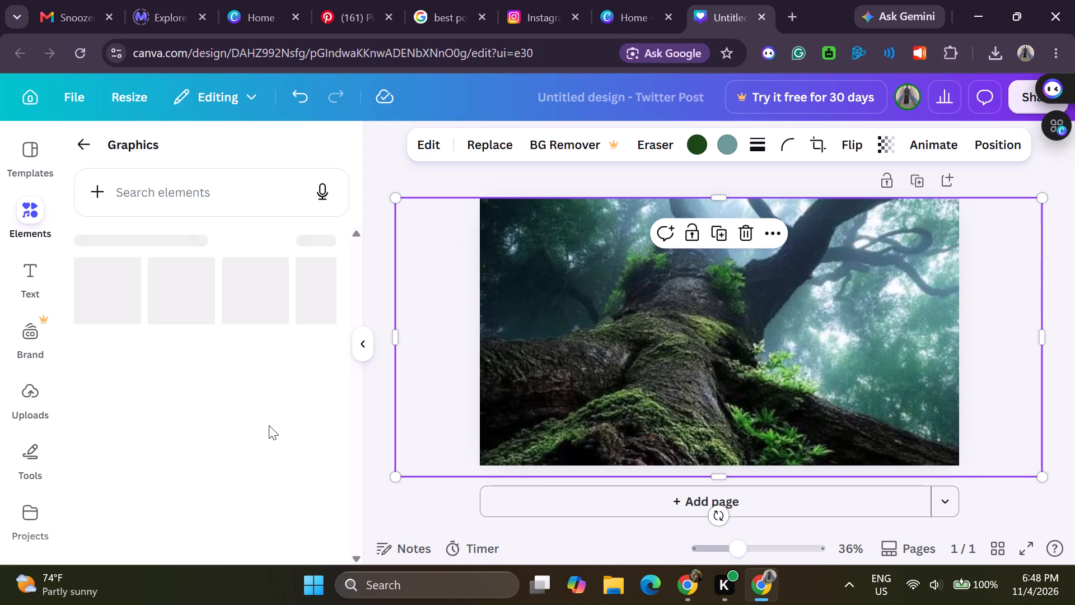
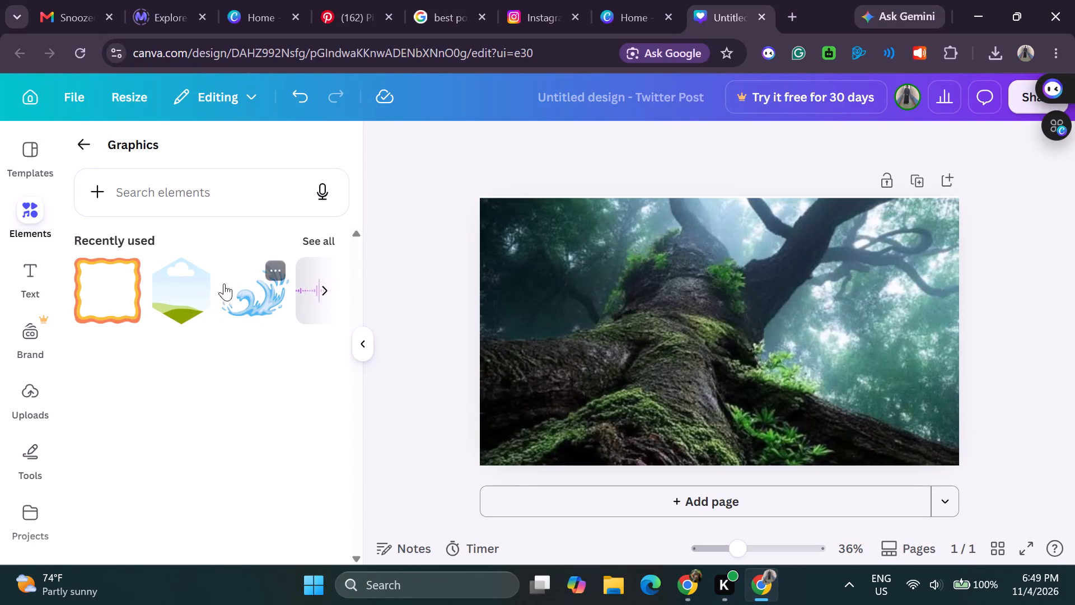
# Add the hexagon frame from the recently used graphics, discard the extra orange wavy frame, and place the hexagon near the page's upper-left corner.
pyautogui.doubleClick(197, 286)
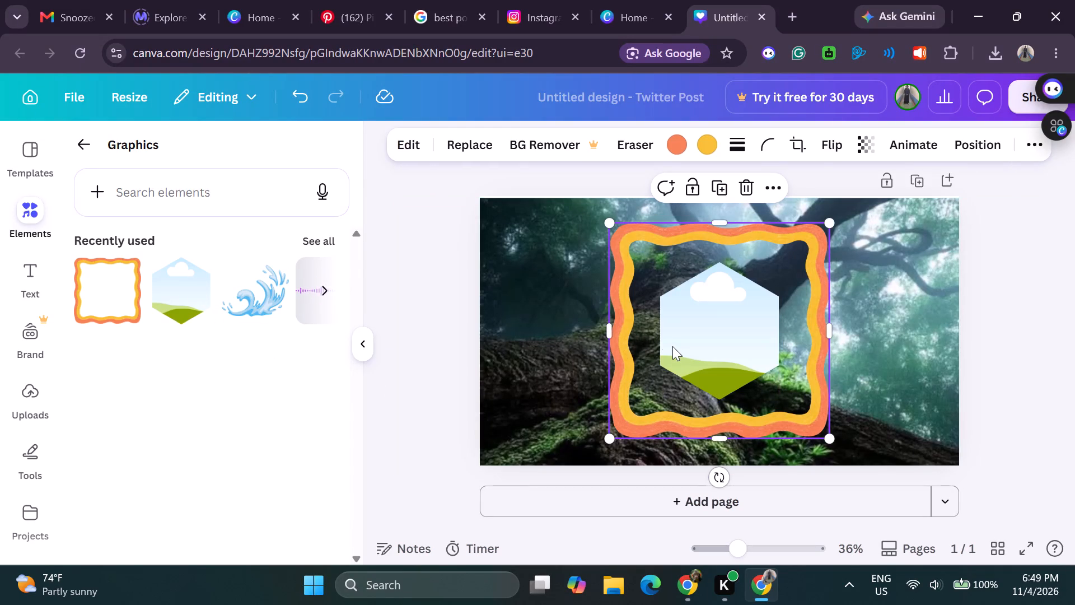
pyautogui.click(740, 185)
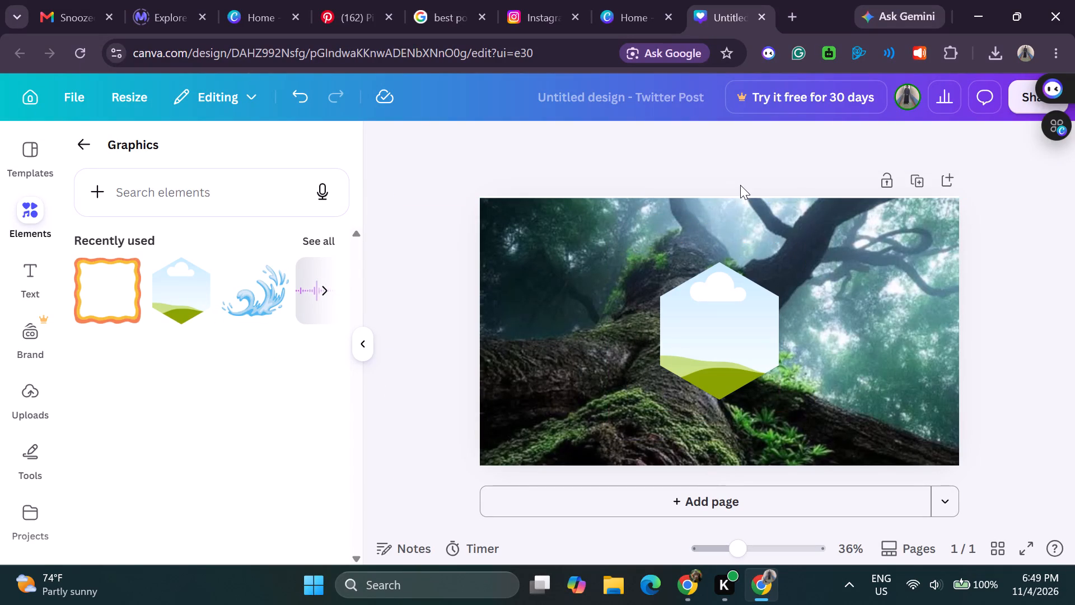
pyautogui.click(711, 338)
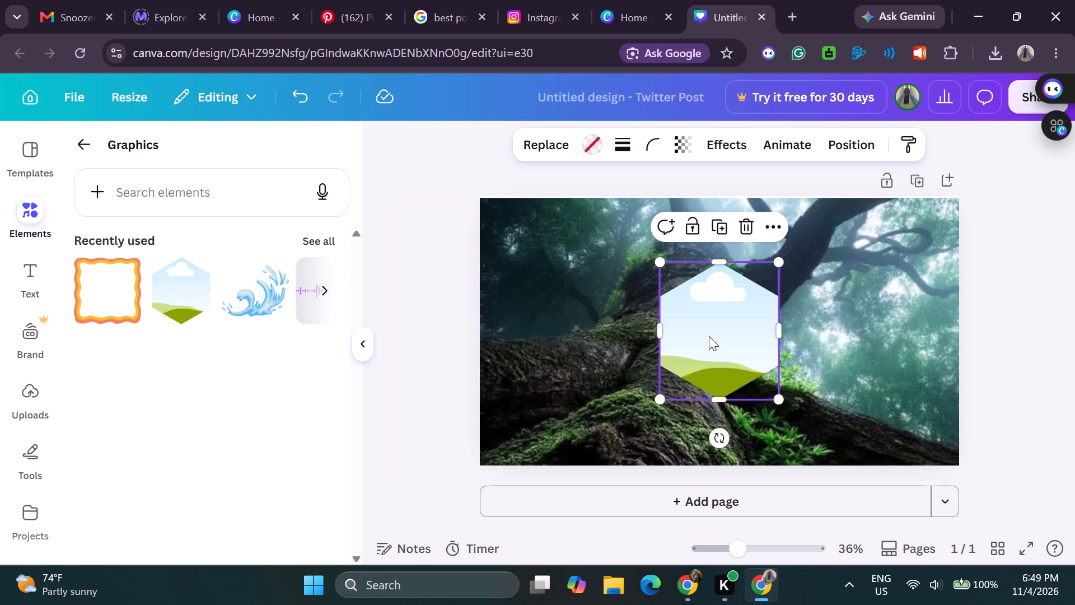
pyautogui.click(709, 336)
pyautogui.moveTo(682, 328); pyautogui.dragTo(516, 281)
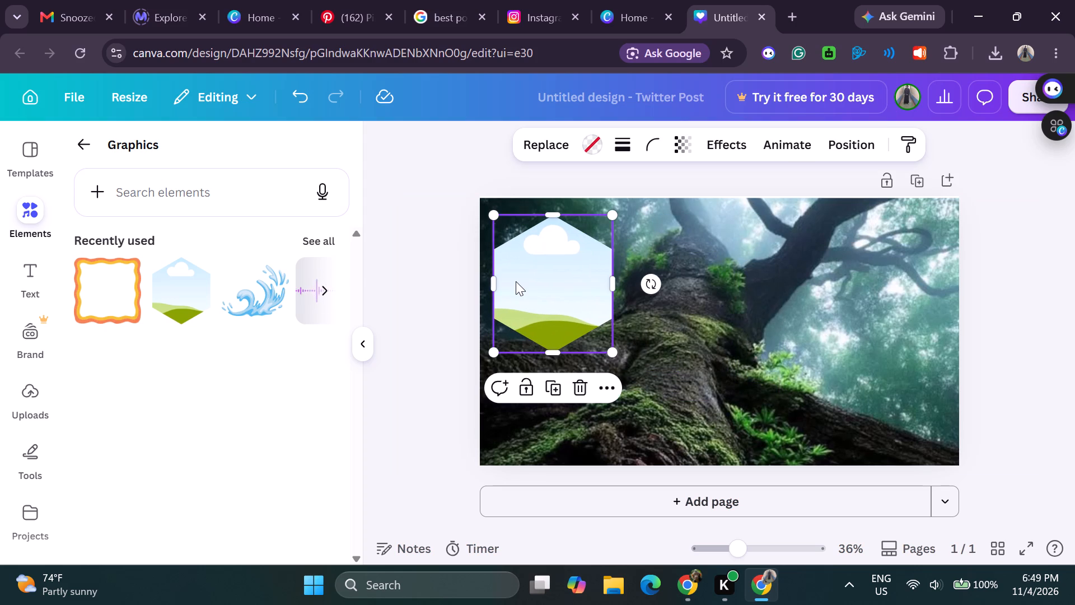
pyautogui.click(512, 279)
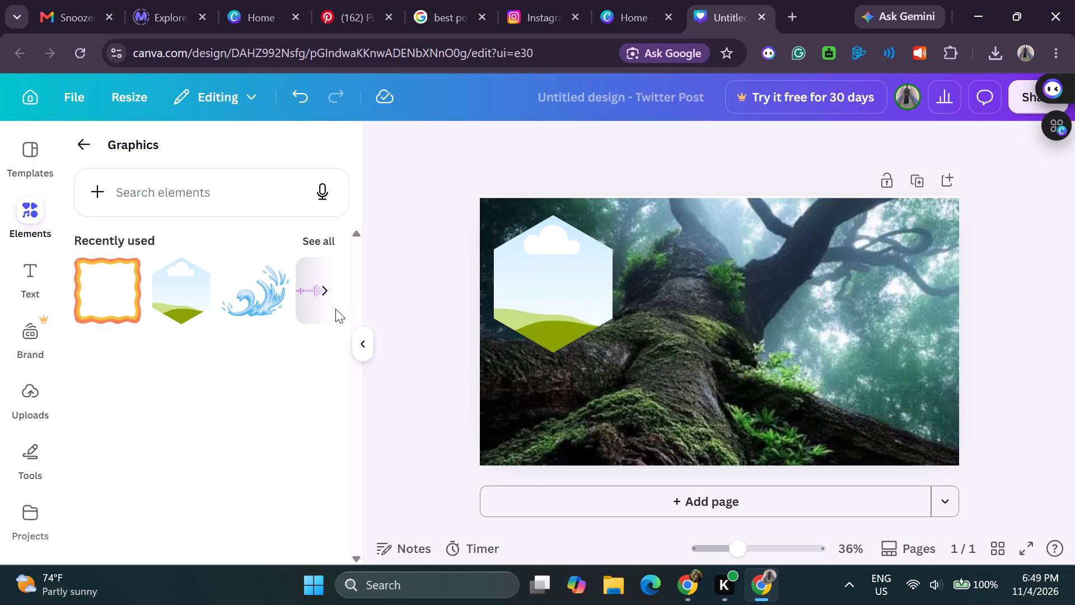
# Duplicate the hexagon frame and place the copy in the page's upper-right corner.
pyautogui.click(518, 291)
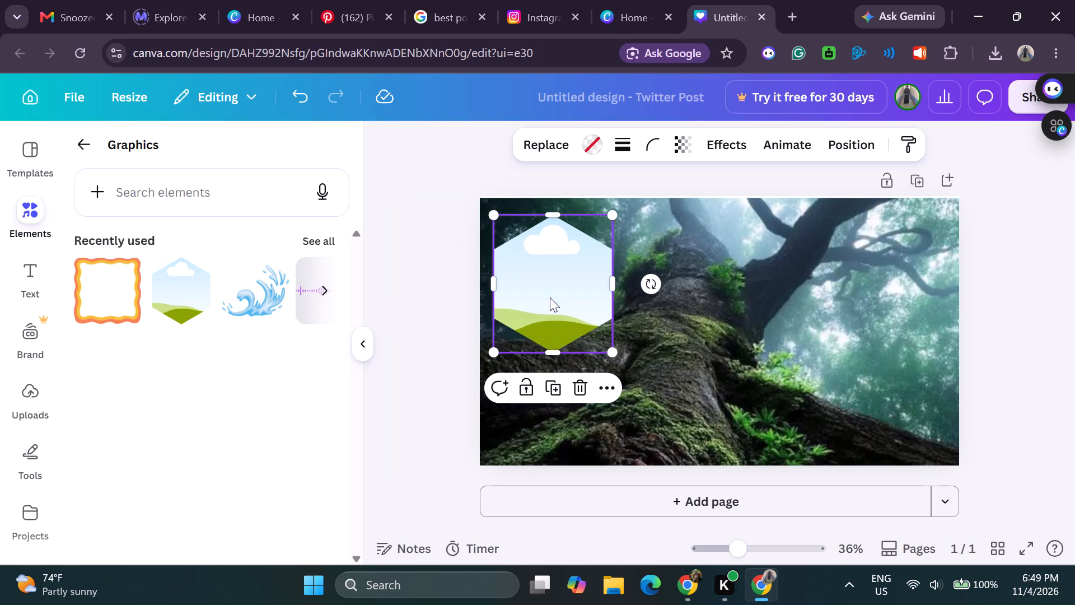
pyautogui.click(554, 386)
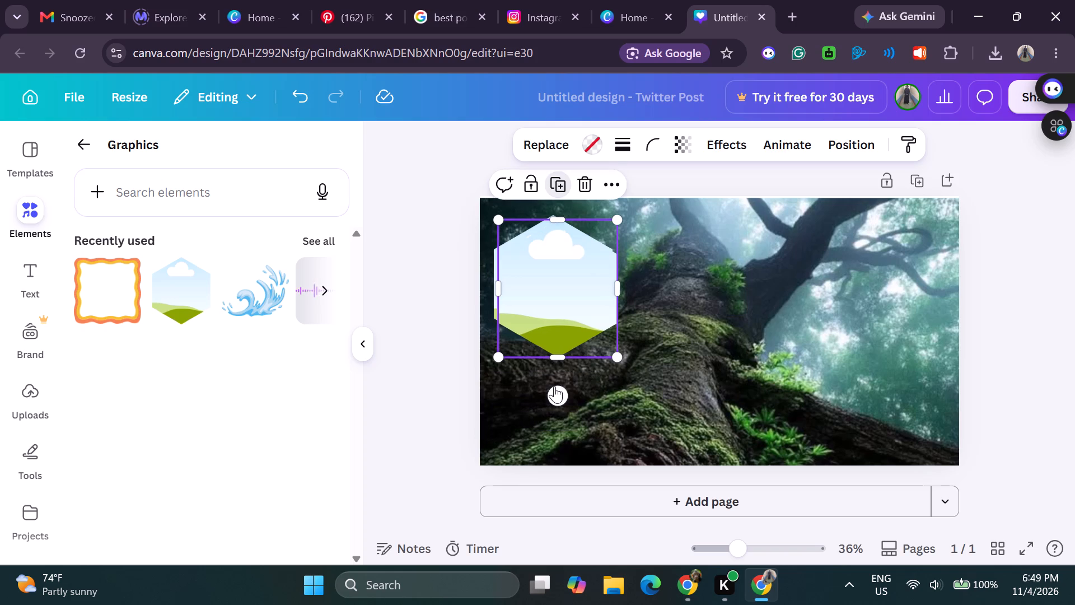
pyautogui.moveTo(554, 315); pyautogui.dragTo(658, 322)
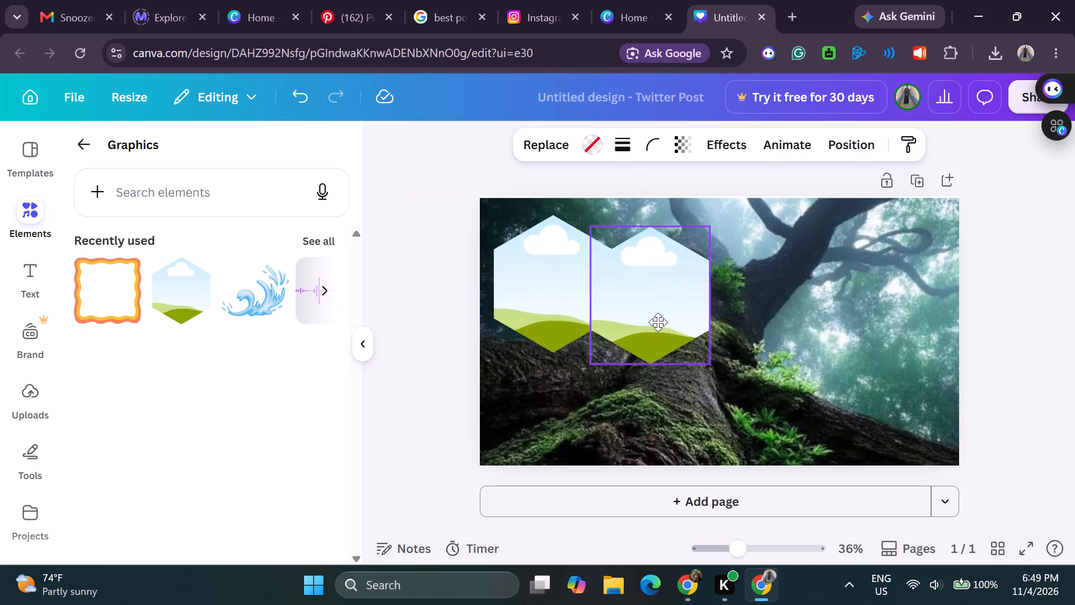
pyautogui.moveTo(658, 322); pyautogui.dragTo(915, 299)
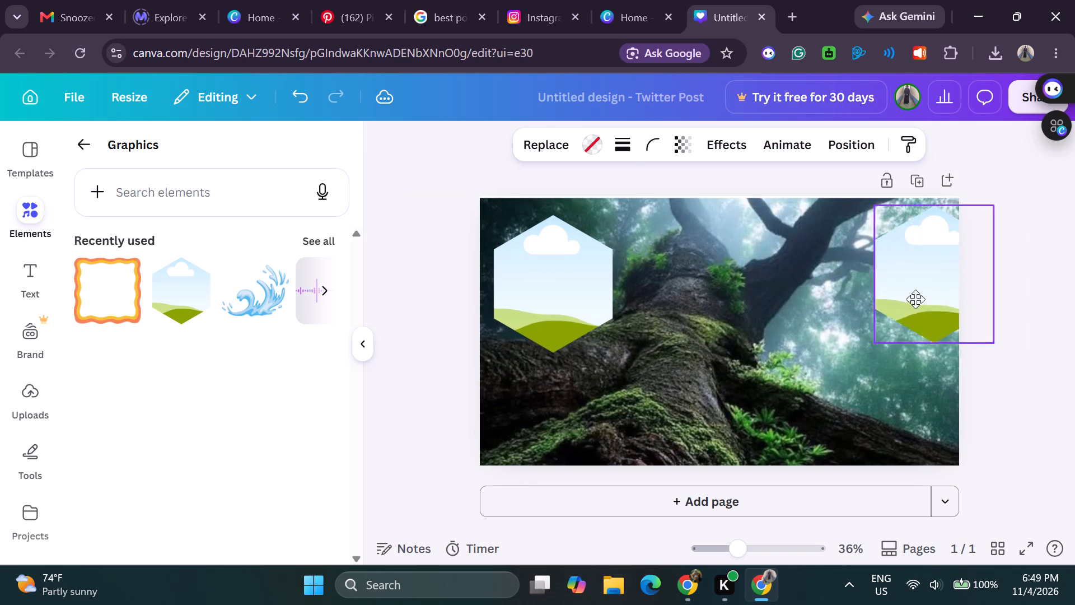
pyautogui.moveTo(915, 299); pyautogui.dragTo(889, 291)
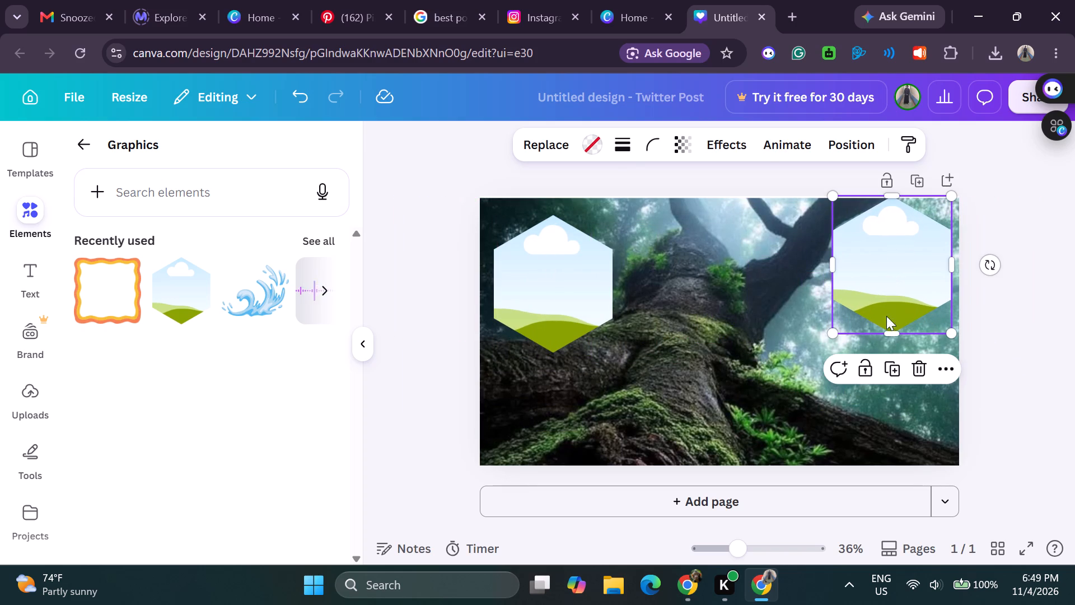
# Duplicate the upper-right hexagon frame, place the copy directly below it in the page's lower-right corner, and lock it.
pyautogui.click(886, 364)
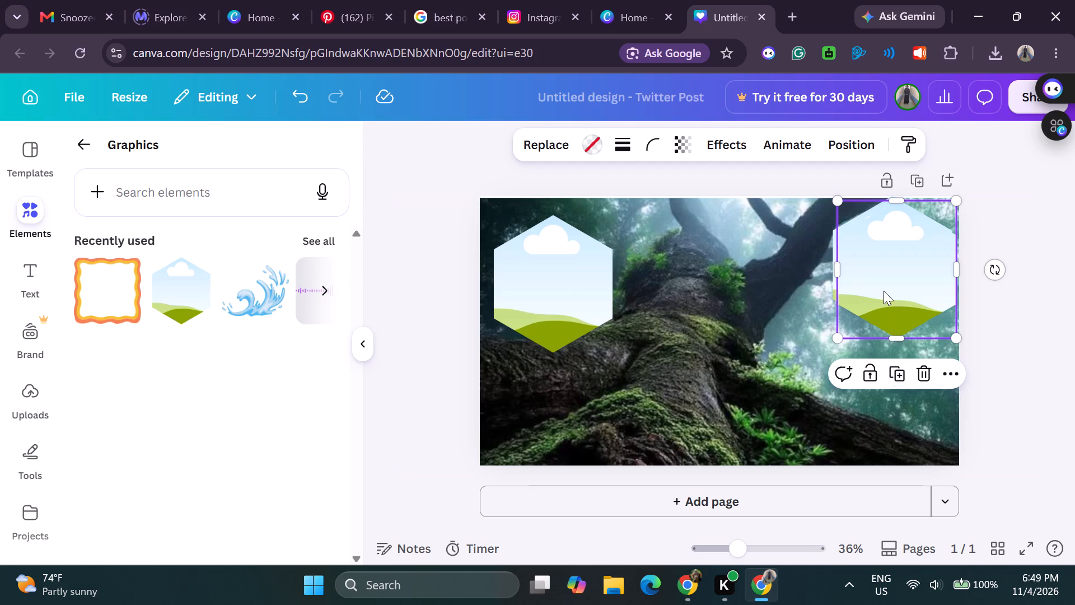
pyautogui.moveTo(884, 291); pyautogui.dragTo(887, 432)
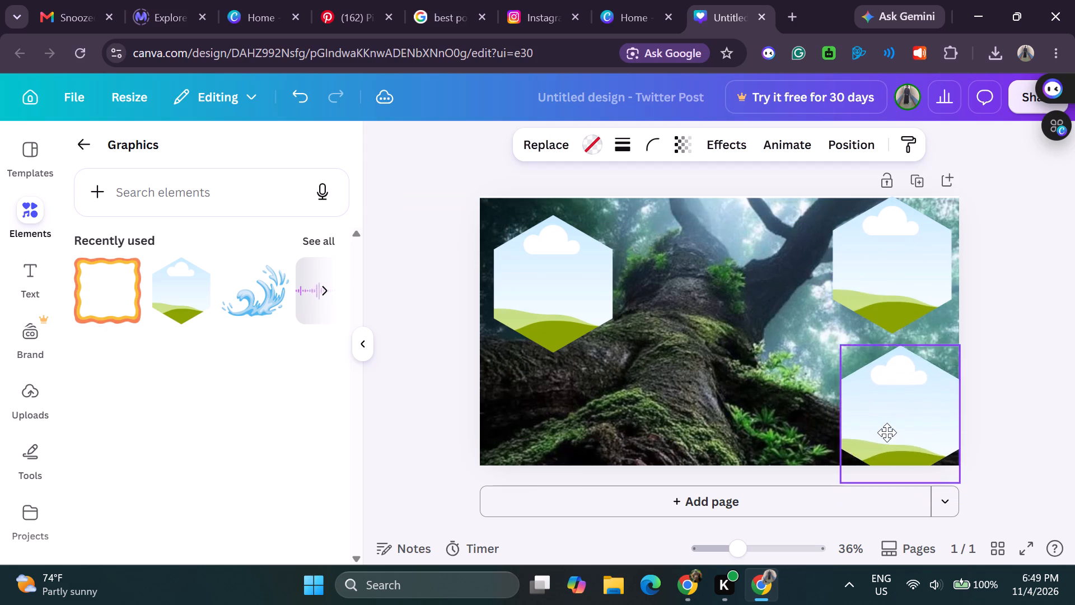
pyautogui.moveTo(887, 432); pyautogui.dragTo(886, 424)
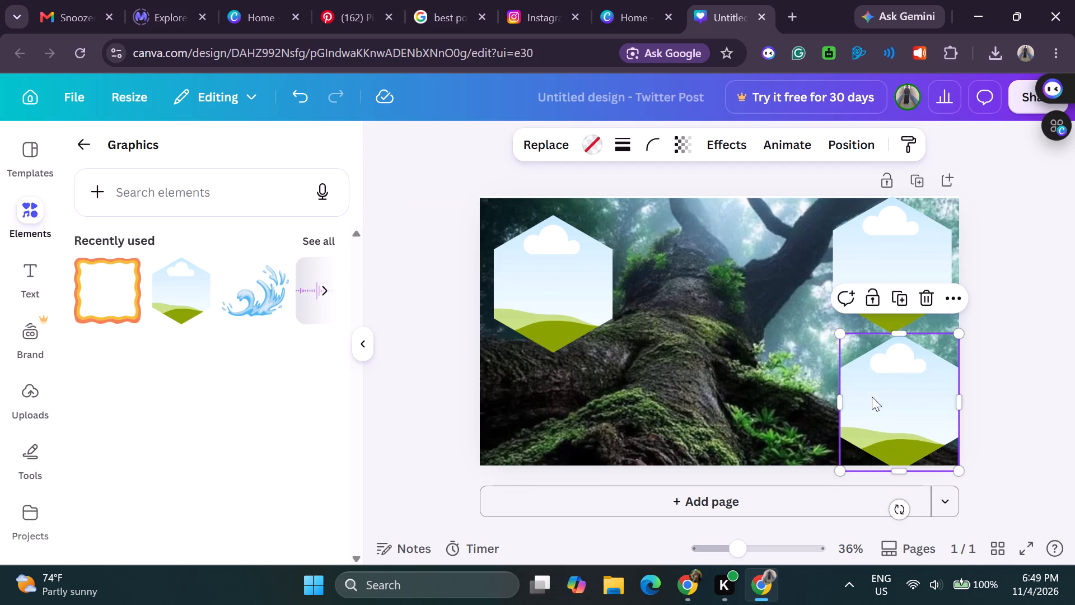
pyautogui.click(870, 294)
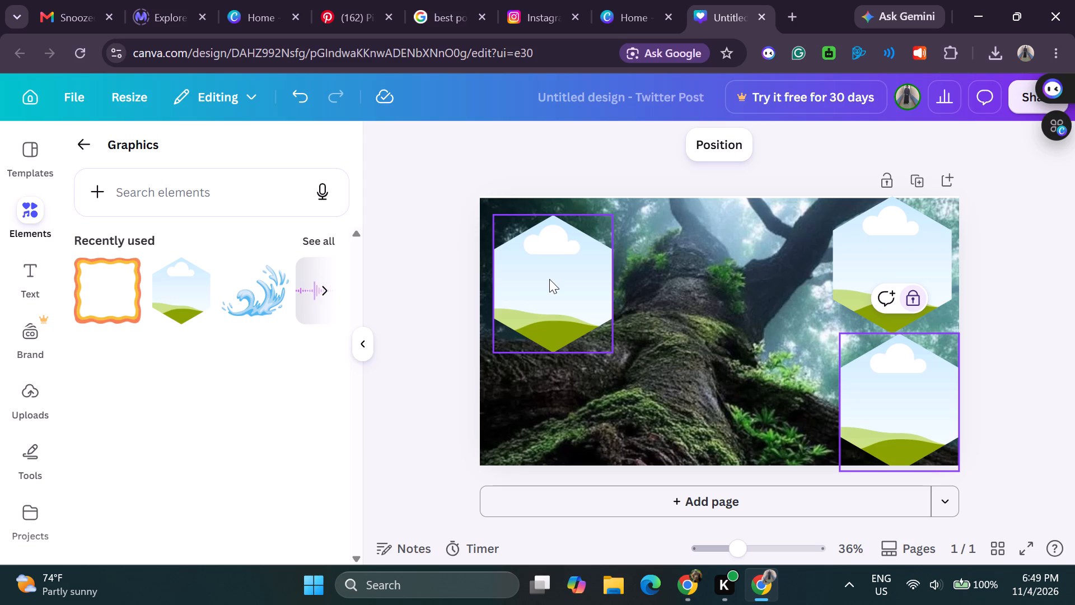
# Duplicate the upper-left hexagon frame and place the copy below it in the page's lower-left corner.
pyautogui.click(549, 279)
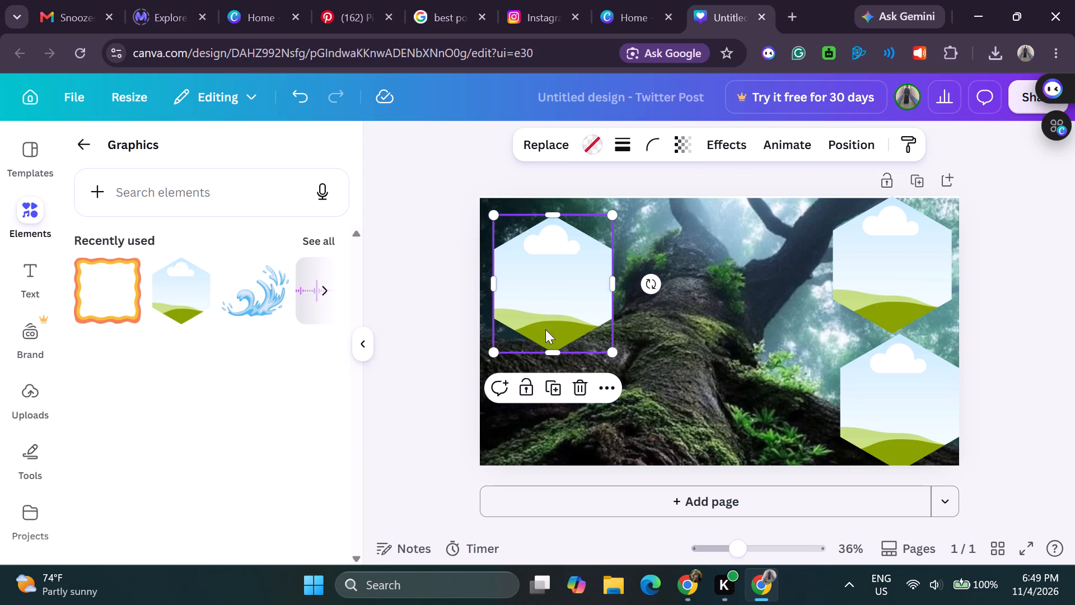
pyautogui.click(549, 388)
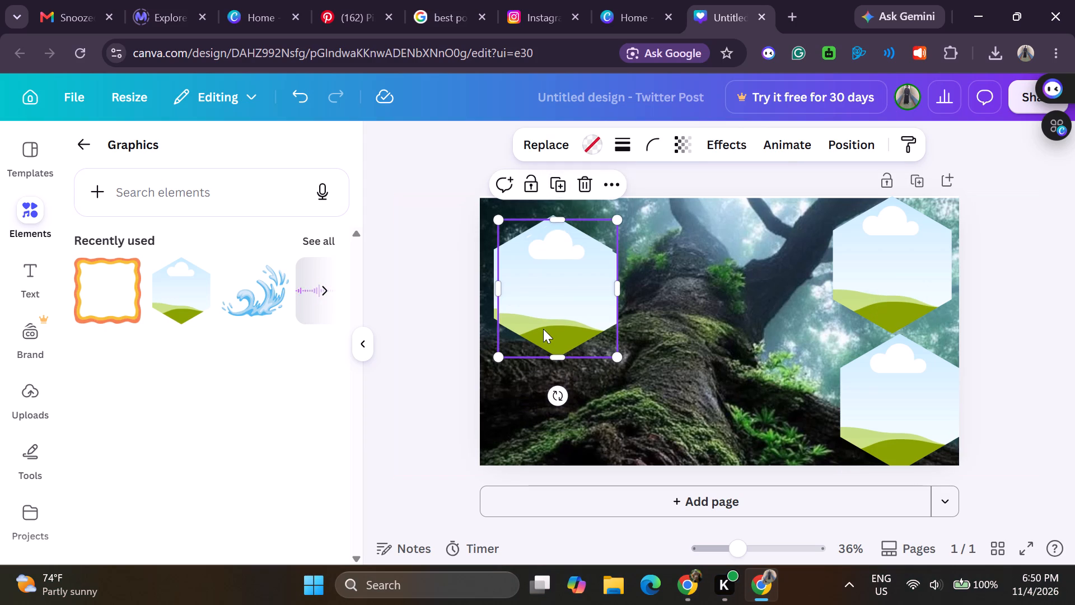
pyautogui.moveTo(546, 332); pyautogui.dragTo(539, 397)
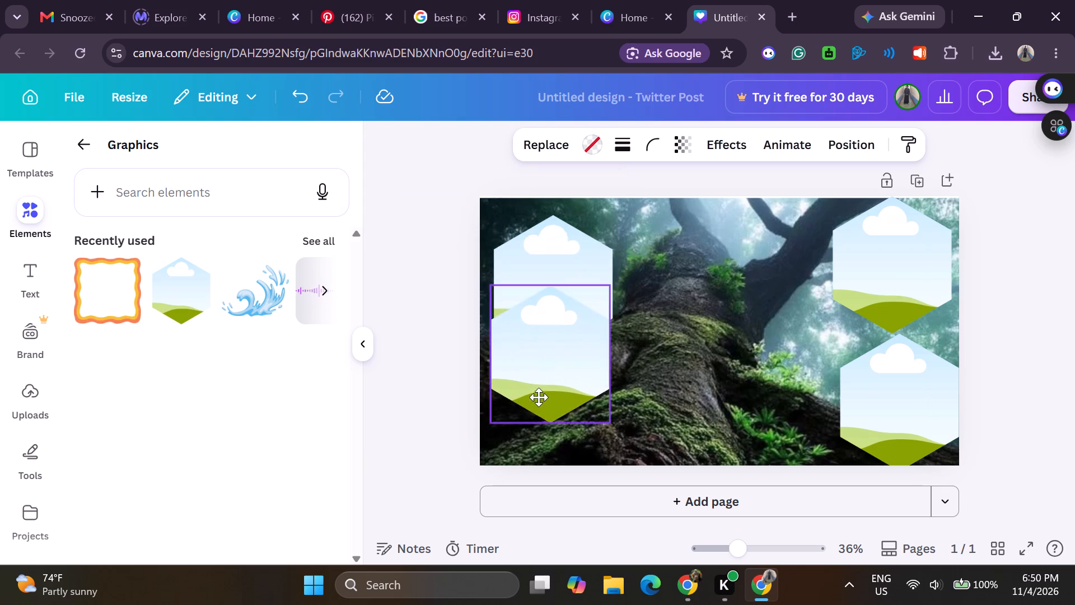
pyautogui.moveTo(539, 397); pyautogui.dragTo(531, 458)
pyautogui.click(531, 458)
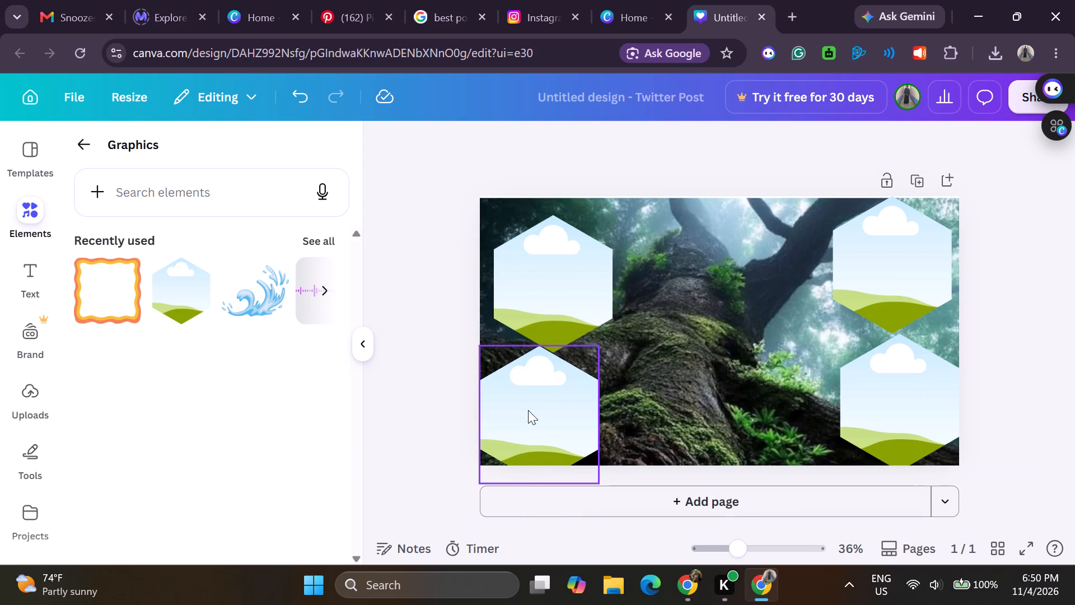
# Shift both left-hand hexagon frames upward so they stack without overlapping and the lower one rests on the page's bottom edge.
pyautogui.click(536, 314)
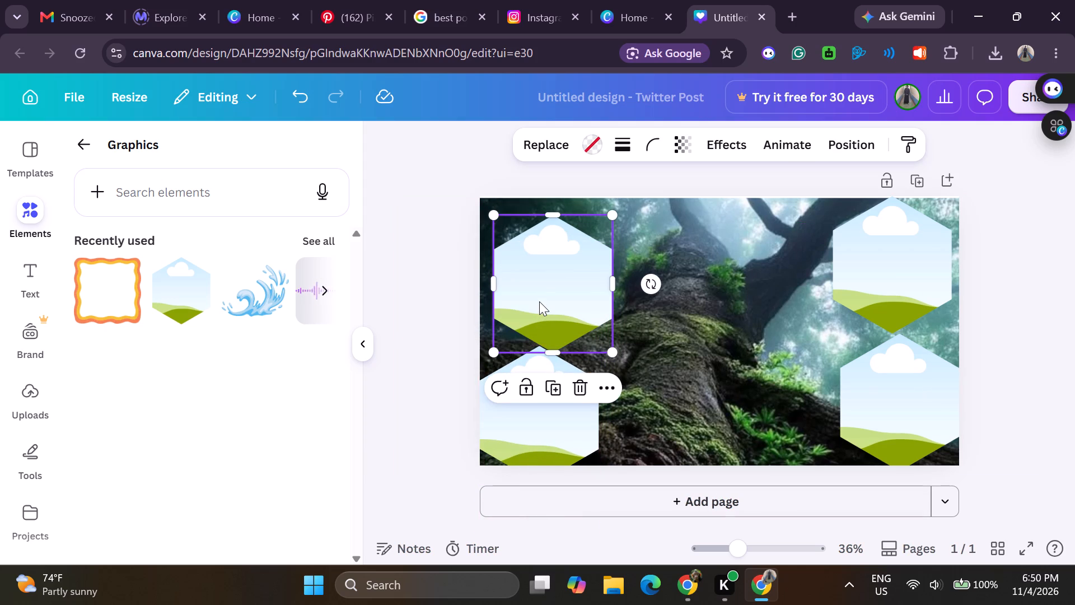
pyautogui.moveTo(539, 301); pyautogui.dragTo(536, 291)
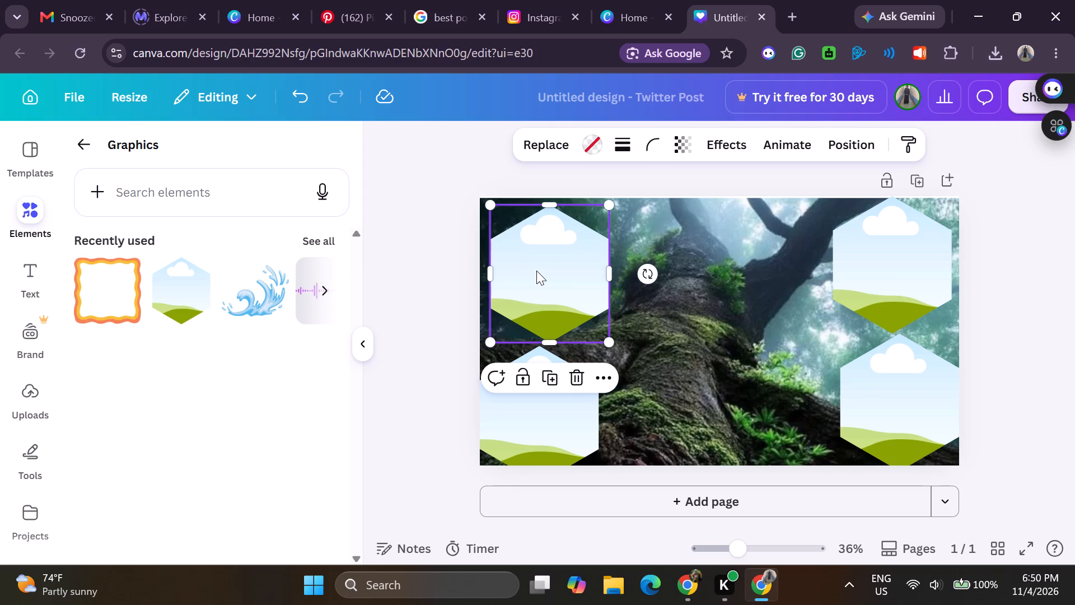
pyautogui.click(536, 271)
pyautogui.moveTo(546, 265); pyautogui.dragTo(544, 250)
pyautogui.click(544, 250)
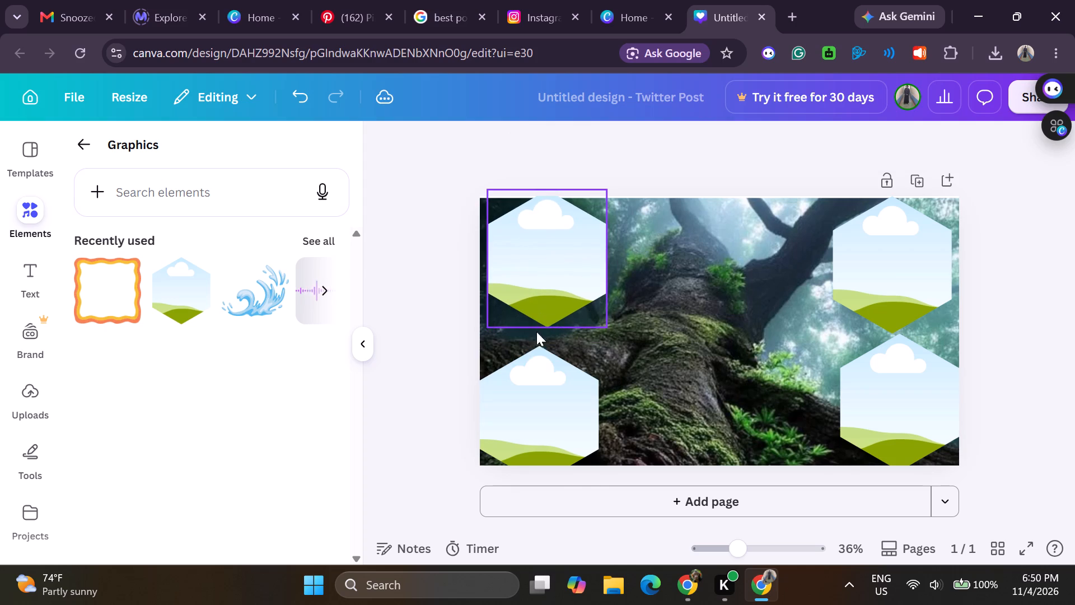
pyautogui.click(539, 378)
pyautogui.moveTo(539, 378); pyautogui.dragTo(540, 358)
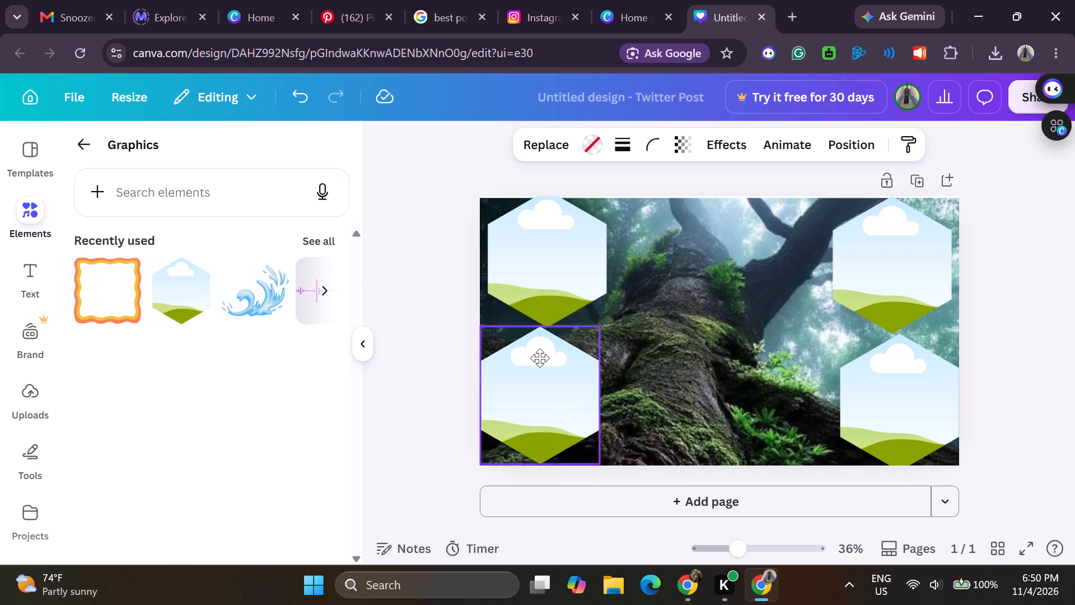
pyautogui.moveTo(540, 358); pyautogui.dragTo(540, 356)
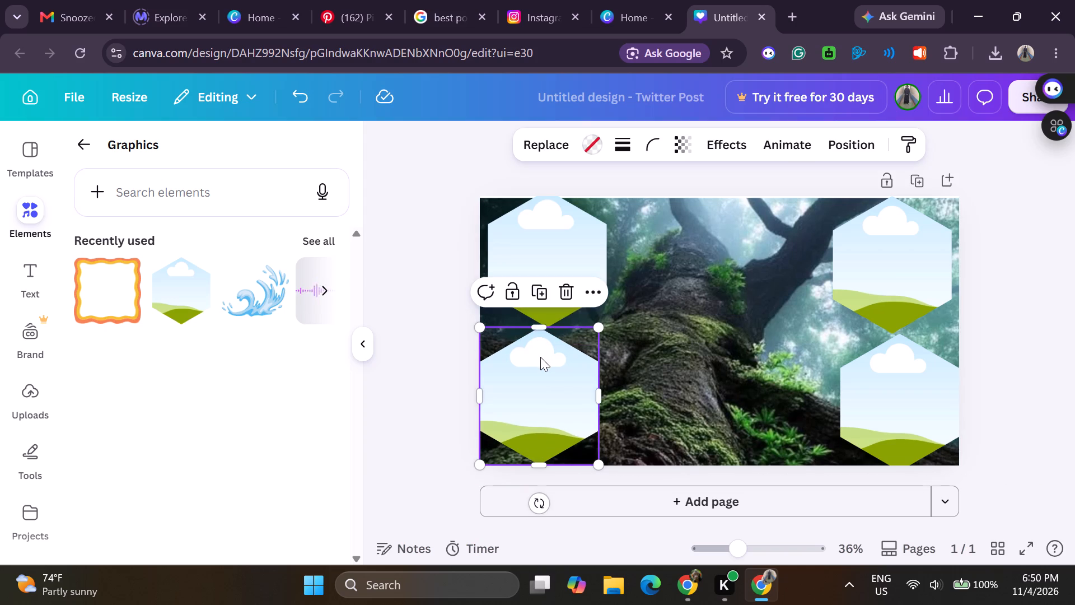
# Fill the lower-left hexagon frame with the uploaded green leafy tunnel and bench image, and delete the extra copy of the image.
pyautogui.click(26, 414)
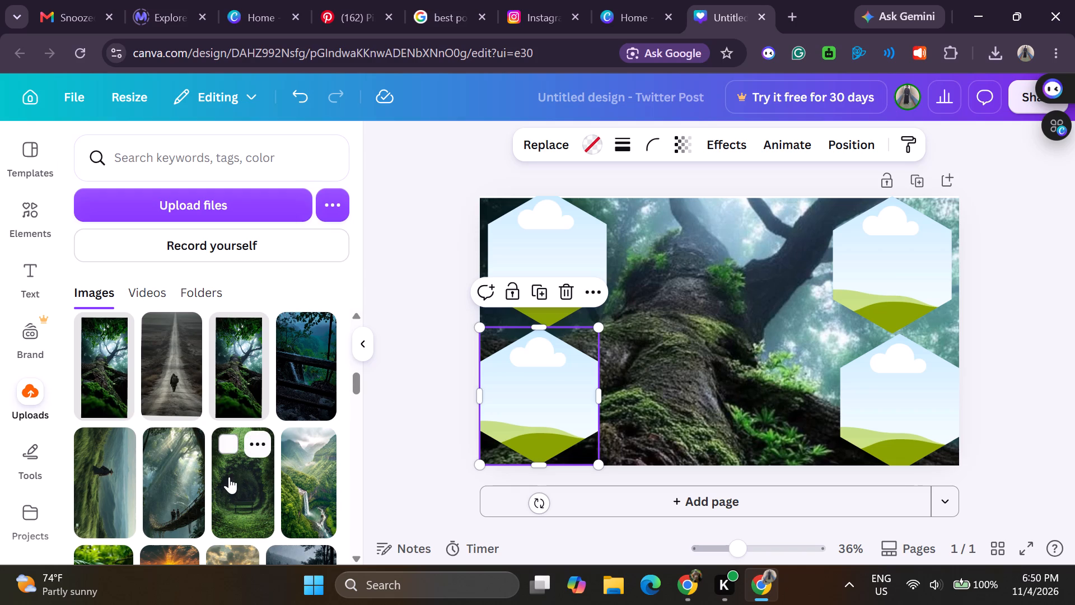
pyautogui.doubleClick(229, 477)
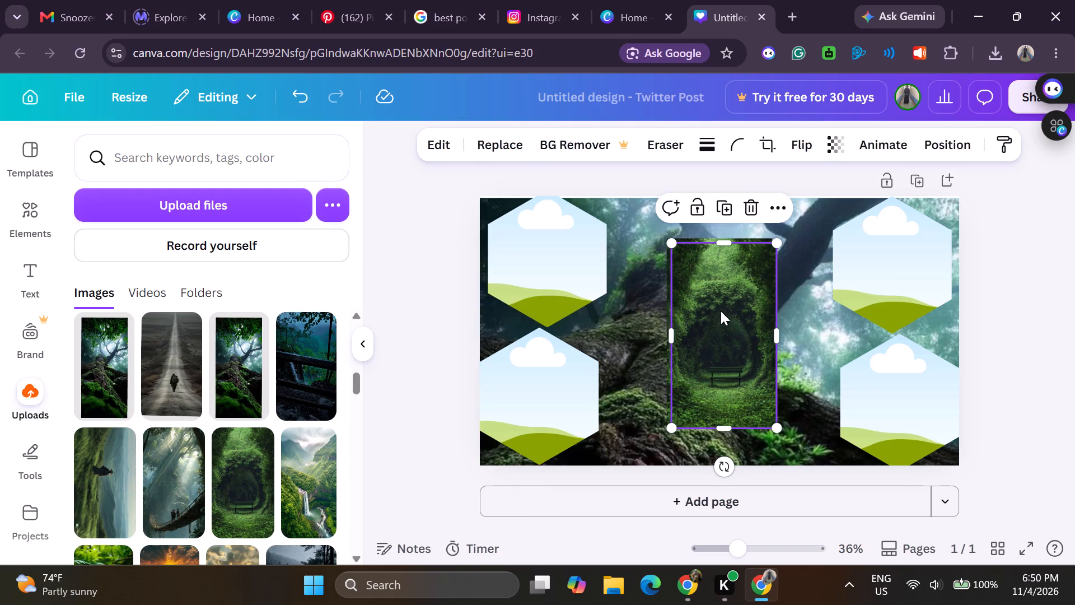
pyautogui.moveTo(718, 314); pyautogui.dragTo(545, 376)
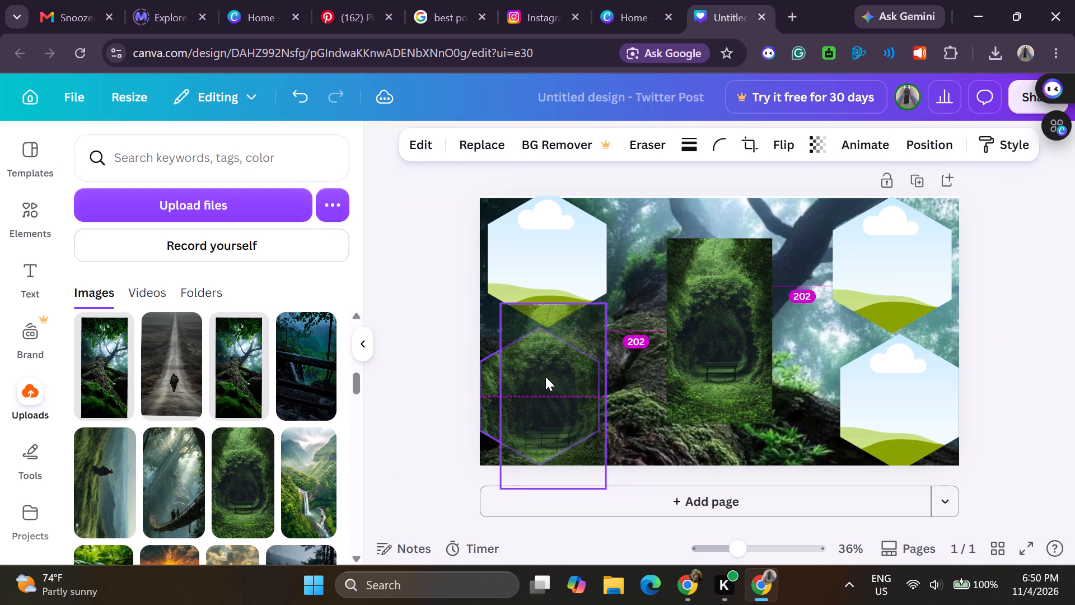
pyautogui.click(711, 328)
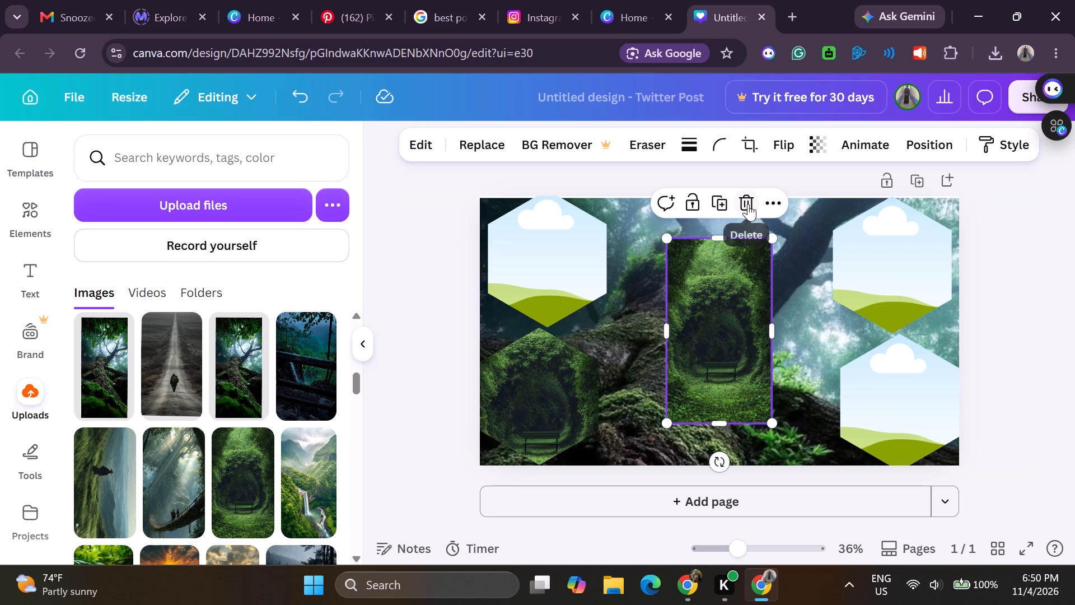
pyautogui.click(748, 204)
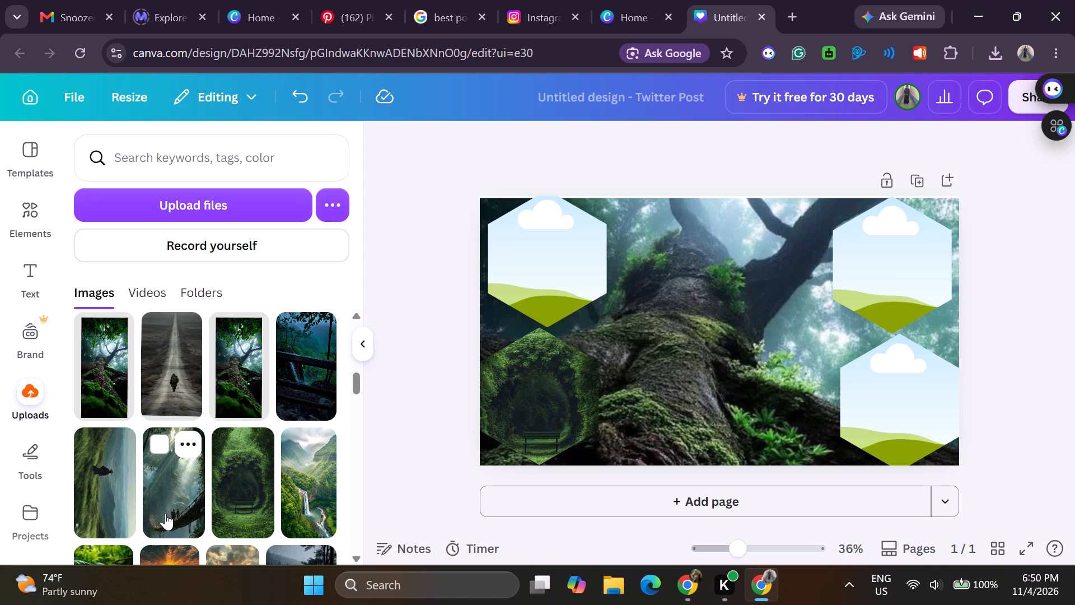
# Fill the upper-left hexagon frame, moved against the page's left edge, with the uploaded dark waterfall-and-fence image, and delete the extra copy.
pyautogui.click(518, 269)
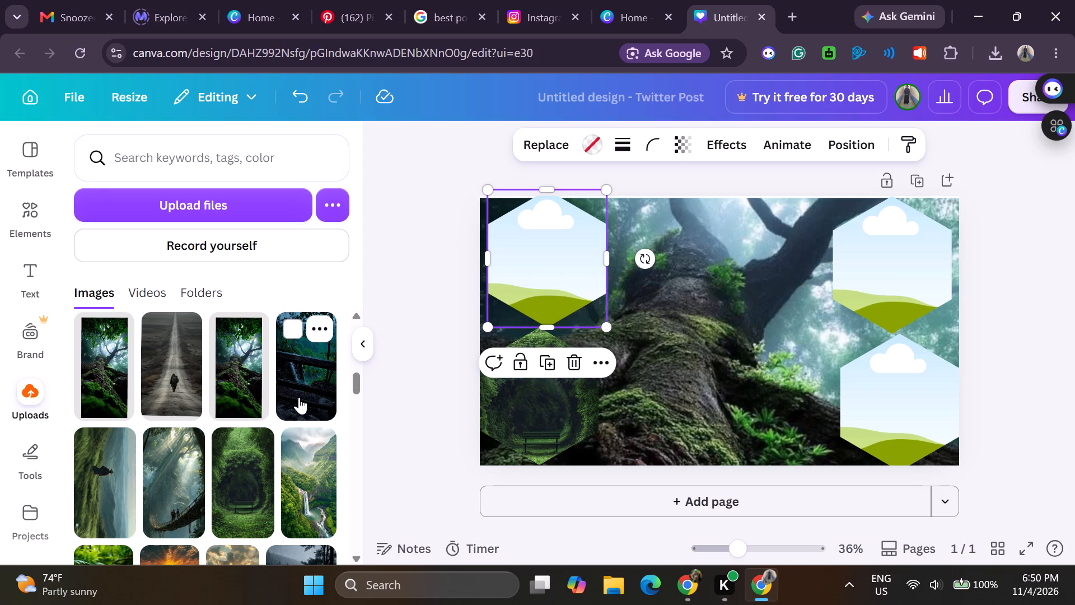
pyautogui.doubleClick(306, 364)
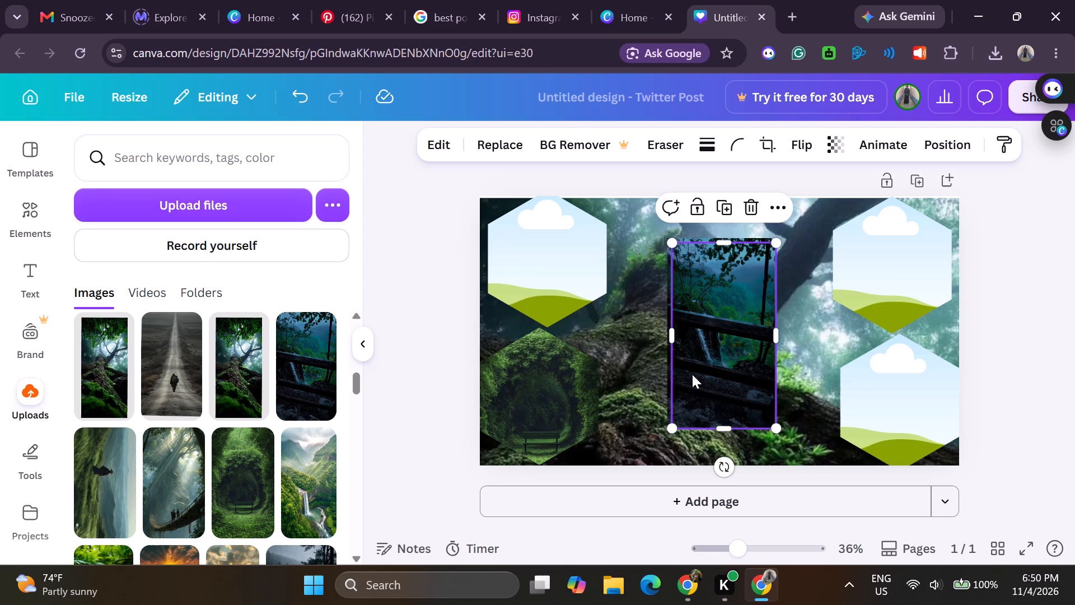
pyautogui.moveTo(718, 361); pyautogui.dragTo(613, 303)
pyautogui.moveTo(537, 293); pyautogui.dragTo(525, 287)
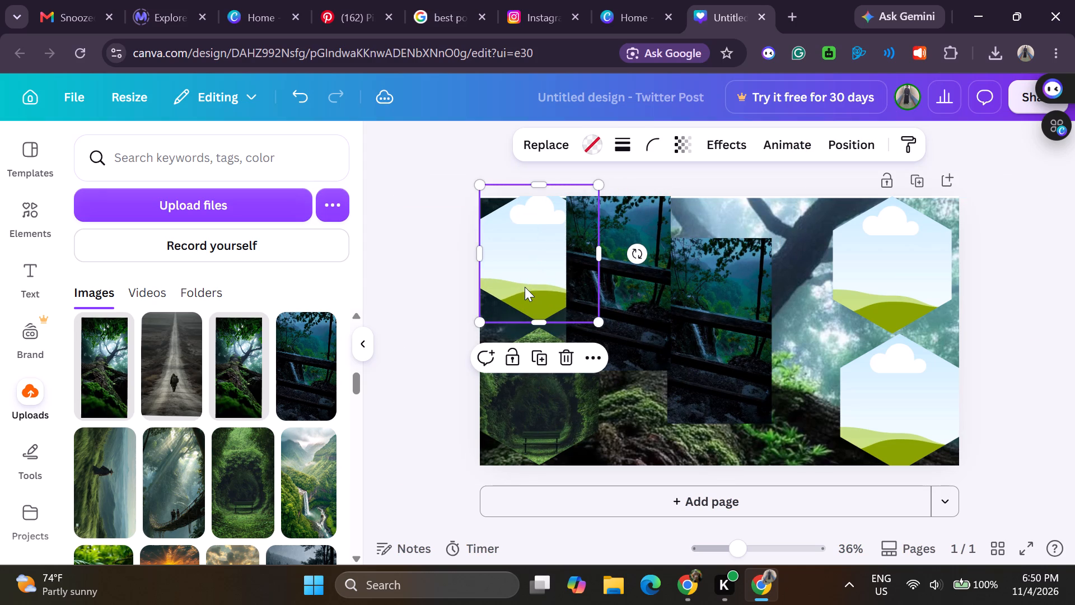
pyautogui.click(625, 306)
pyautogui.moveTo(625, 306); pyautogui.dragTo(597, 291)
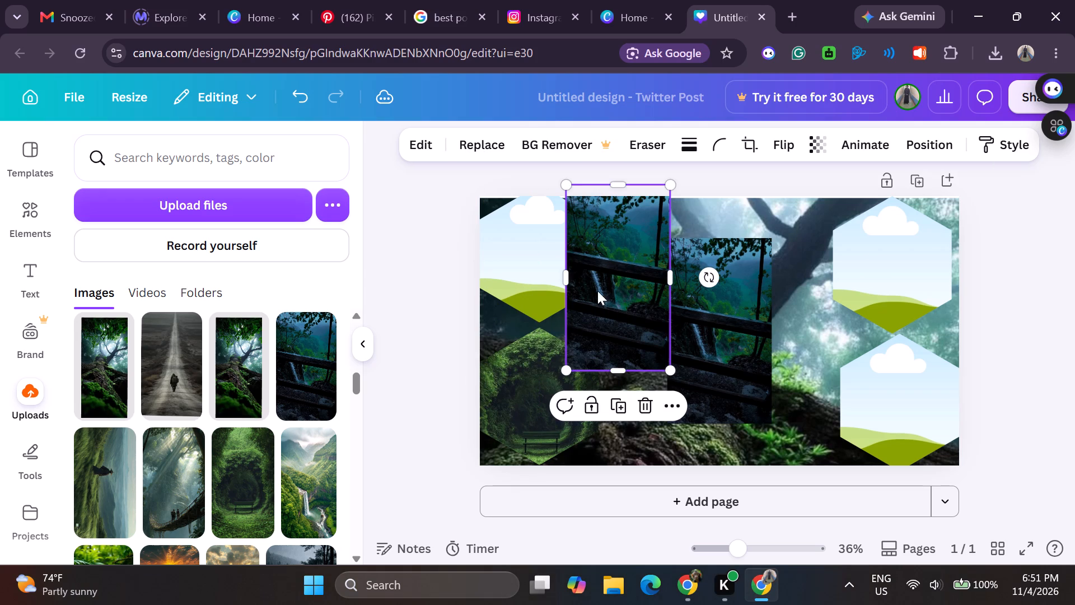
pyautogui.moveTo(597, 291); pyautogui.dragTo(531, 261)
pyautogui.click(729, 354)
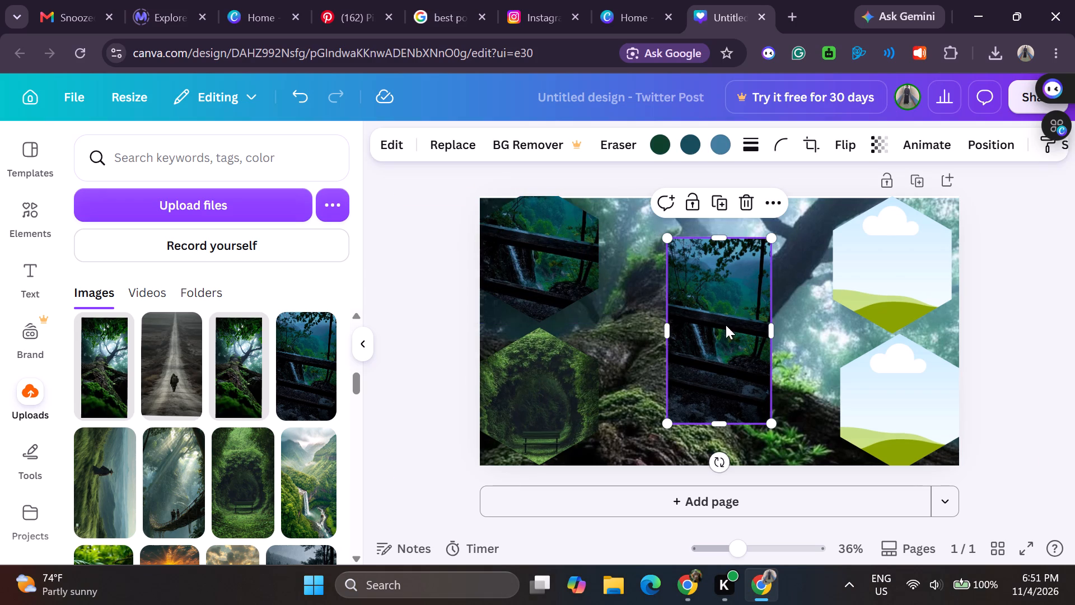
pyautogui.click(739, 192)
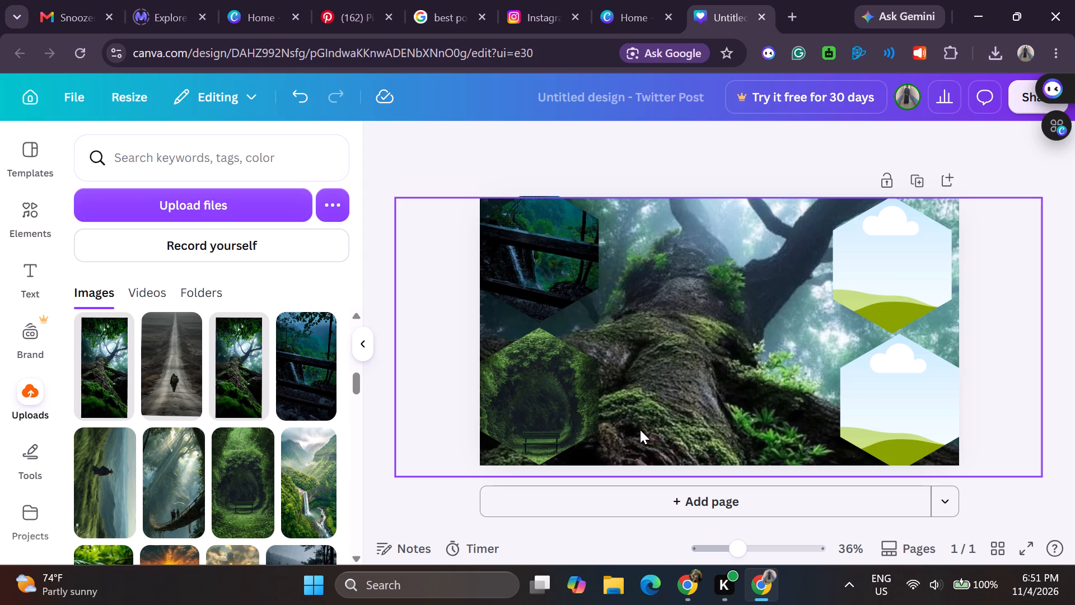
# Select the empty upper-right hexagon frame and find an uploaded nature image to fill it.
pyautogui.doubleClick(861, 288)
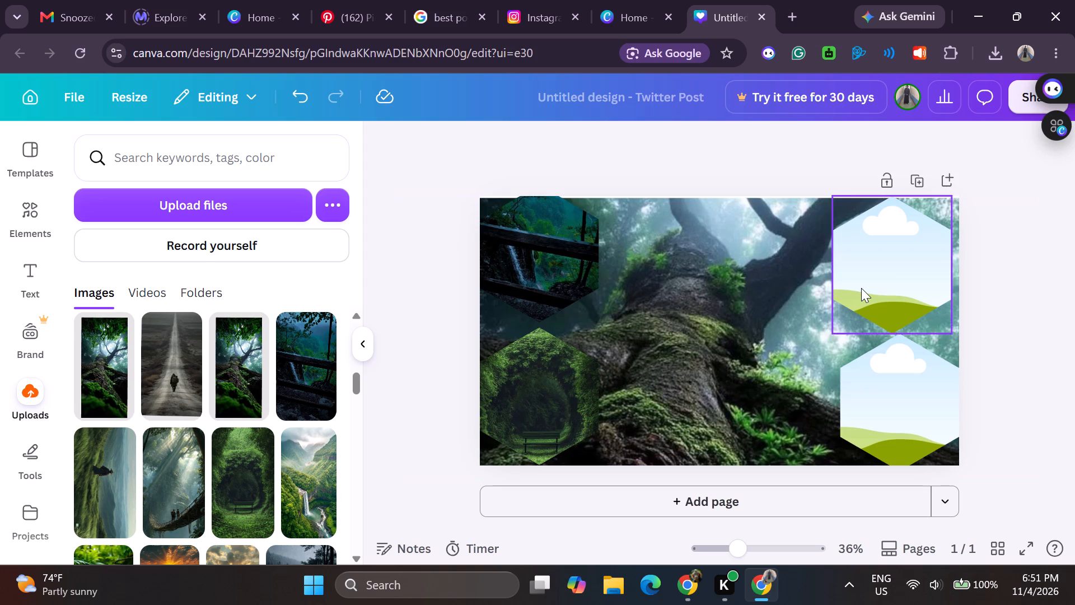
pyautogui.click(889, 379)
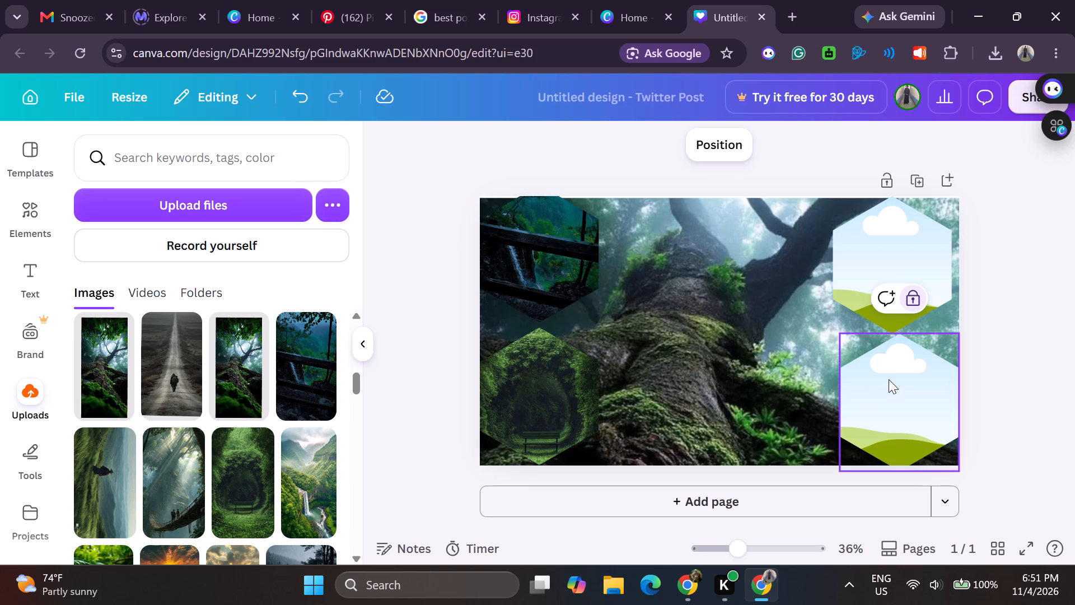
pyautogui.click(895, 262)
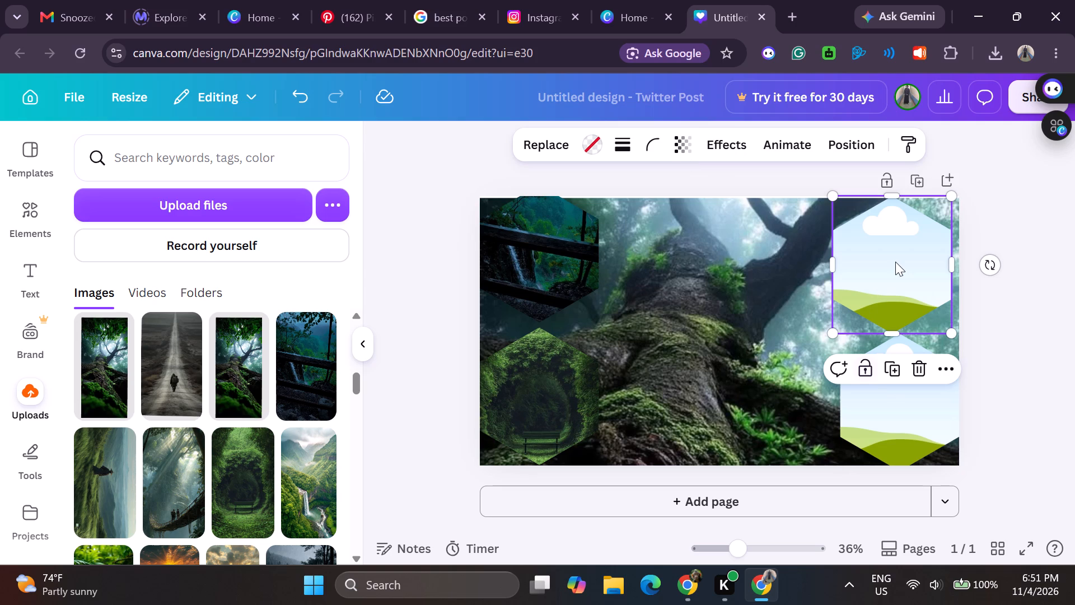
pyautogui.scroll(-1, 171, 480)
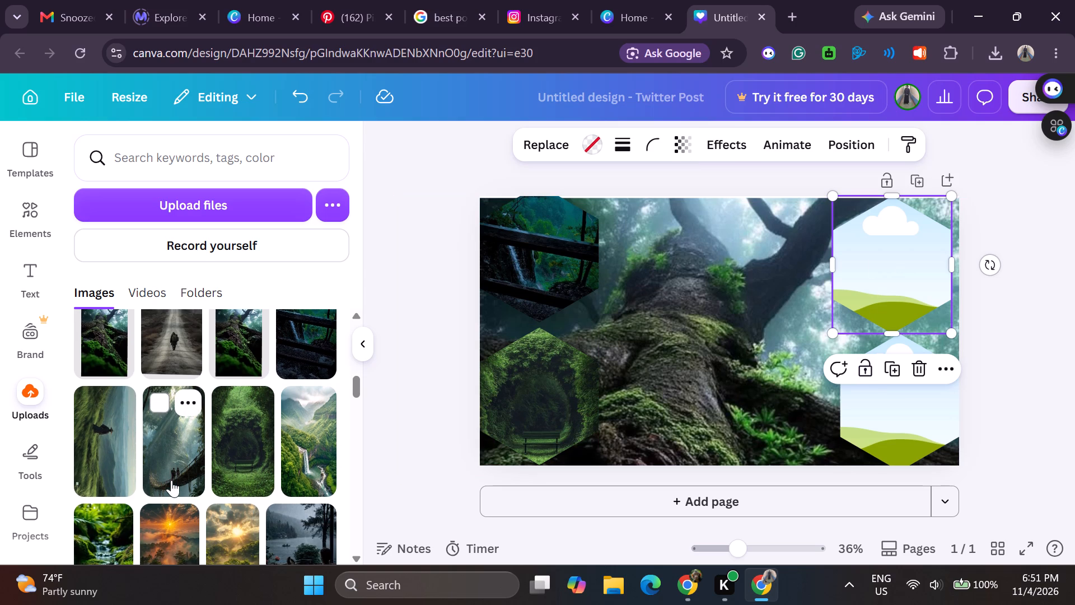
pyautogui.scroll(-2, 171, 480)
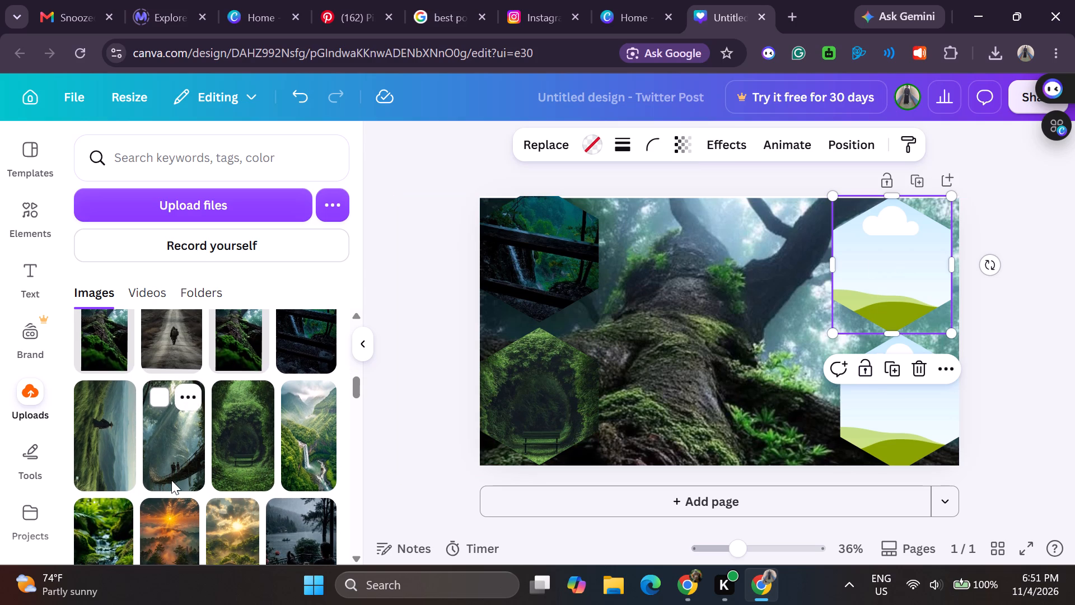
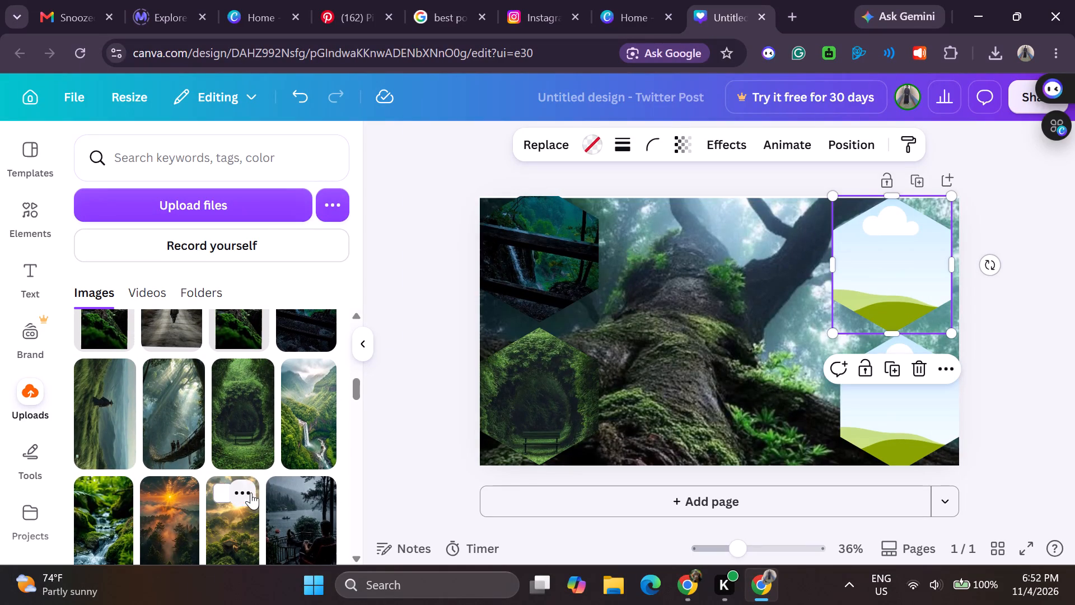
# Fill the empty upper-right hexagon frame with the uploaded green valley waterfall image, and delete the extra copy of the image.
pyautogui.doubleClick(308, 427)
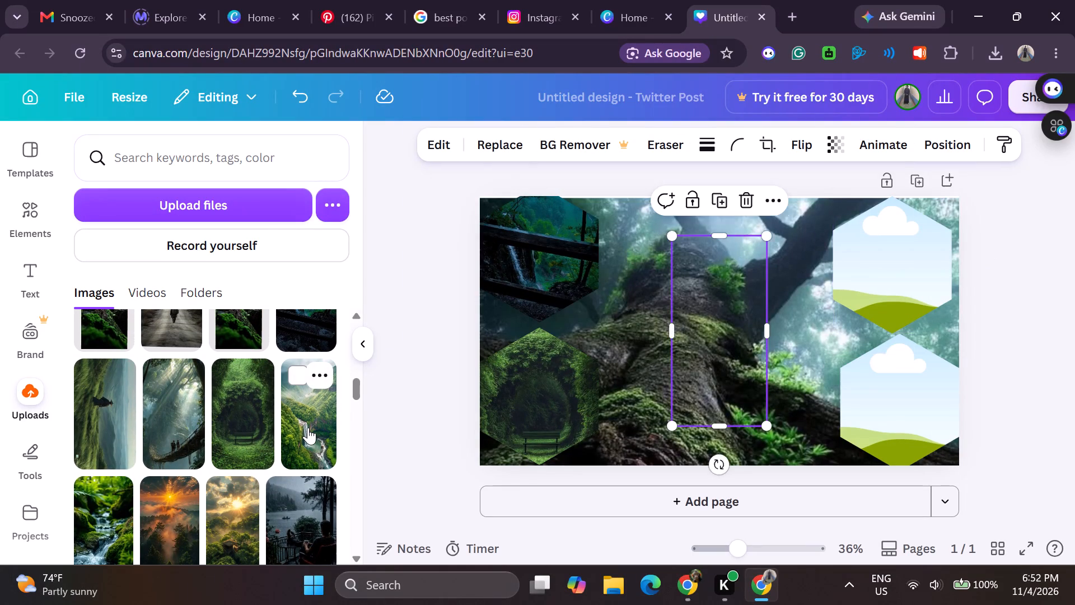
pyautogui.moveTo(709, 367); pyautogui.dragTo(757, 341)
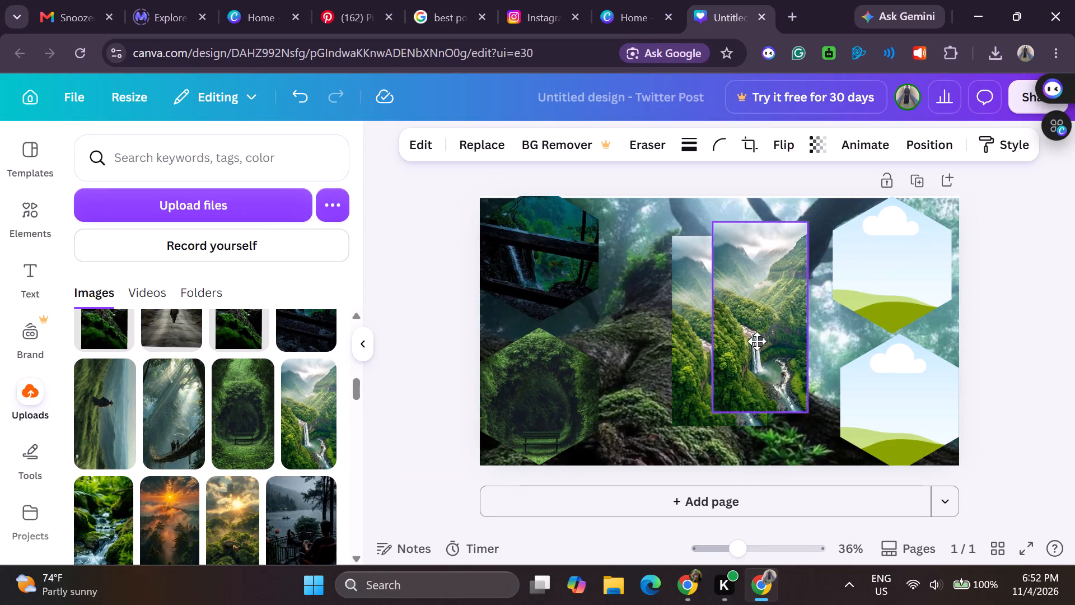
pyautogui.moveTo(757, 341); pyautogui.dragTo(856, 302)
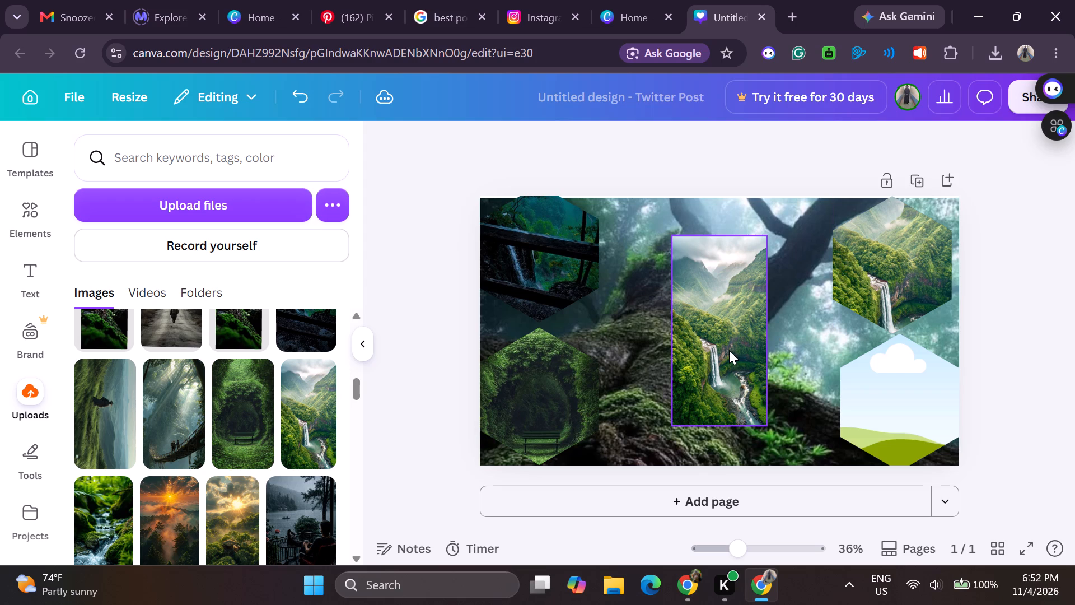
pyautogui.click(729, 350)
pyautogui.click(744, 196)
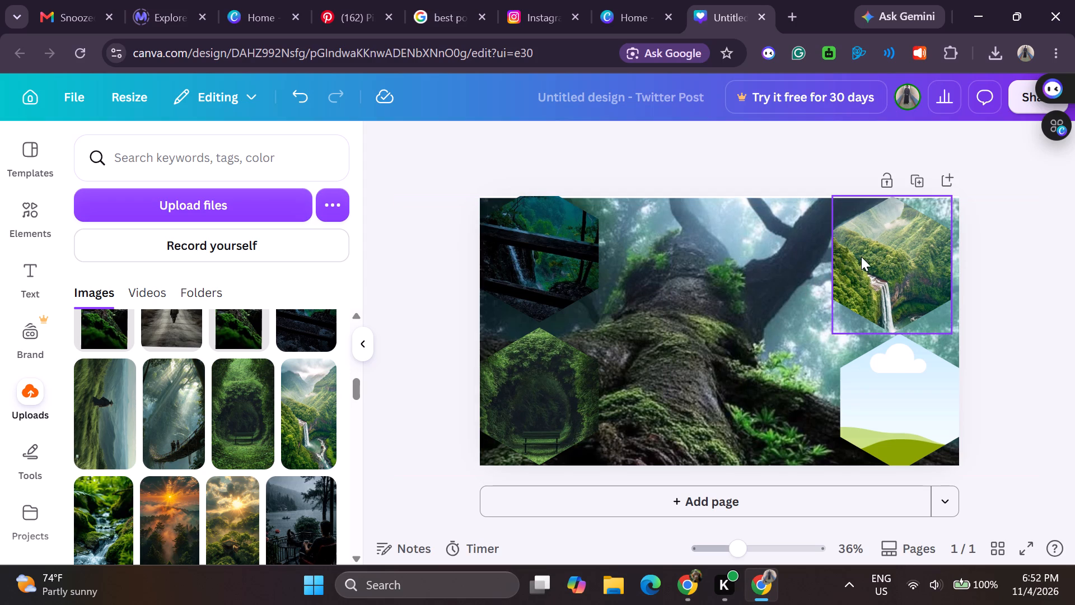
# Move the valley waterfall hexagon out to the page's middle and put the dark waterfall-and-fence hexagon in the upper-right corner.
pyautogui.moveTo(871, 251); pyautogui.dragTo(695, 319)
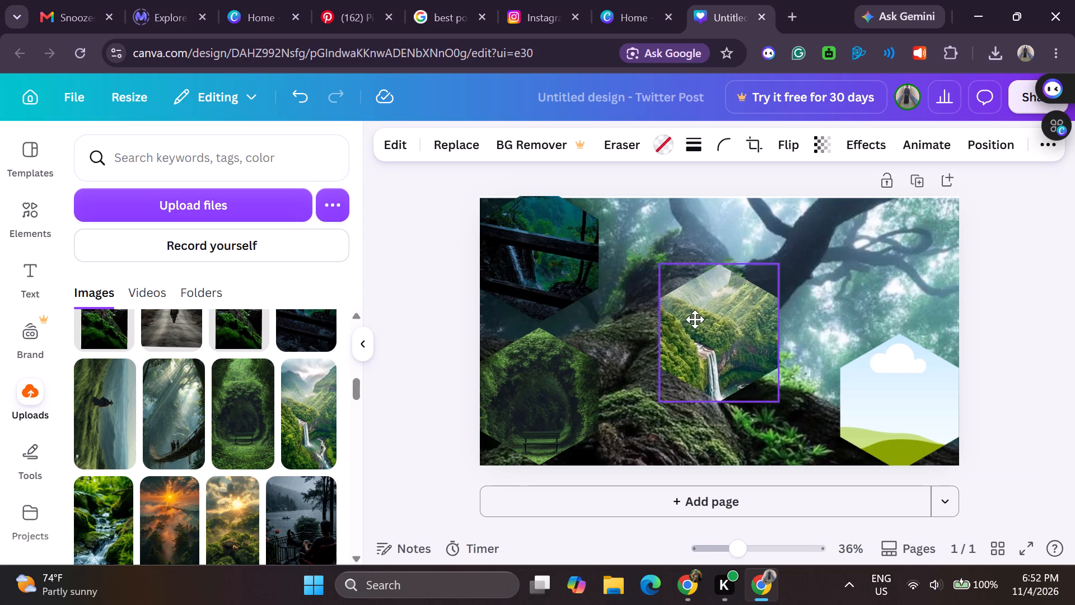
pyautogui.moveTo(695, 319); pyautogui.dragTo(680, 324)
pyautogui.moveTo(559, 258); pyautogui.dragTo(742, 240)
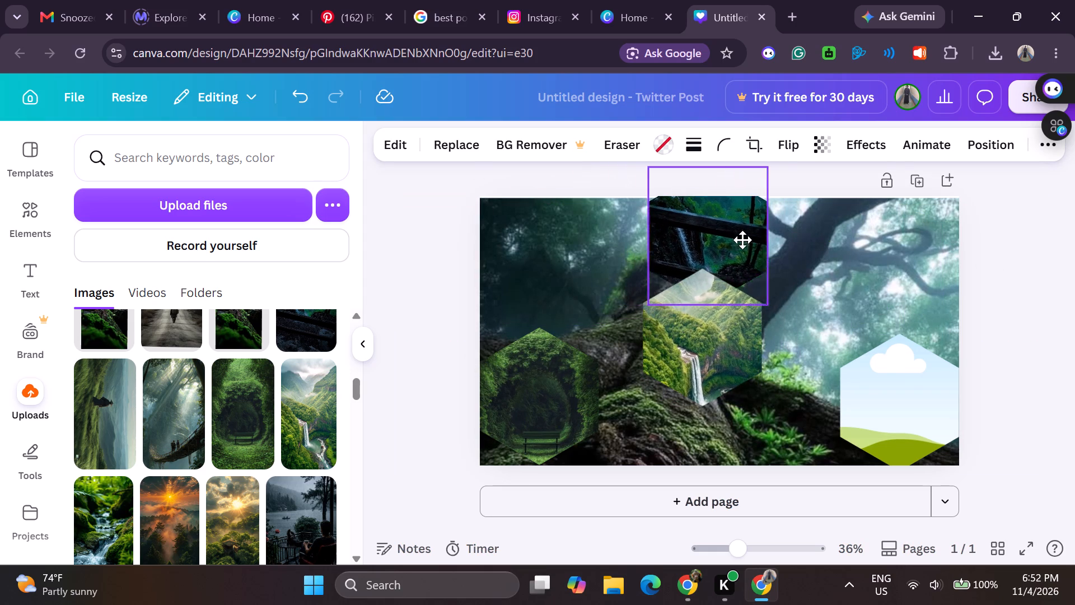
pyautogui.moveTo(742, 240); pyautogui.dragTo(891, 282)
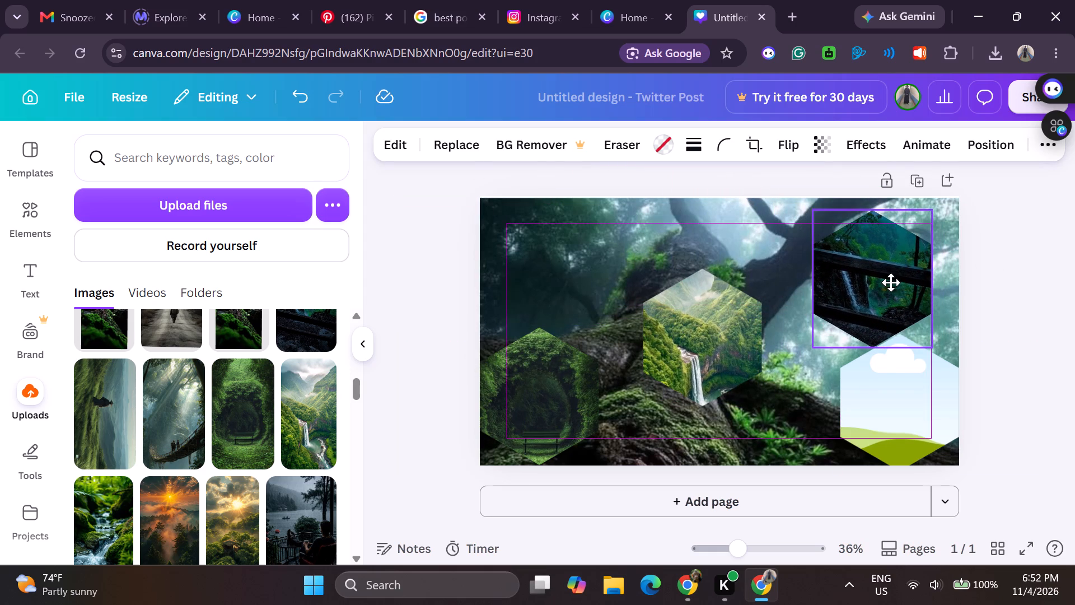
pyautogui.moveTo(891, 282); pyautogui.dragTo(908, 283)
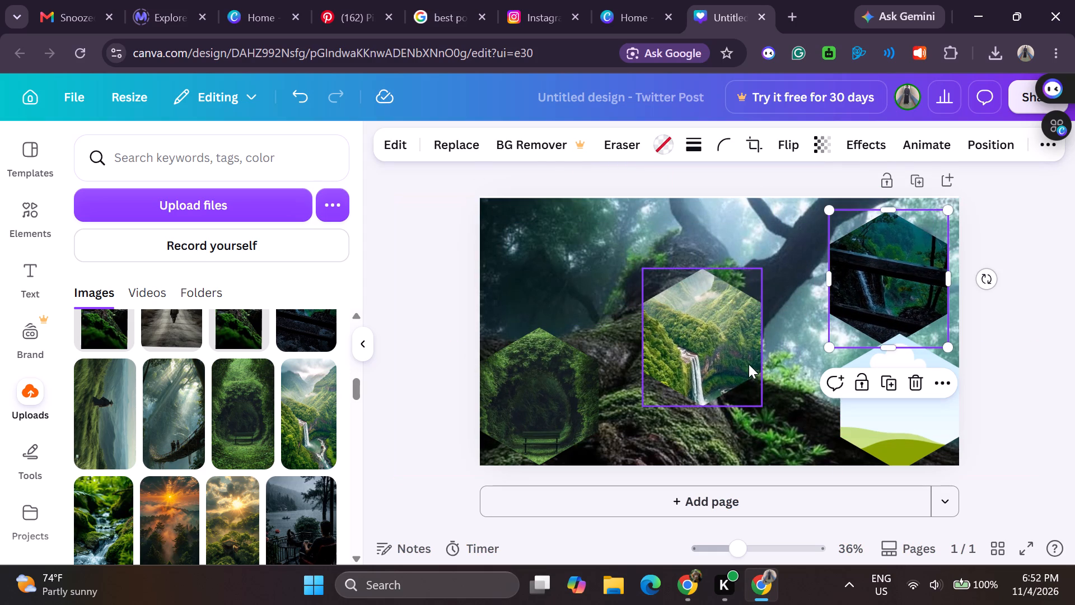
# Move the valley waterfall hexagon into the page's upper-left corner, against the left edge above the leafy tunnel hexagon.
pyautogui.moveTo(704, 338); pyautogui.dragTo(656, 320)
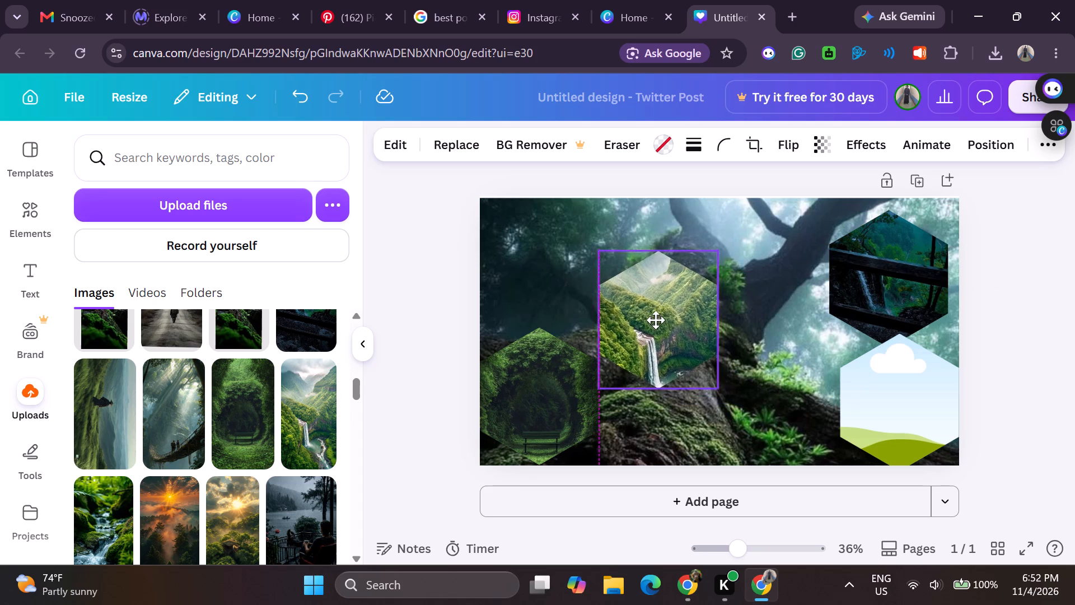
pyautogui.moveTo(656, 320); pyautogui.dragTo(604, 308)
pyautogui.moveTo(589, 297); pyautogui.dragTo(609, 285)
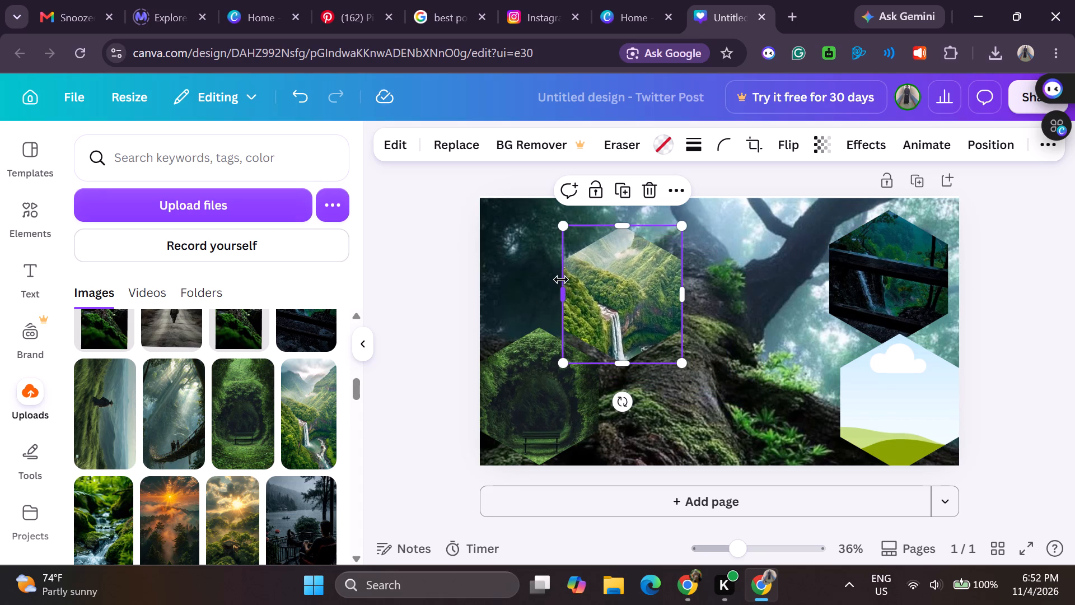
pyautogui.moveTo(630, 299); pyautogui.dragTo(582, 283)
pyautogui.moveTo(582, 283); pyautogui.dragTo(581, 282)
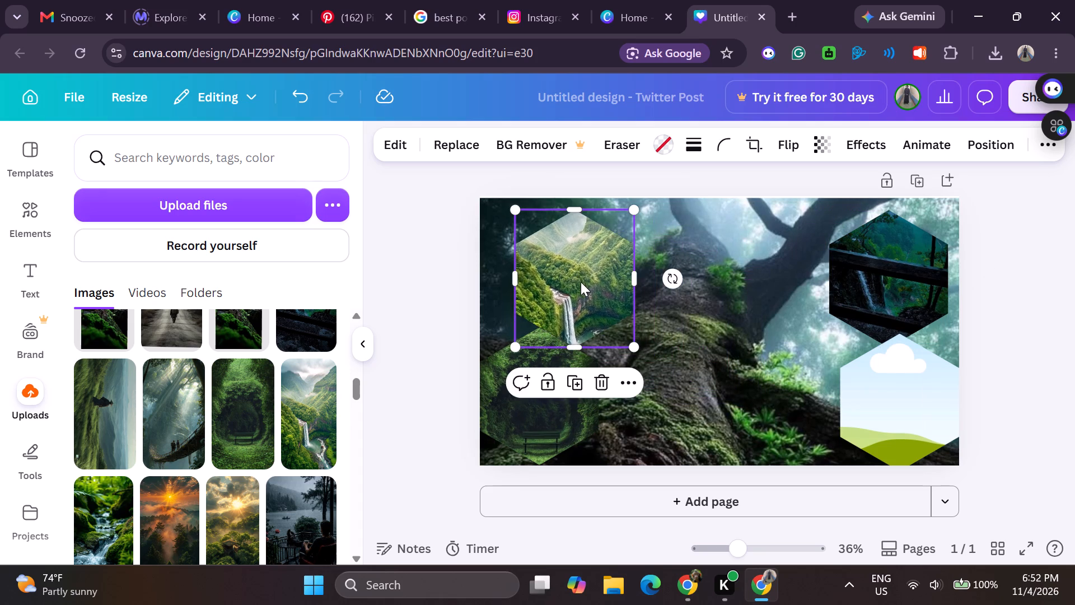
pyautogui.moveTo(581, 282); pyautogui.dragTo(554, 272)
pyautogui.click(554, 272)
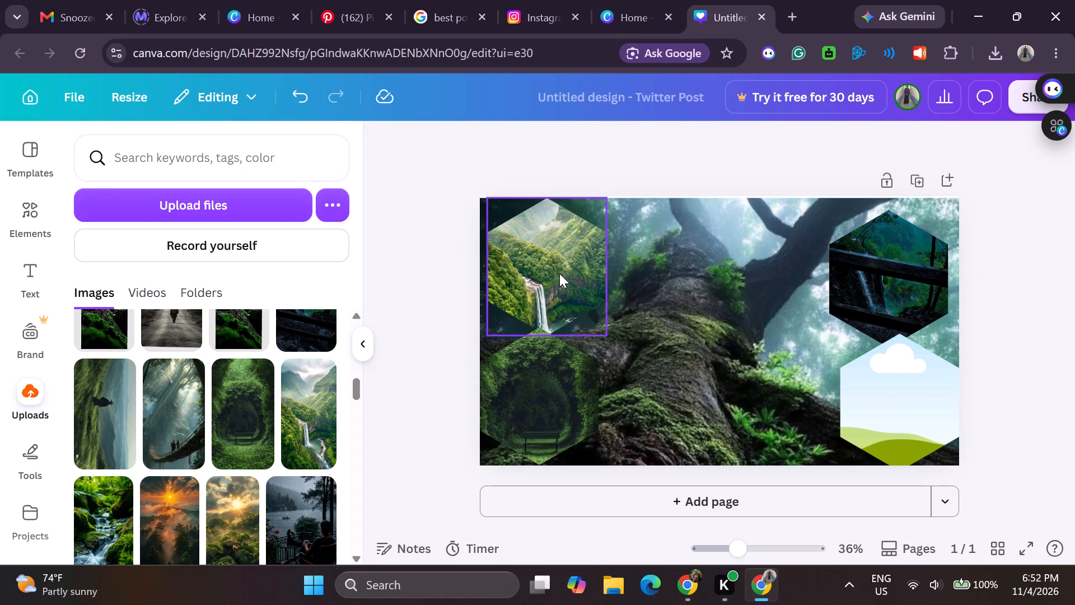
pyautogui.click(559, 274)
pyautogui.click(559, 274)
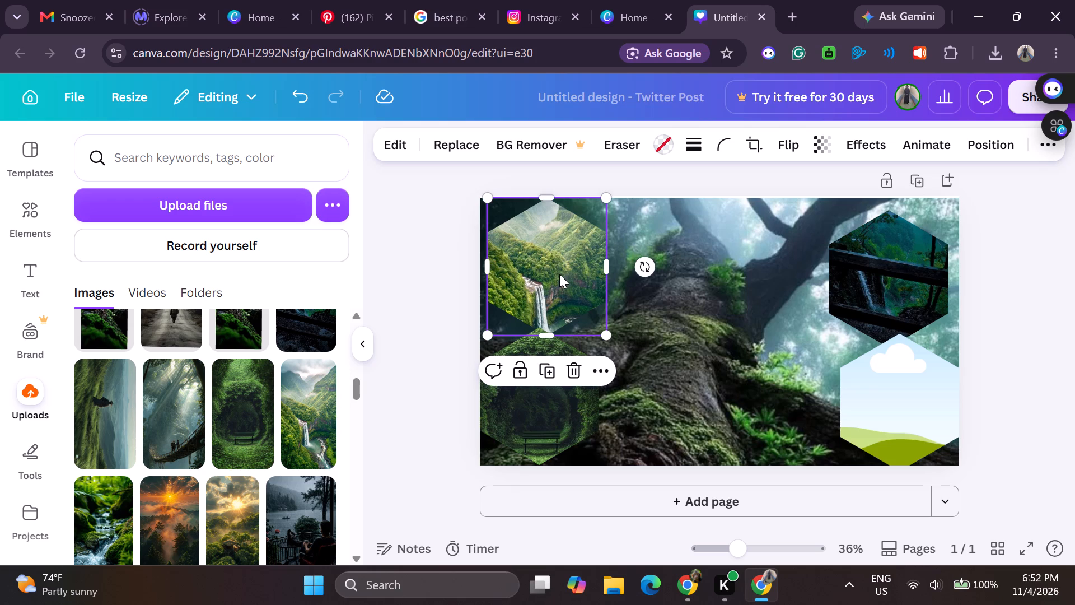
pyautogui.moveTo(551, 282); pyautogui.dragTo(548, 276)
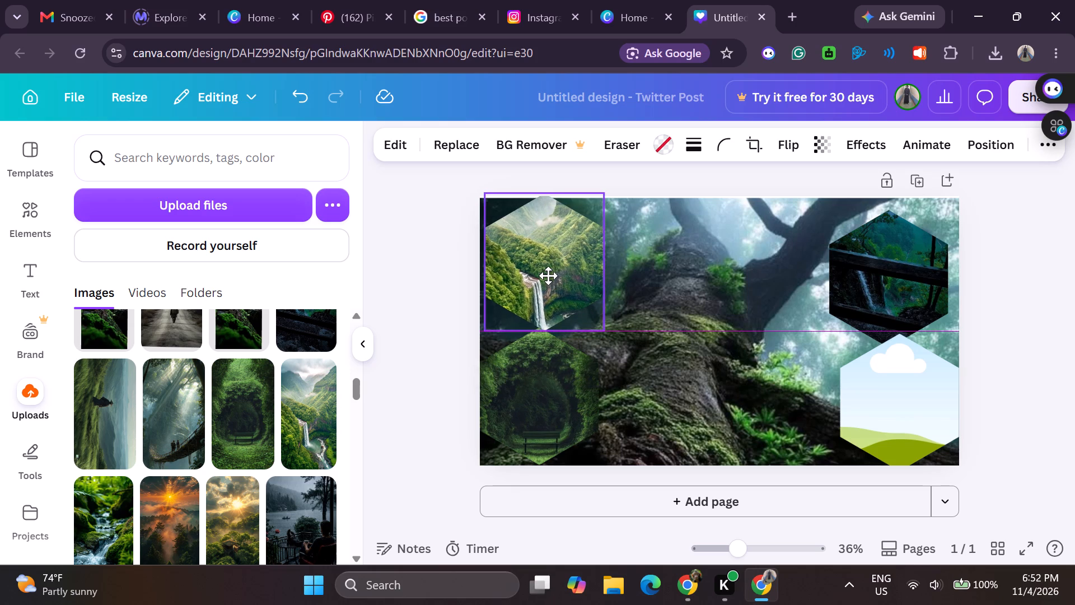
pyautogui.moveTo(548, 276); pyautogui.dragTo(545, 280)
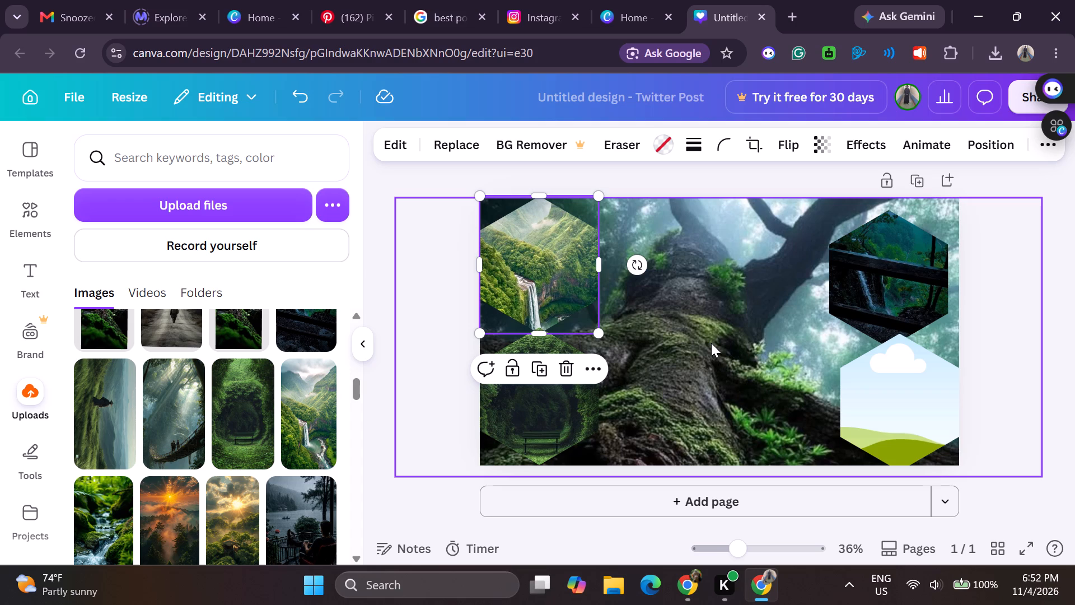
# Fill the empty lower-right hexagon frame with the uploaded mossy forest stream image, and delete the extra copy of the image.
pyautogui.click(693, 260)
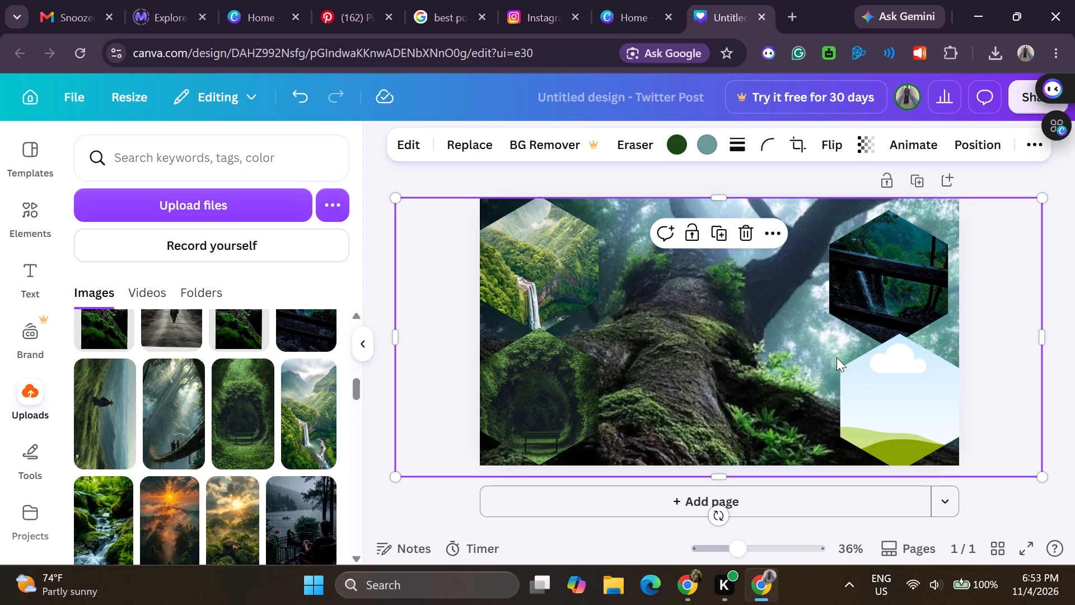
pyautogui.click(872, 379)
pyautogui.click(905, 295)
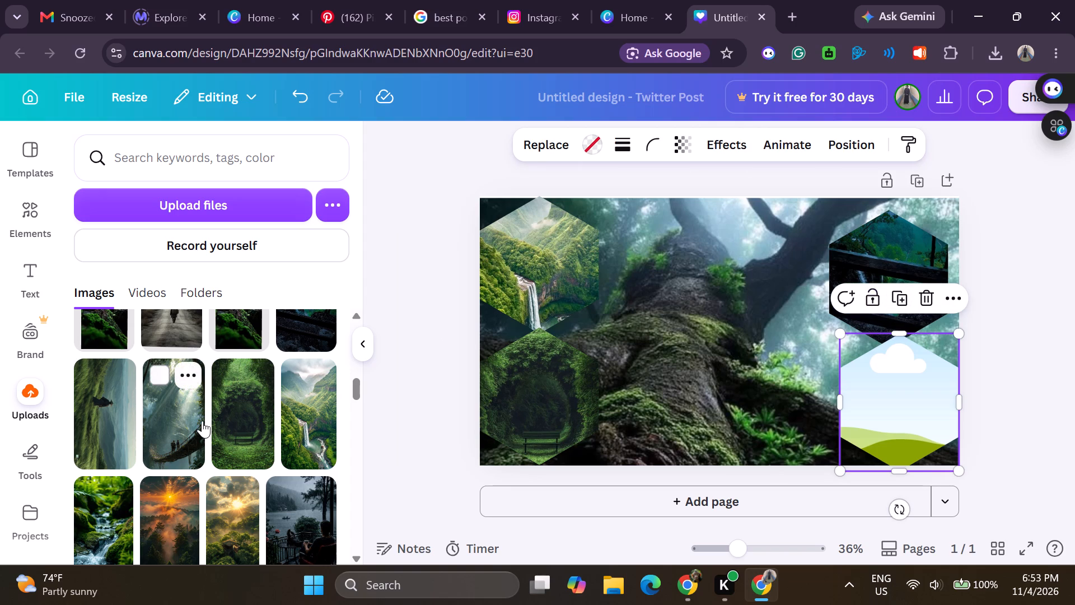
pyautogui.scroll(2, 162, 492)
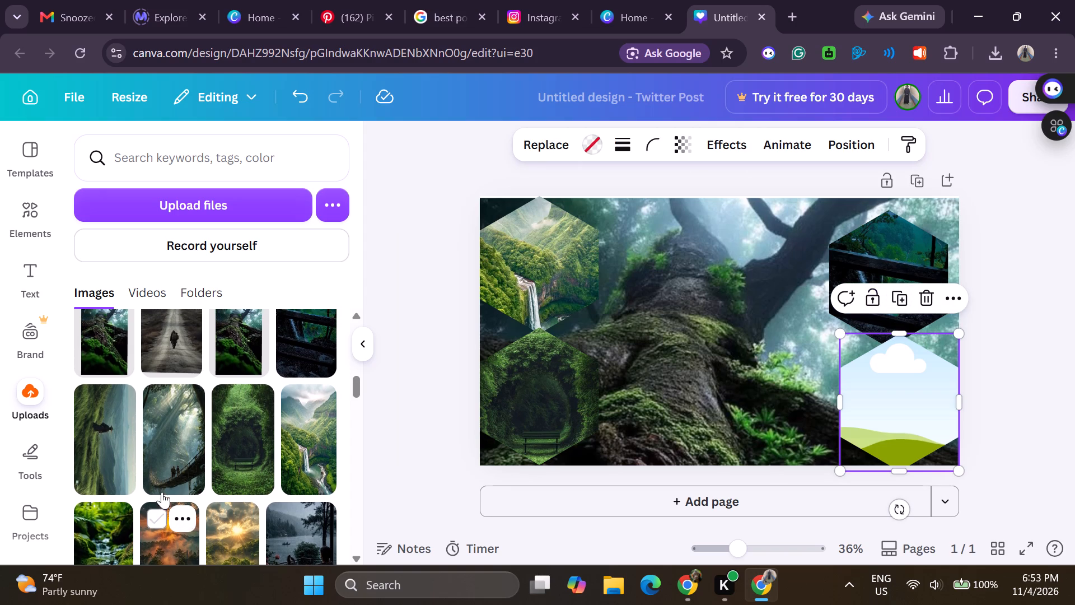
pyautogui.scroll(3, 162, 492)
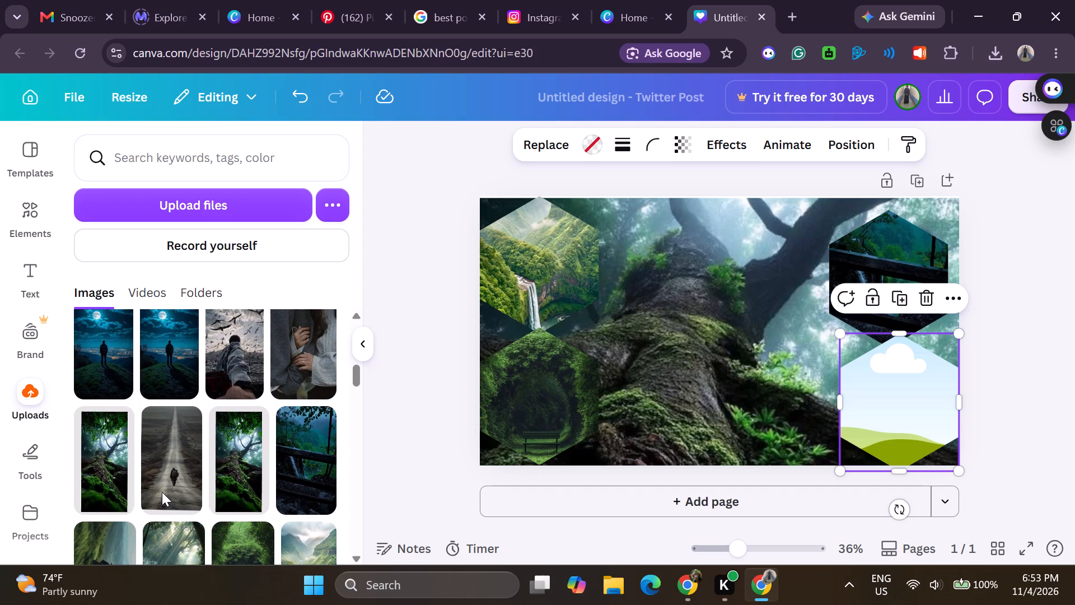
pyautogui.scroll(2, 162, 492)
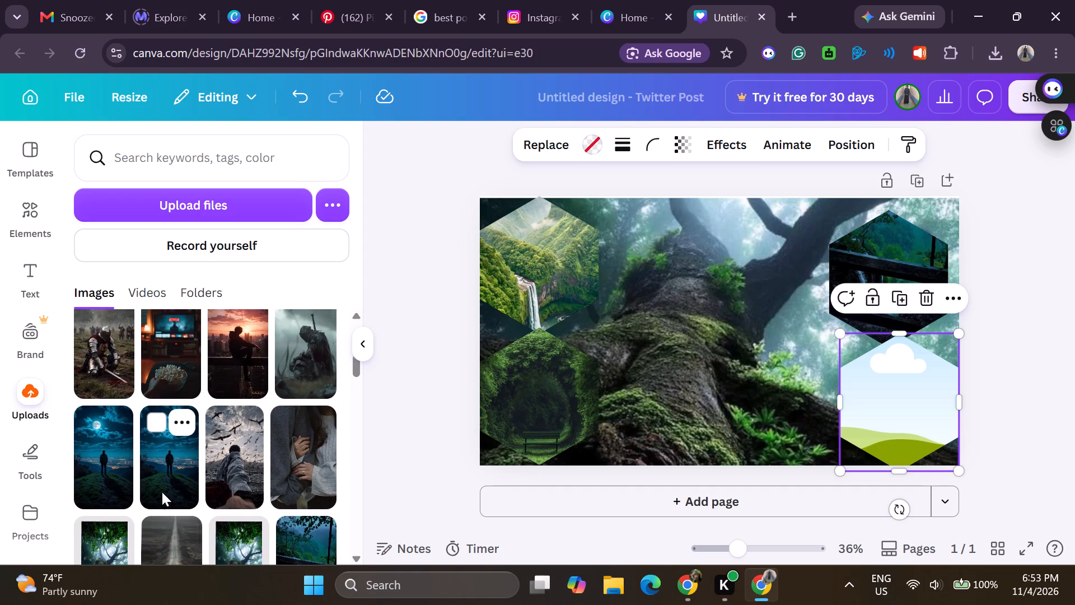
pyautogui.scroll(4, 162, 492)
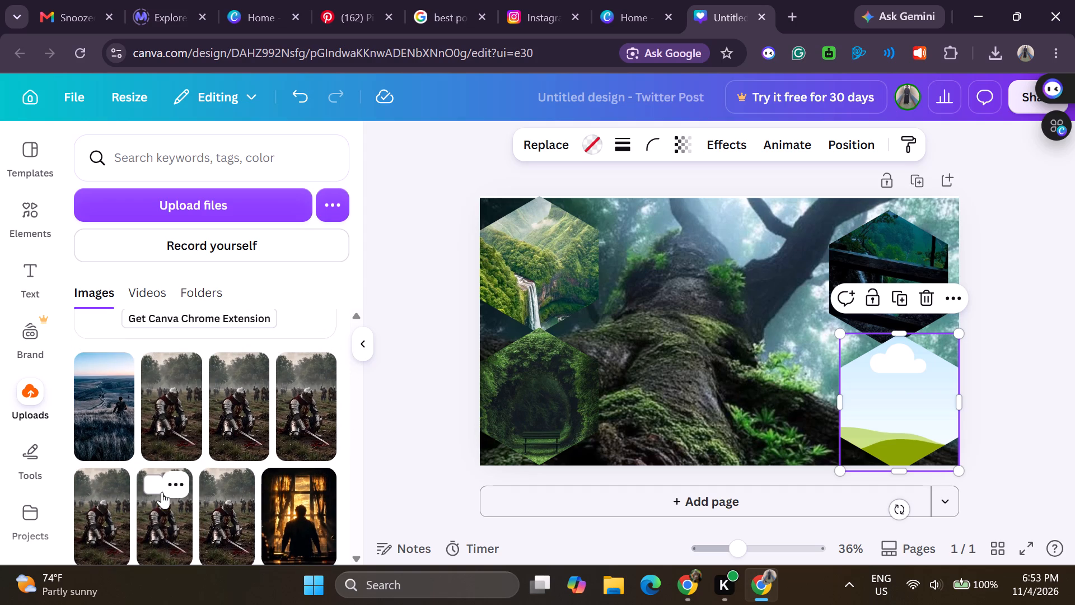
pyautogui.scroll(1, 162, 492)
pyautogui.scroll(-2, 162, 492)
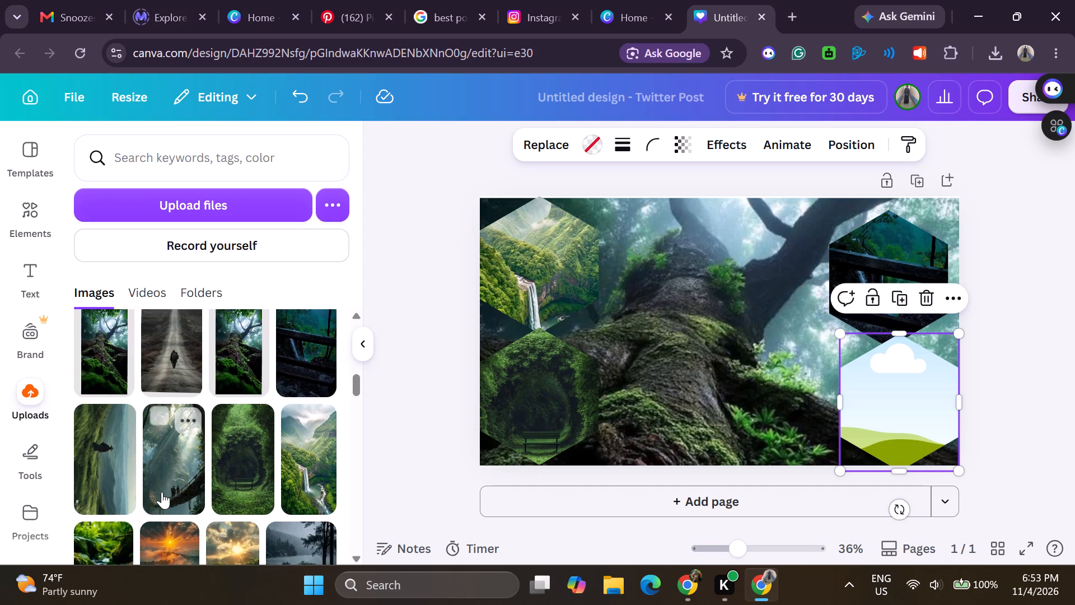
pyautogui.scroll(-3, 162, 492)
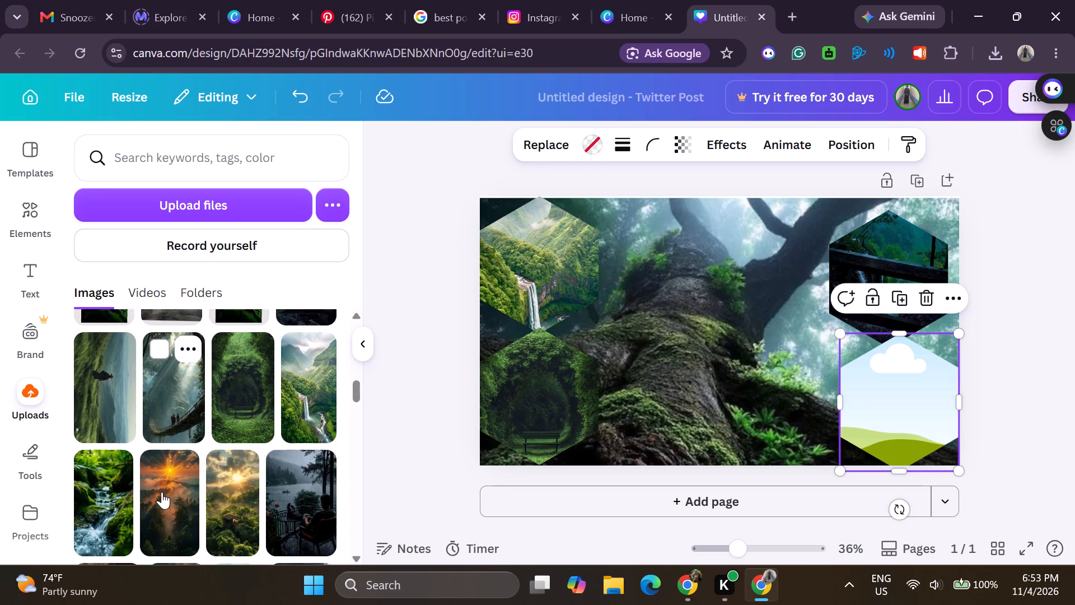
pyautogui.scroll(-1, 162, 492)
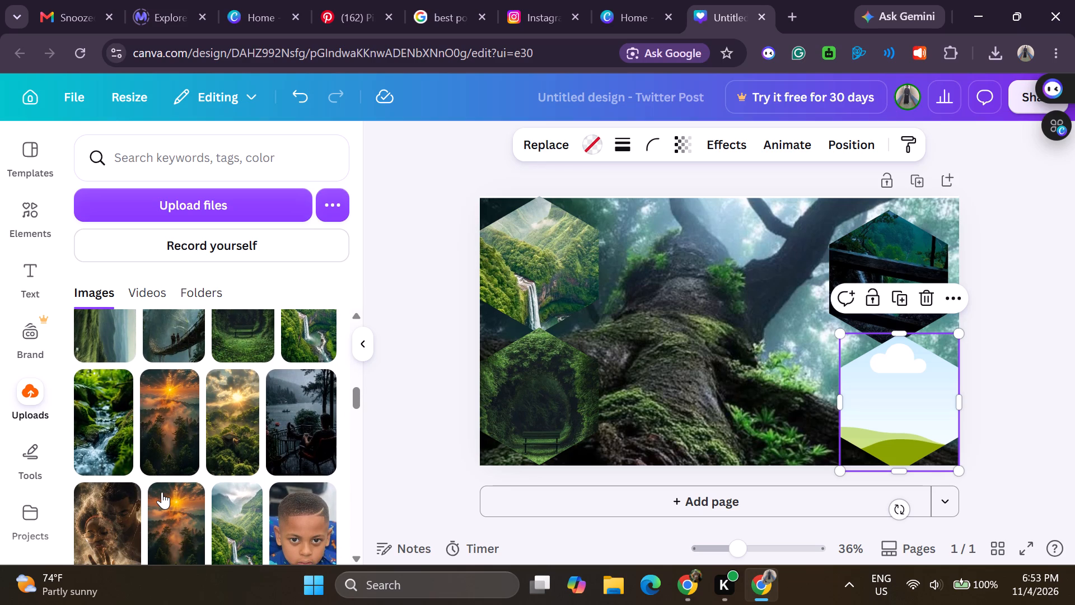
pyautogui.scroll(-1, 162, 492)
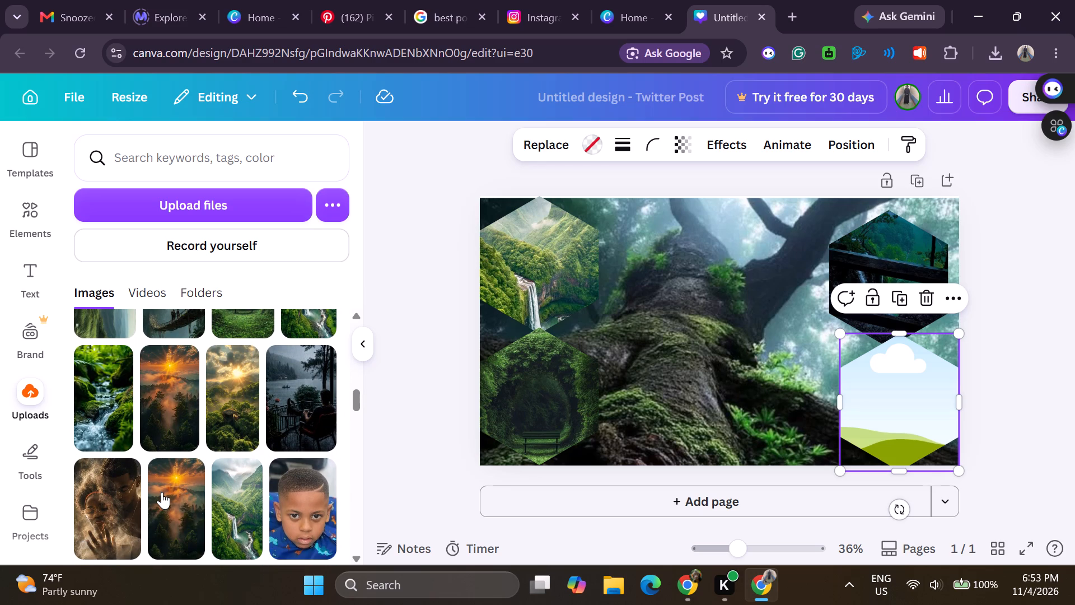
pyautogui.scroll(-1, 162, 492)
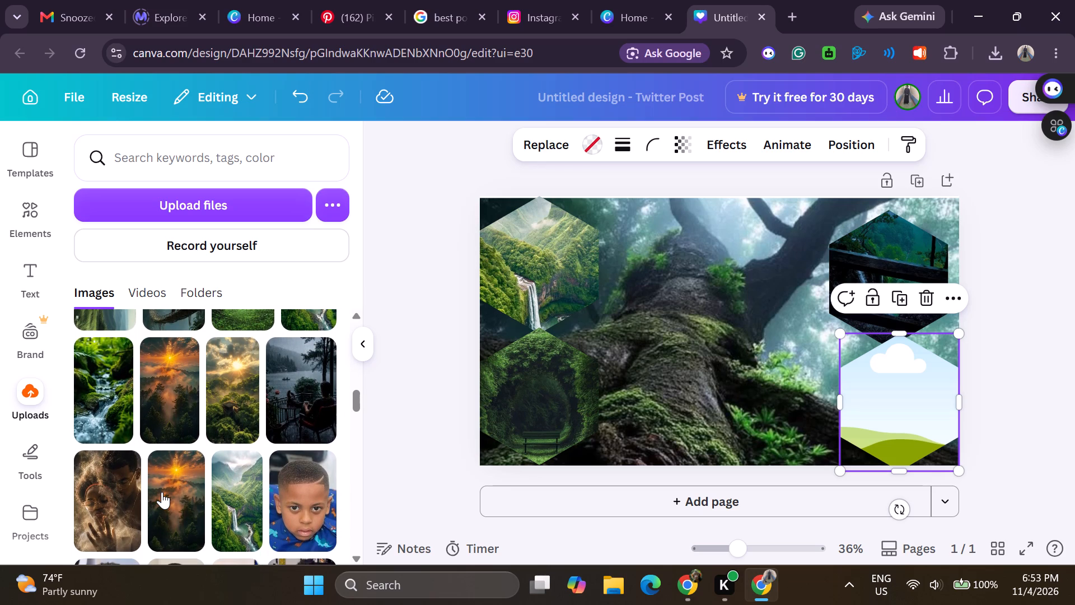
pyautogui.scroll(-1, 162, 492)
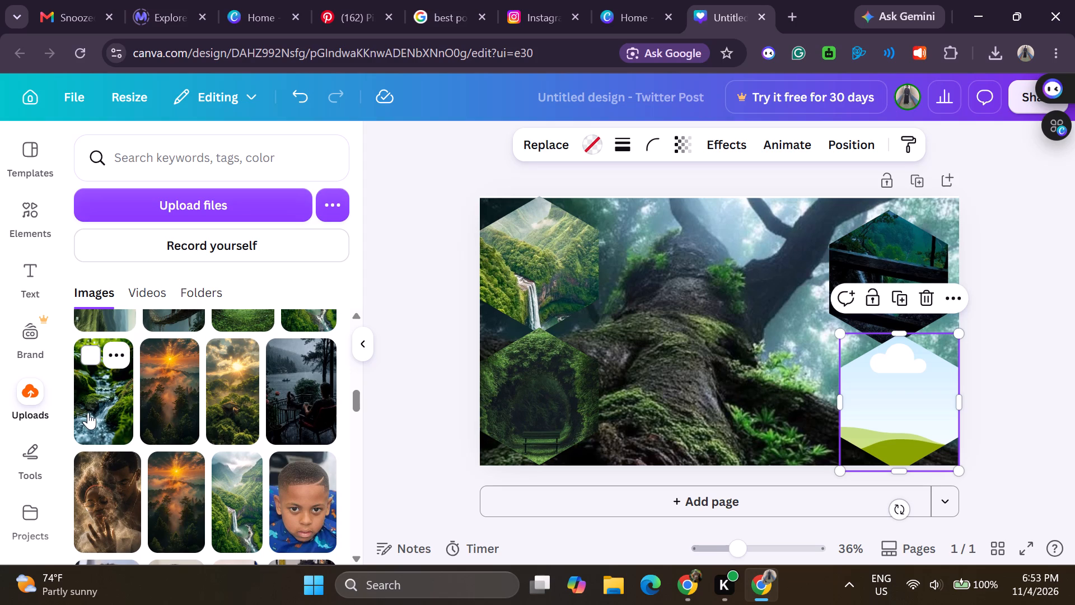
pyautogui.doubleClick(88, 412)
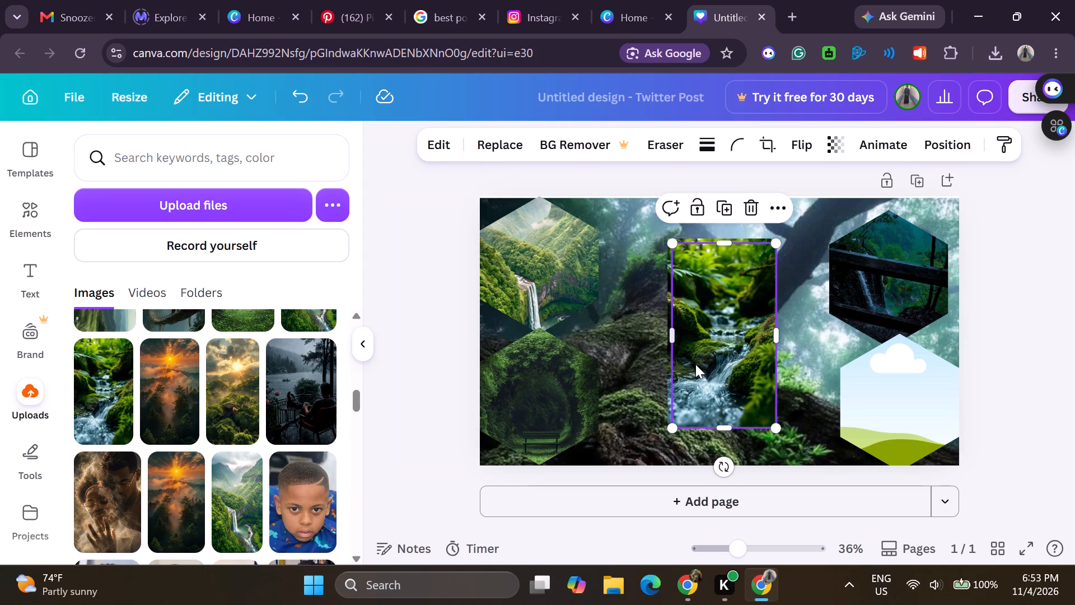
pyautogui.moveTo(695, 361); pyautogui.dragTo(863, 418)
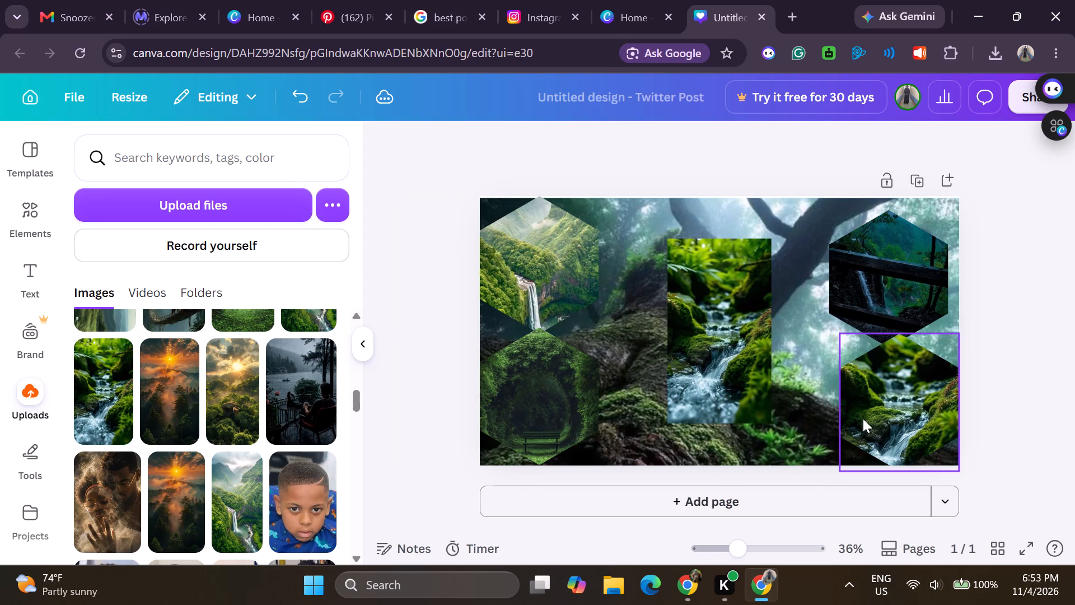
pyautogui.click(695, 305)
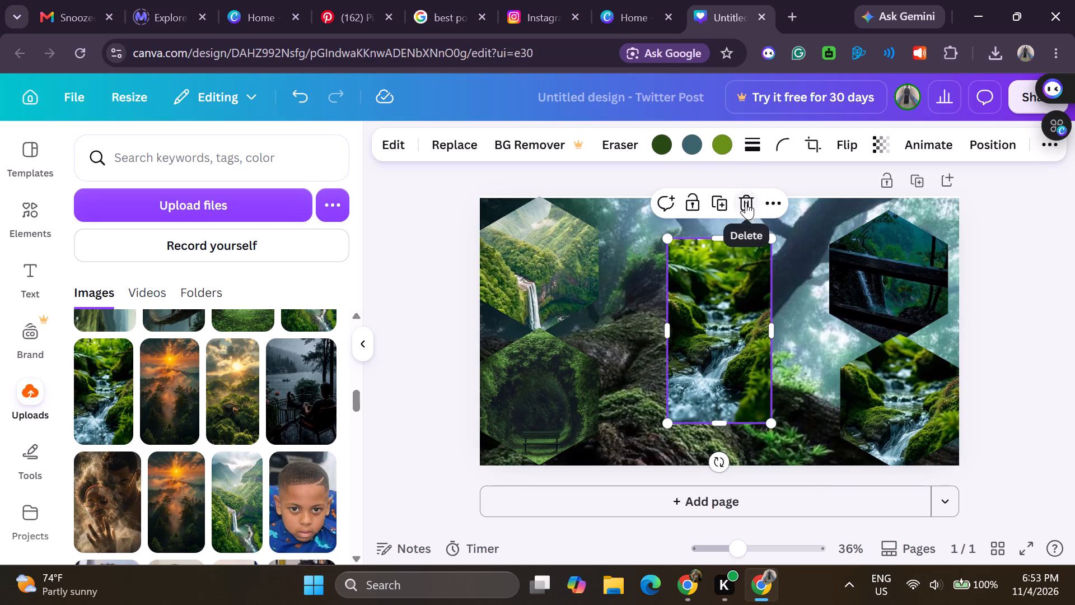
pyautogui.click(746, 202)
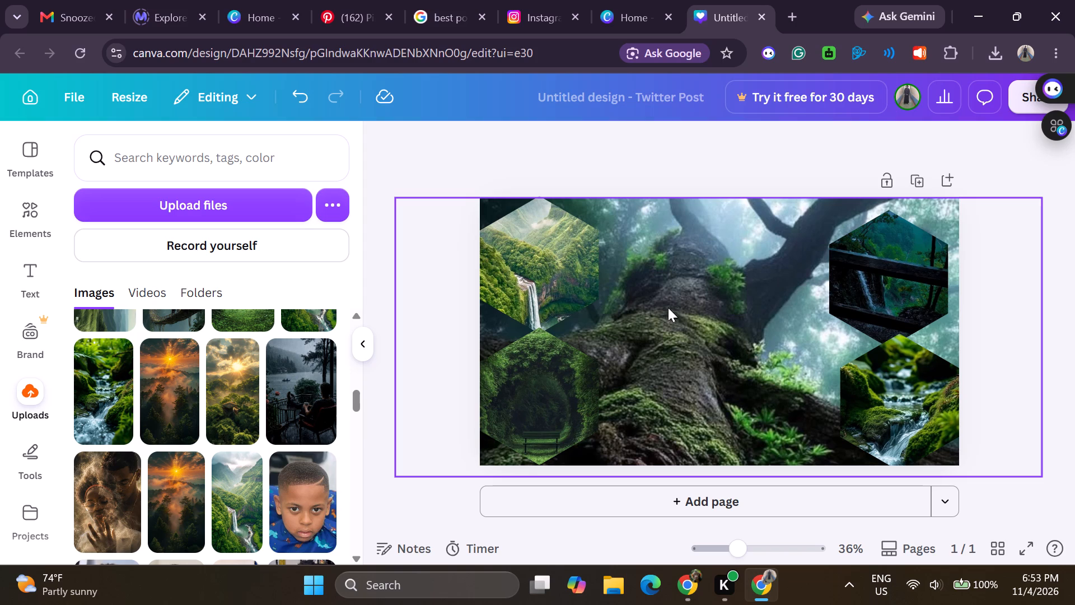
# Set the transparency of the upper-left valley waterfall hexagon to 76.
pyautogui.click(551, 285)
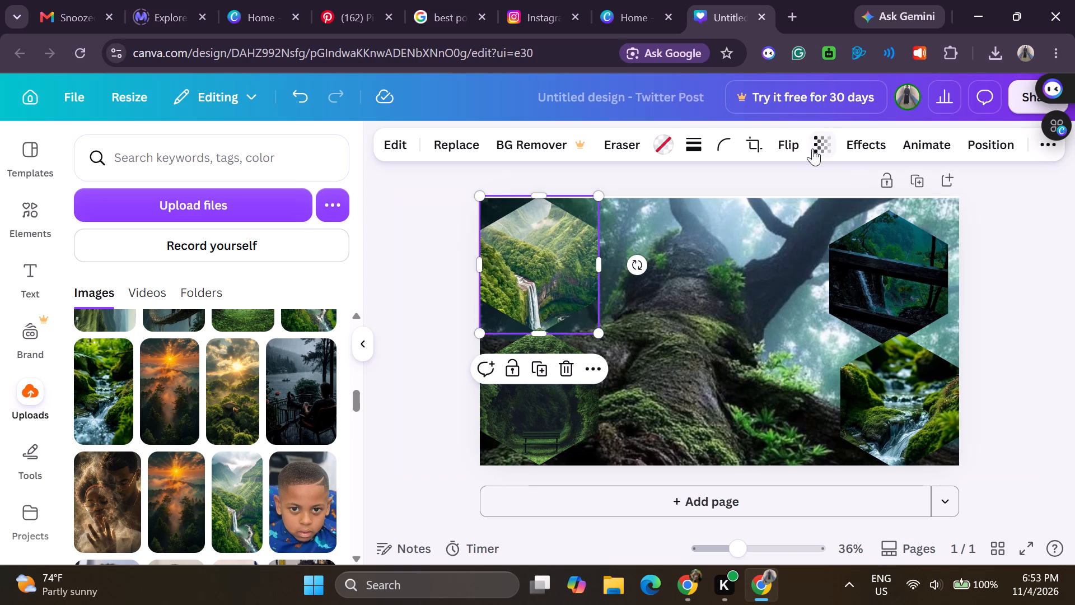
pyautogui.click(820, 141)
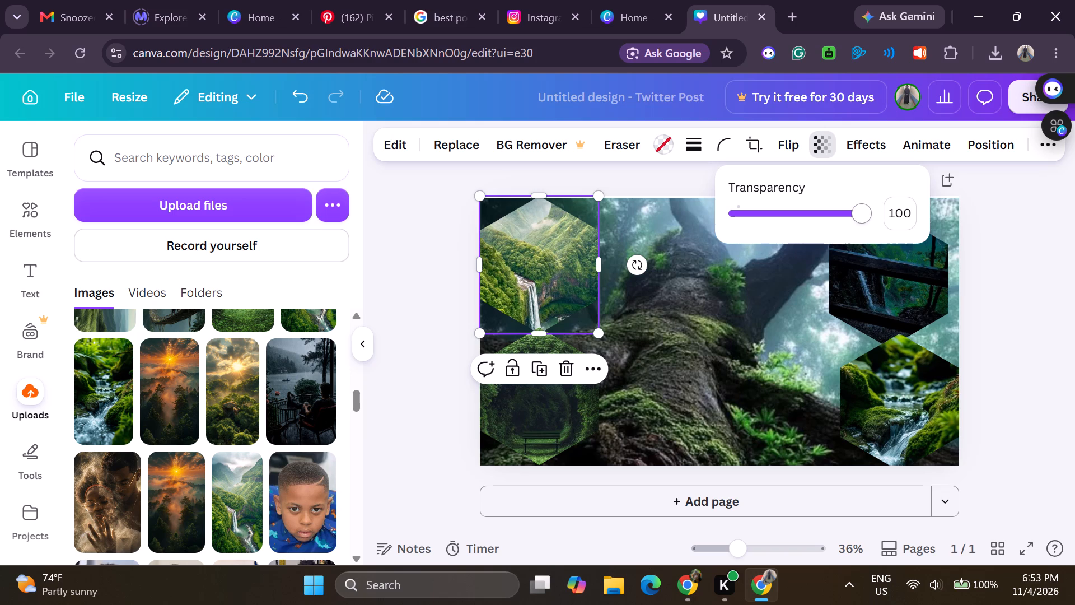
pyautogui.moveTo(863, 213); pyautogui.dragTo(830, 213)
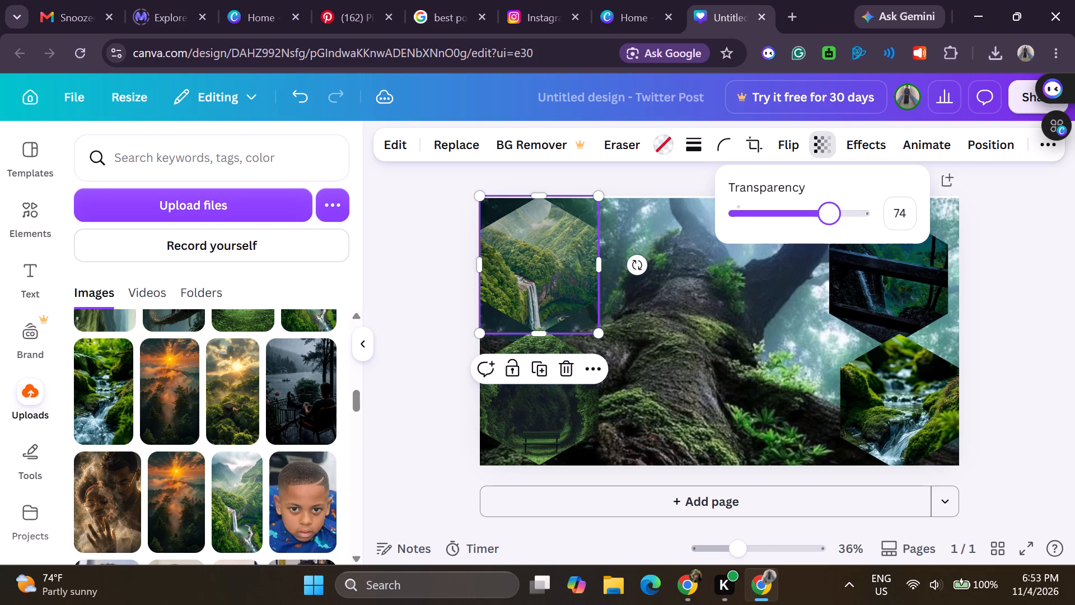
pyautogui.moveTo(830, 213); pyautogui.dragTo(832, 215)
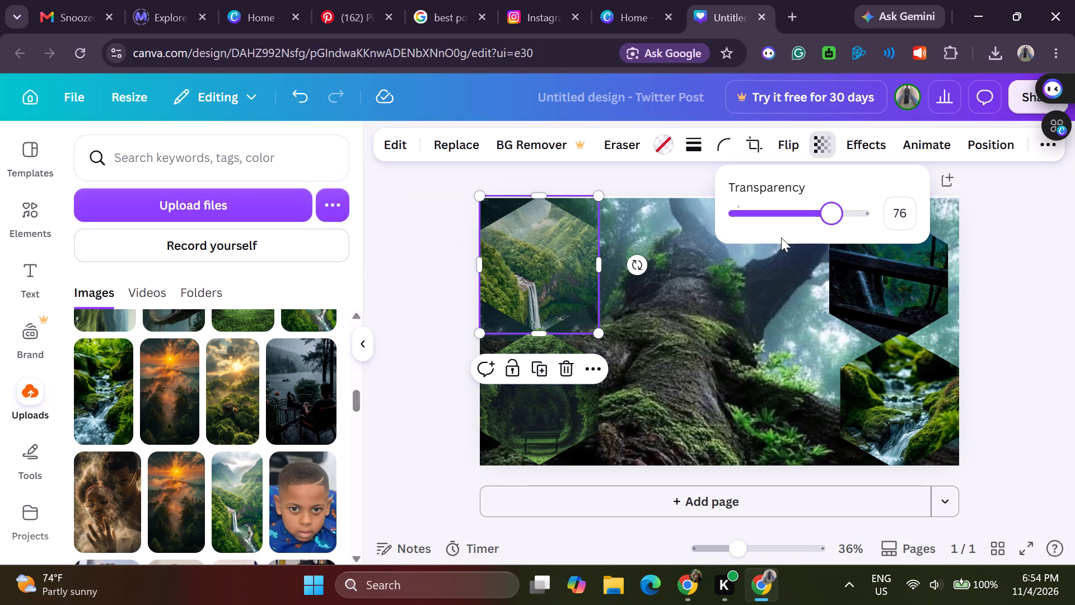
# Set the transparency of the upper-left valley waterfall hexagon to 59.
pyautogui.moveTo(835, 218); pyautogui.dragTo(818, 218)
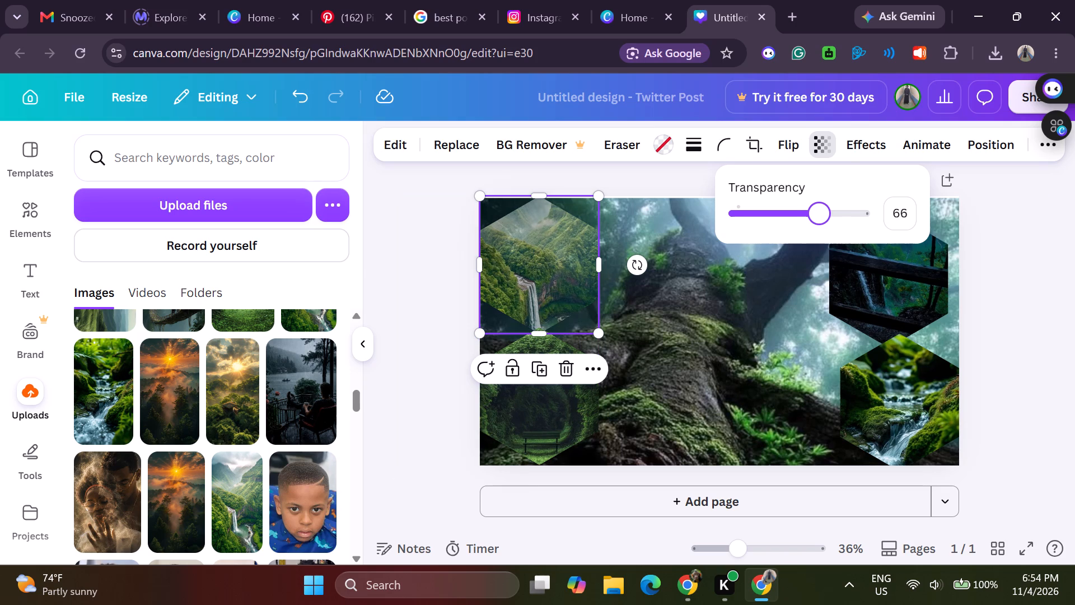
pyautogui.moveTo(818, 218); pyautogui.dragTo(793, 218)
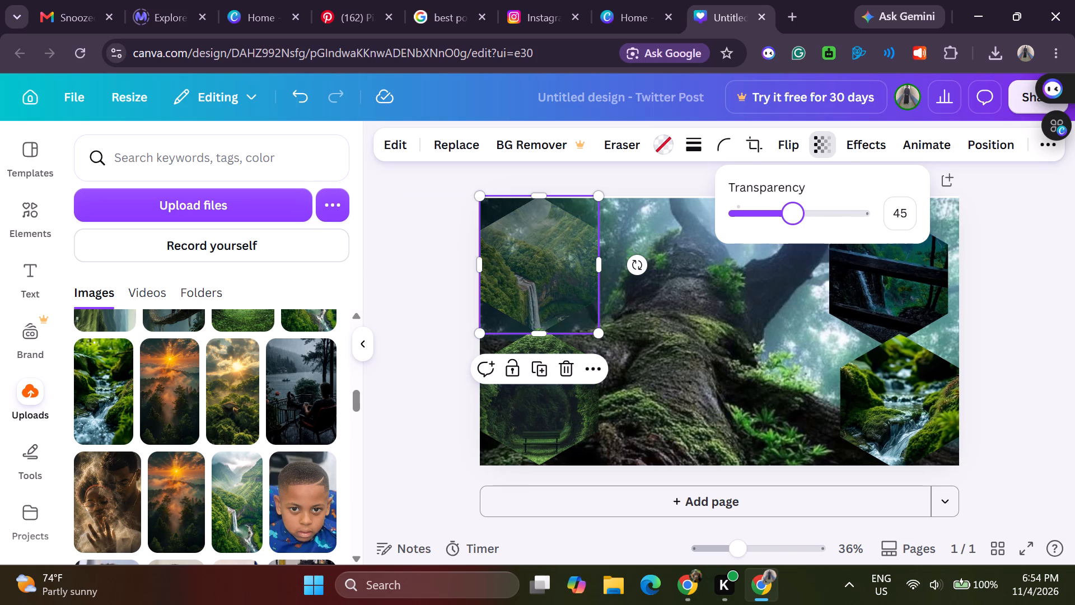
pyautogui.moveTo(793, 218); pyautogui.dragTo(810, 222)
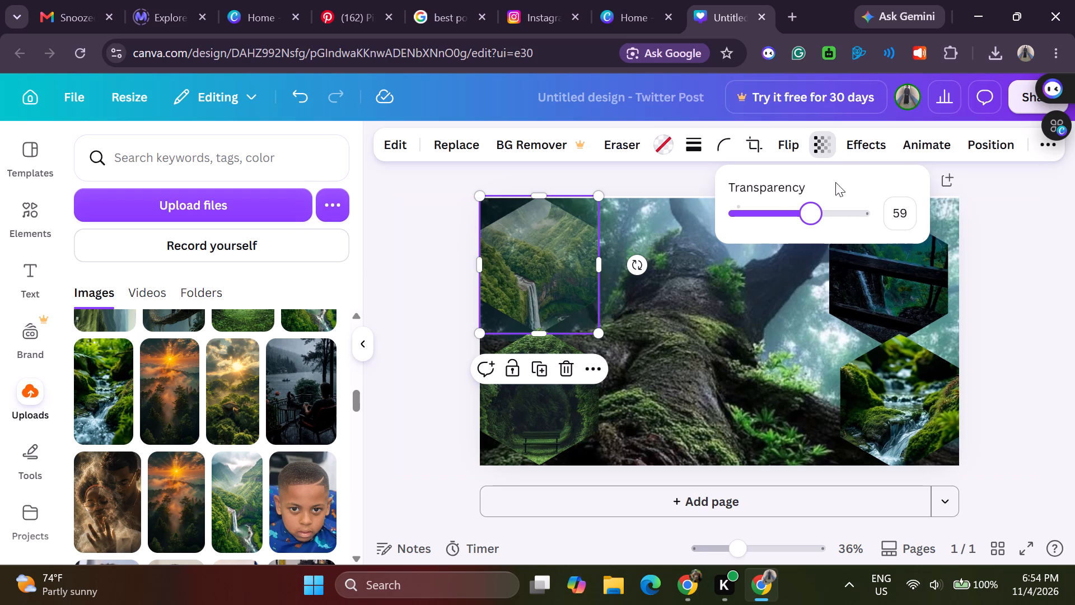
pyautogui.click(822, 136)
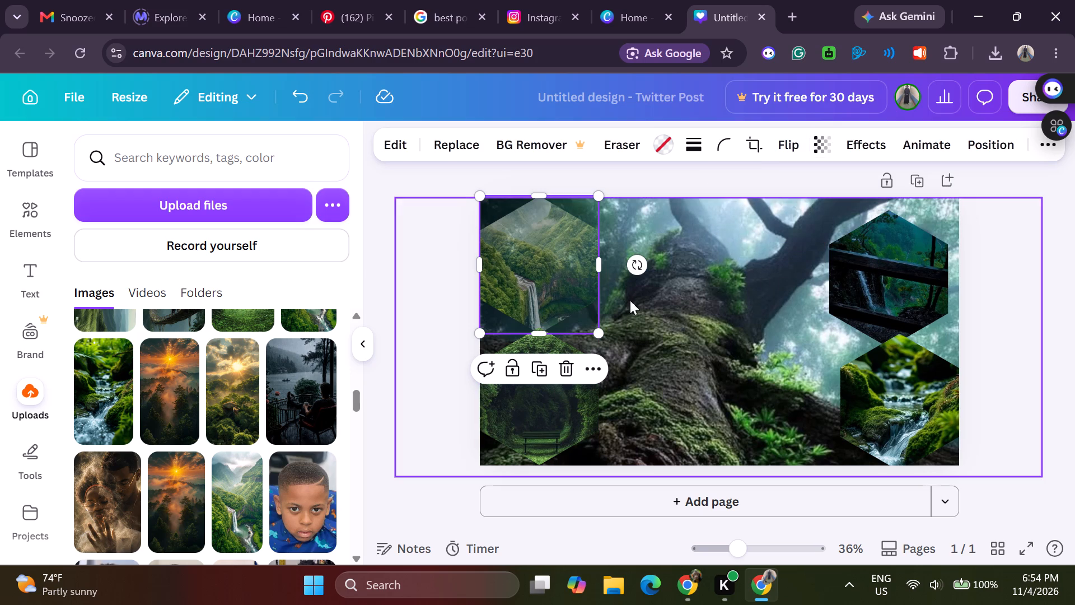
# Set the transparency of the lower-left leafy tunnel hexagon to 76.
pyautogui.click(567, 277)
pyautogui.click(535, 415)
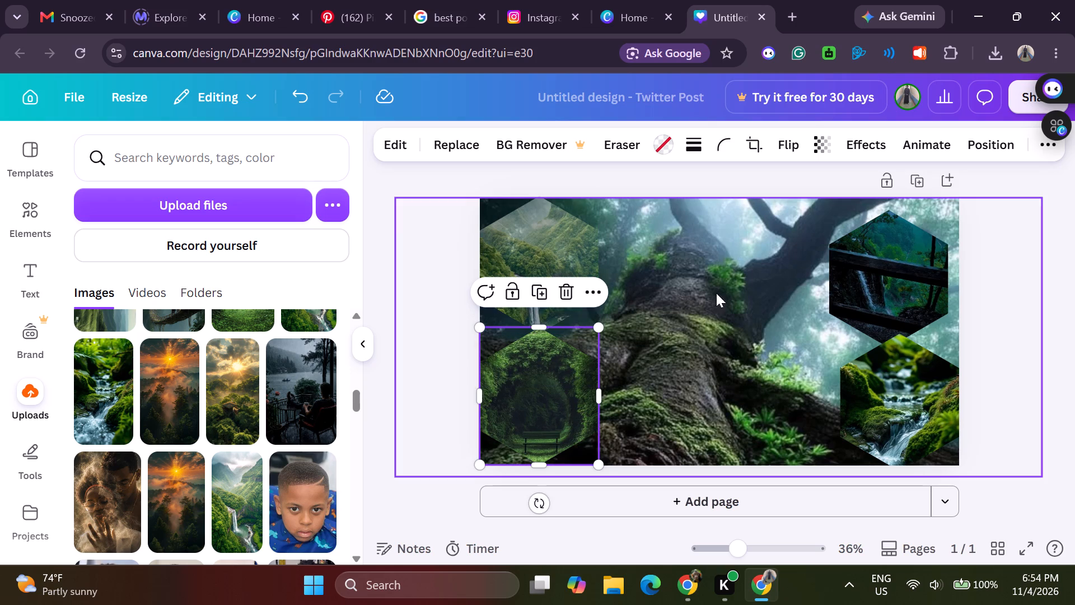
pyautogui.click(819, 138)
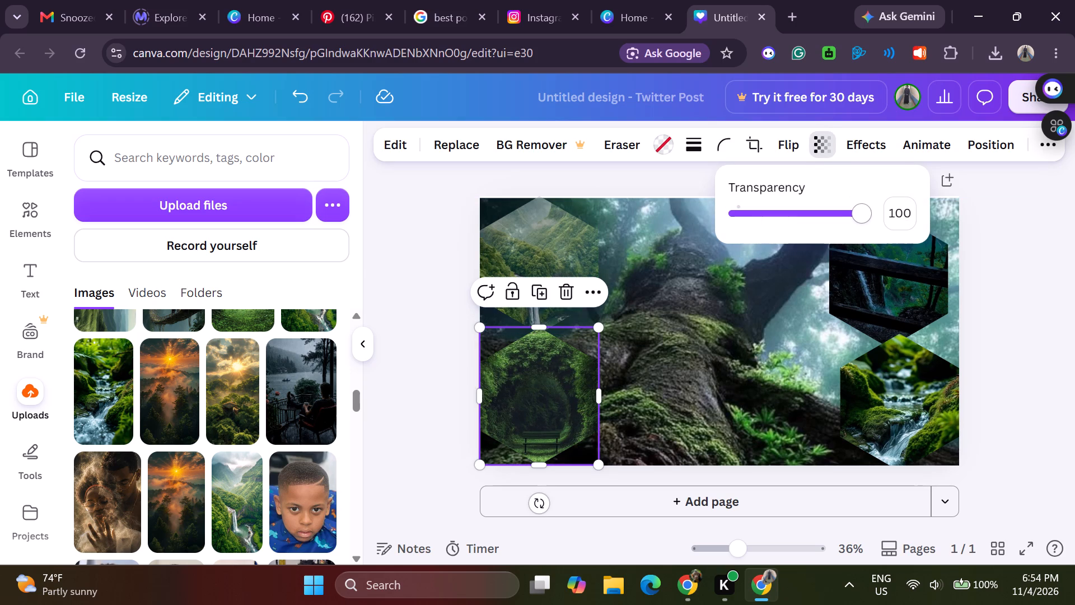
pyautogui.moveTo(862, 219); pyautogui.dragTo(816, 218)
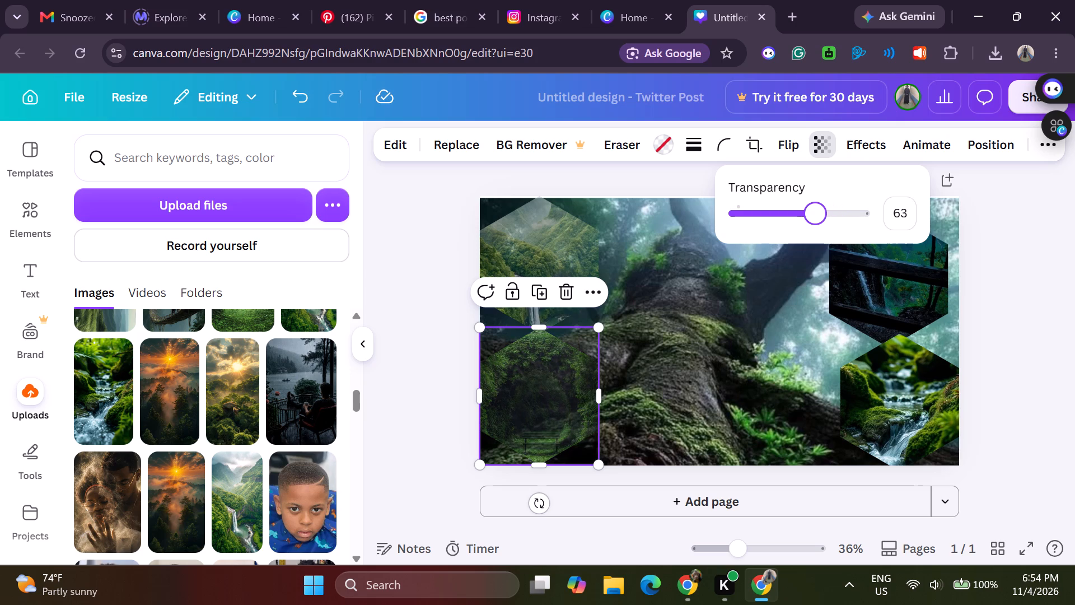
pyautogui.moveTo(816, 218); pyautogui.dragTo(821, 219)
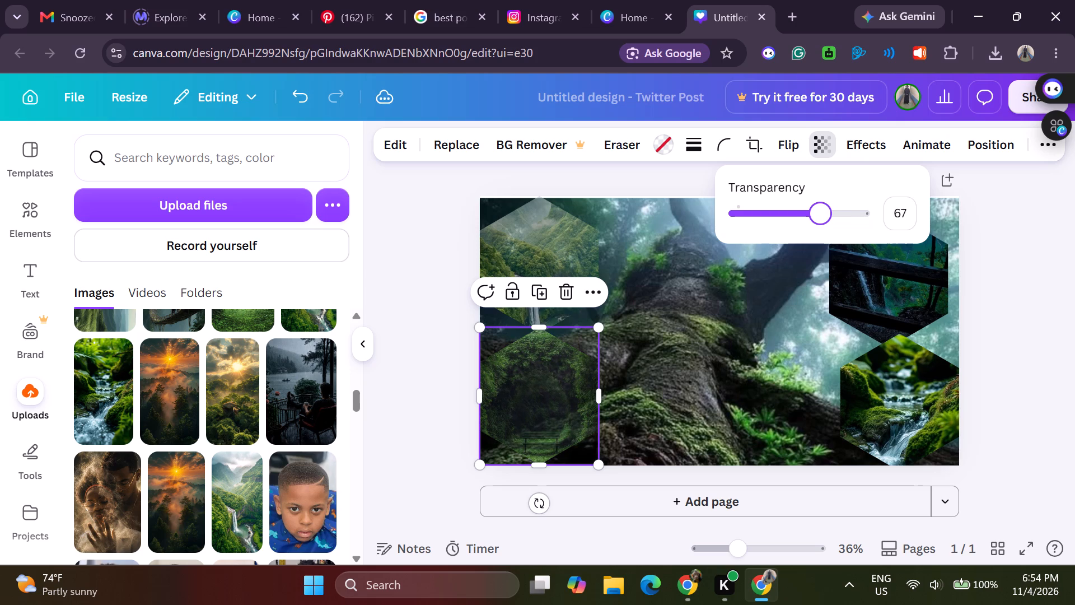
pyautogui.moveTo(821, 219); pyautogui.dragTo(832, 219)
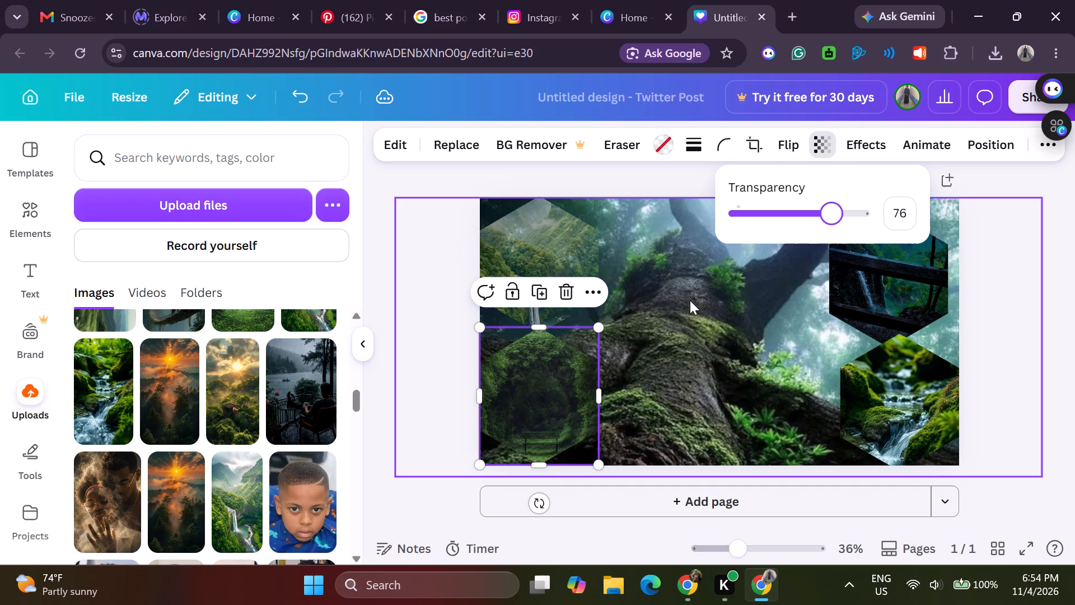
pyautogui.click(822, 138)
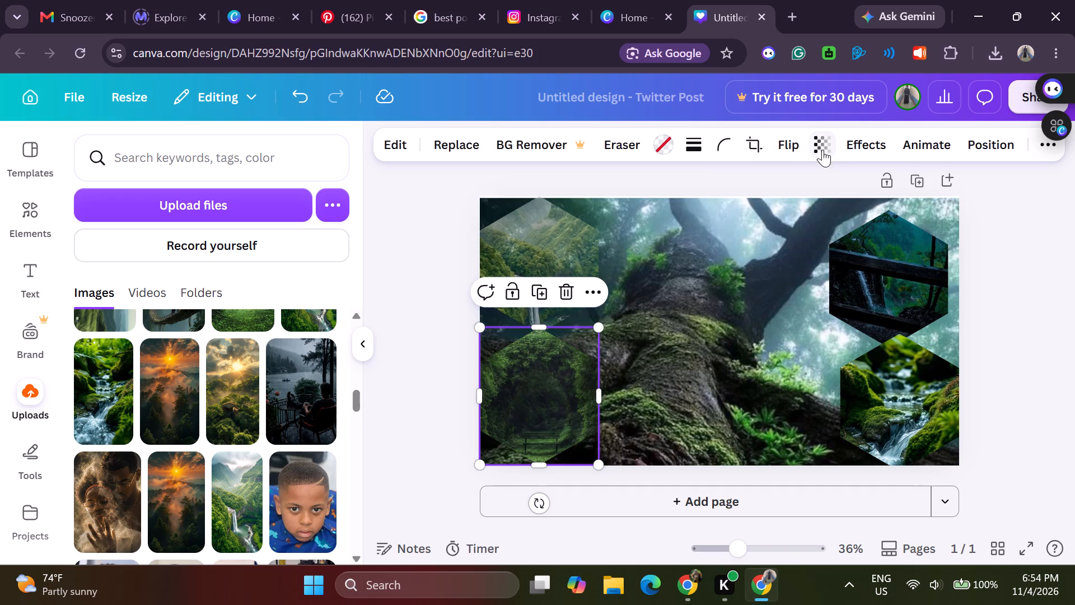
# Set the transparency of the upper-right dark waterfall-and-fence hexagon to 71.
pyautogui.doubleClick(892, 309)
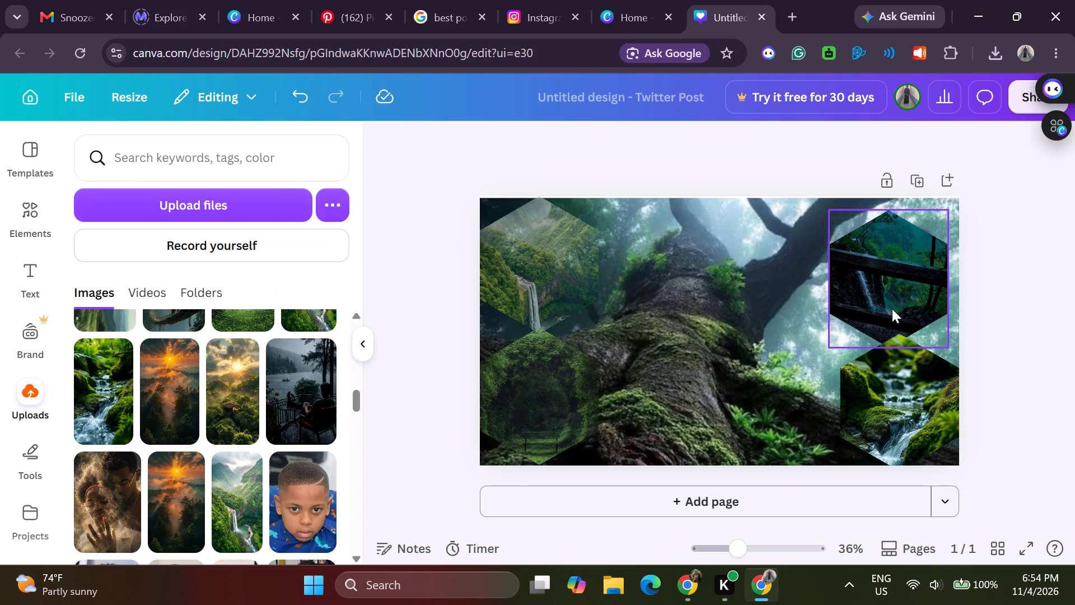
pyautogui.click(892, 309)
pyautogui.click(819, 140)
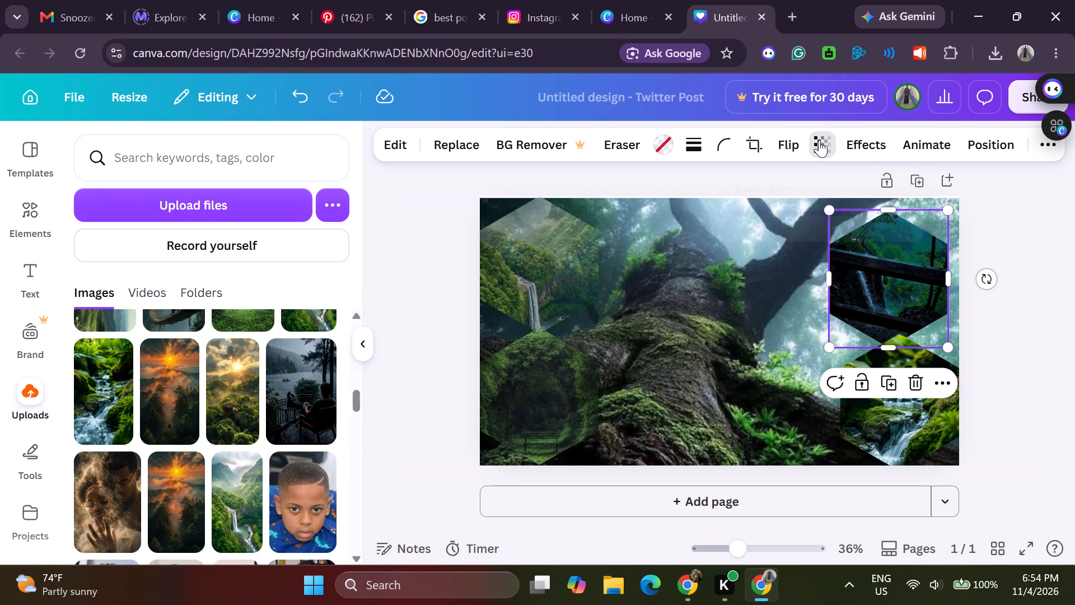
pyautogui.moveTo(858, 213); pyautogui.dragTo(857, 212)
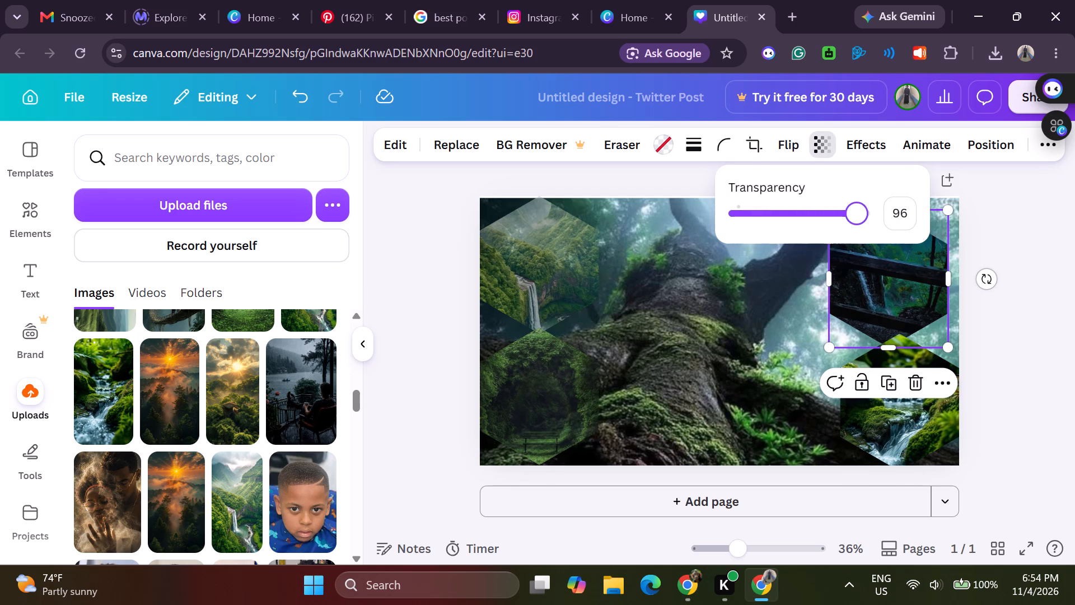
pyautogui.moveTo(857, 212); pyautogui.dragTo(842, 210)
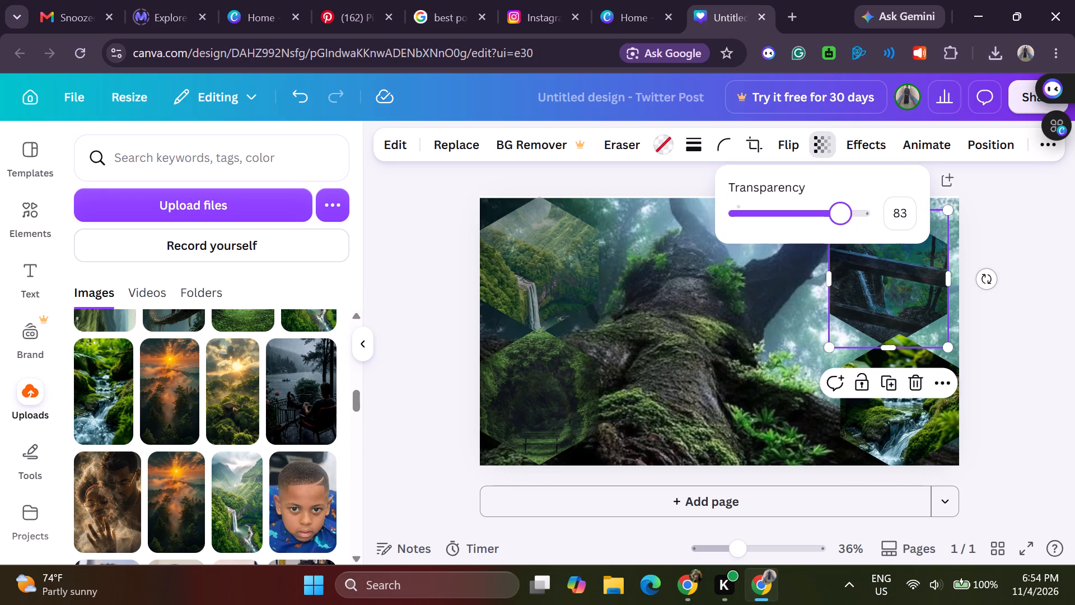
pyautogui.moveTo(842, 210); pyautogui.dragTo(822, 212)
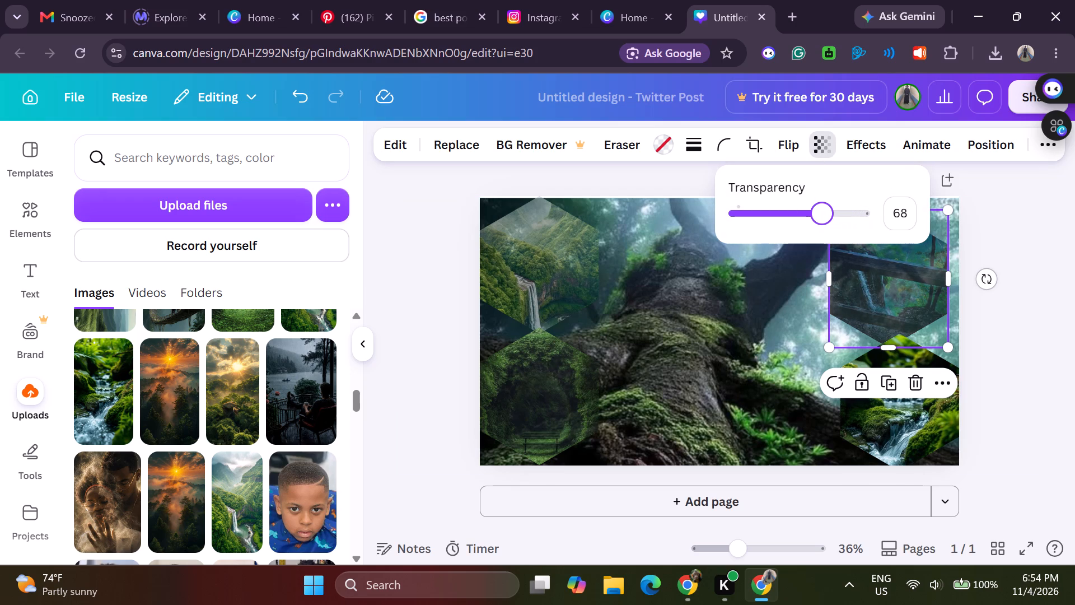
pyautogui.moveTo(822, 212); pyautogui.dragTo(830, 215)
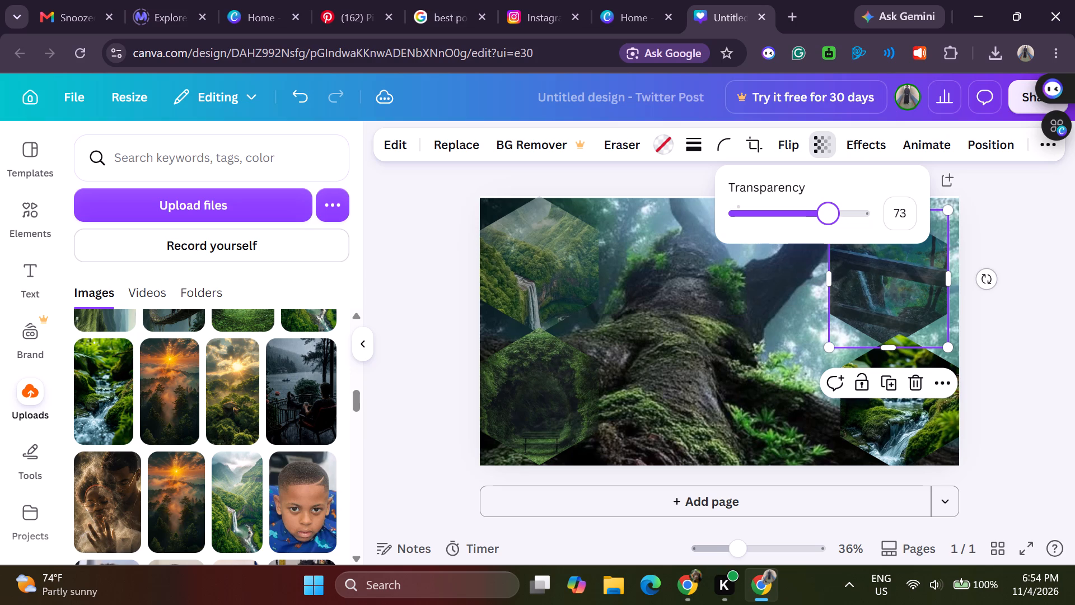
pyautogui.moveTo(830, 215); pyautogui.dragTo(828, 215)
pyautogui.moveTo(828, 215); pyautogui.dragTo(826, 215)
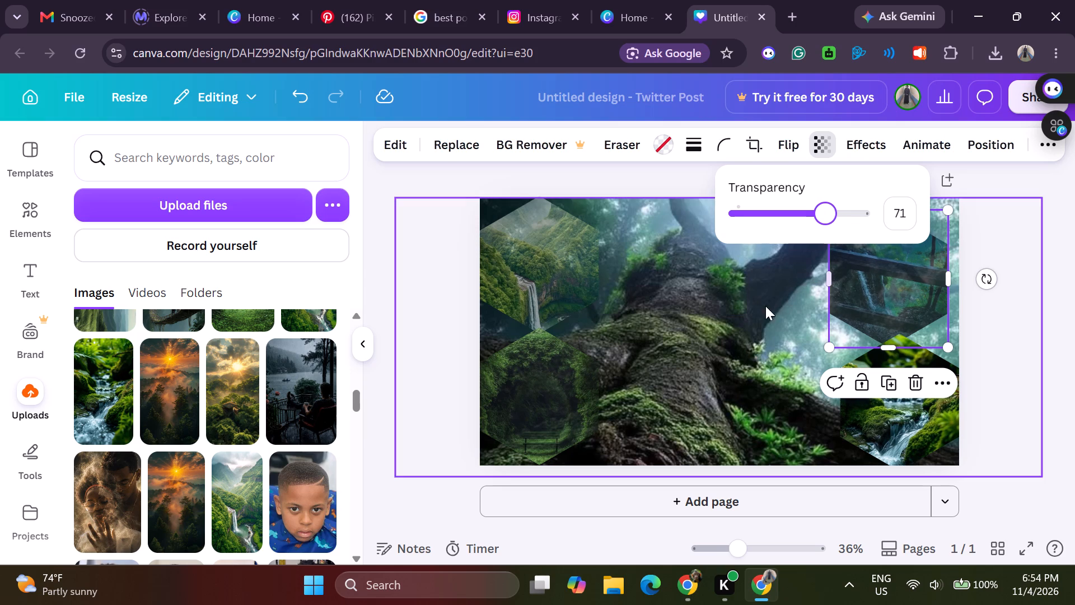
pyautogui.click(835, 148)
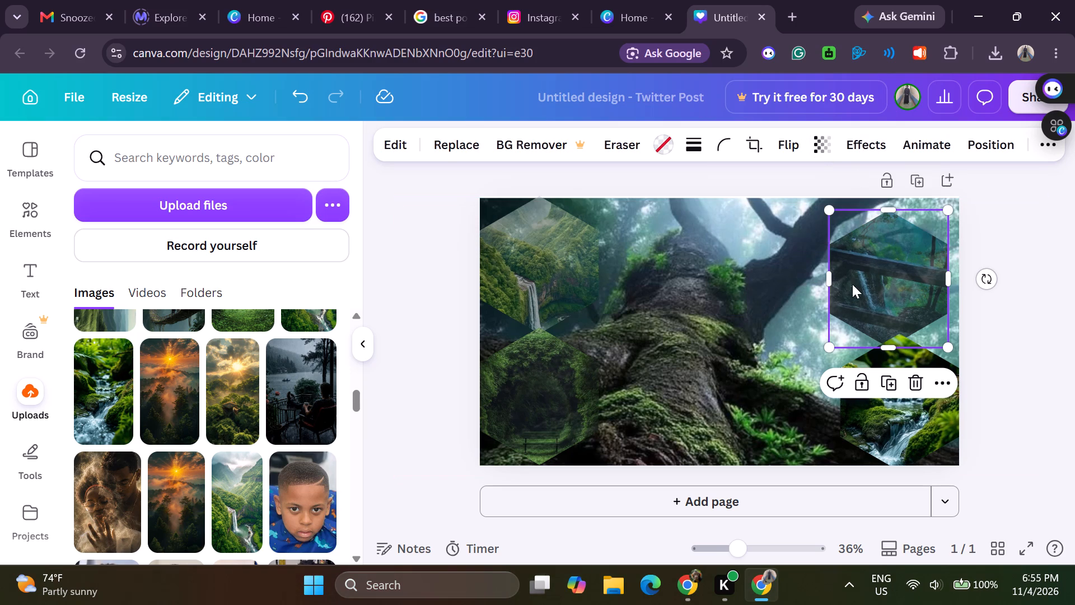
# Set the transparency of the lower-right mossy stream hexagon to 60.
pyautogui.click(868, 408)
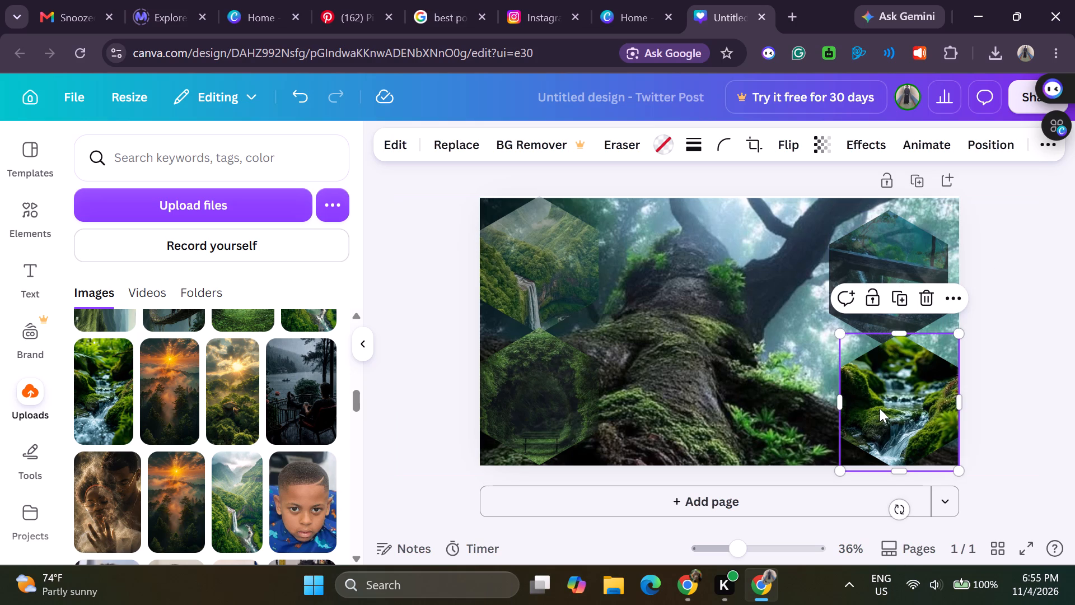
pyautogui.click(824, 144)
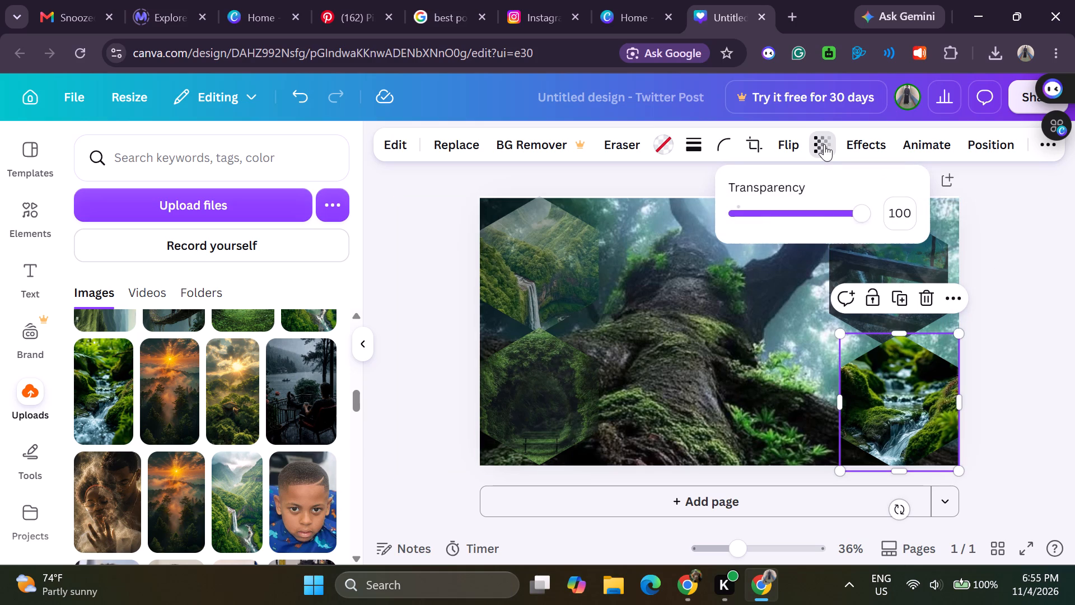
pyautogui.moveTo(853, 208); pyautogui.dragTo(844, 207)
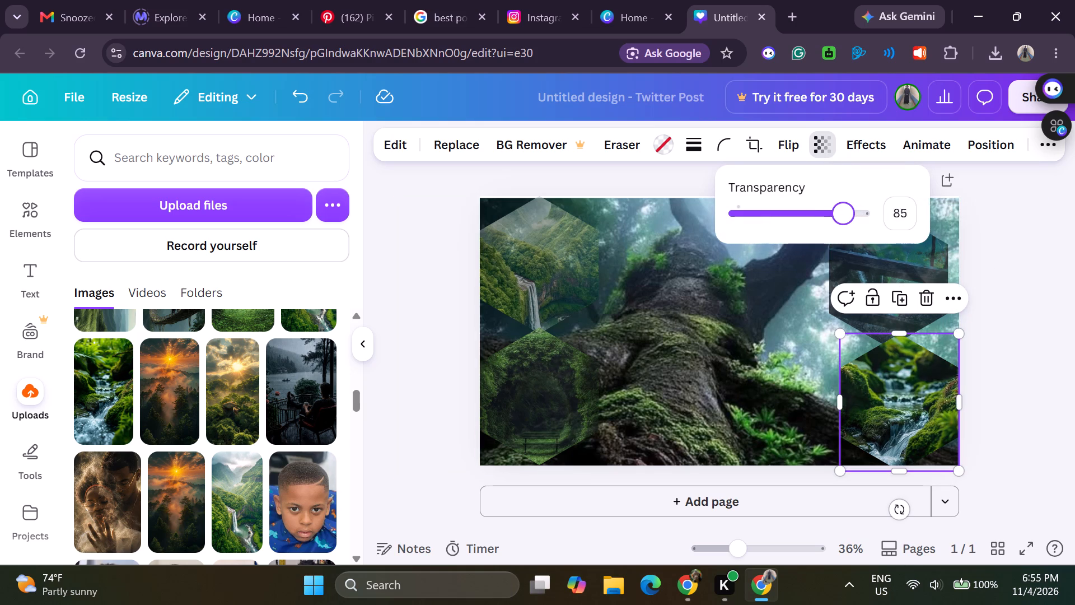
pyautogui.moveTo(844, 207); pyautogui.dragTo(828, 207)
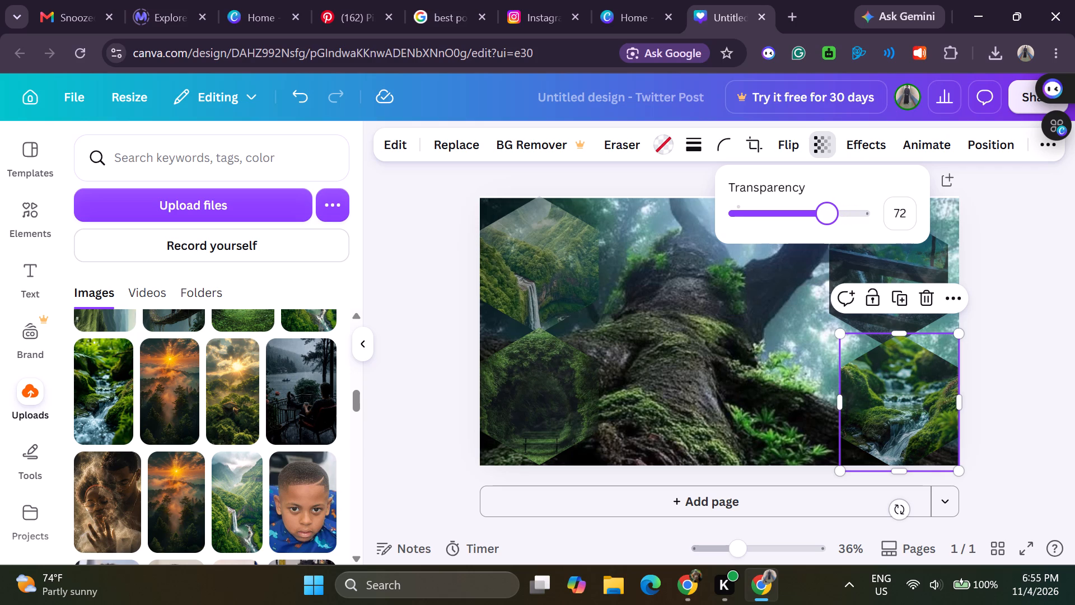
pyautogui.moveTo(828, 207); pyautogui.dragTo(817, 208)
pyautogui.moveTo(817, 208); pyautogui.dragTo(812, 211)
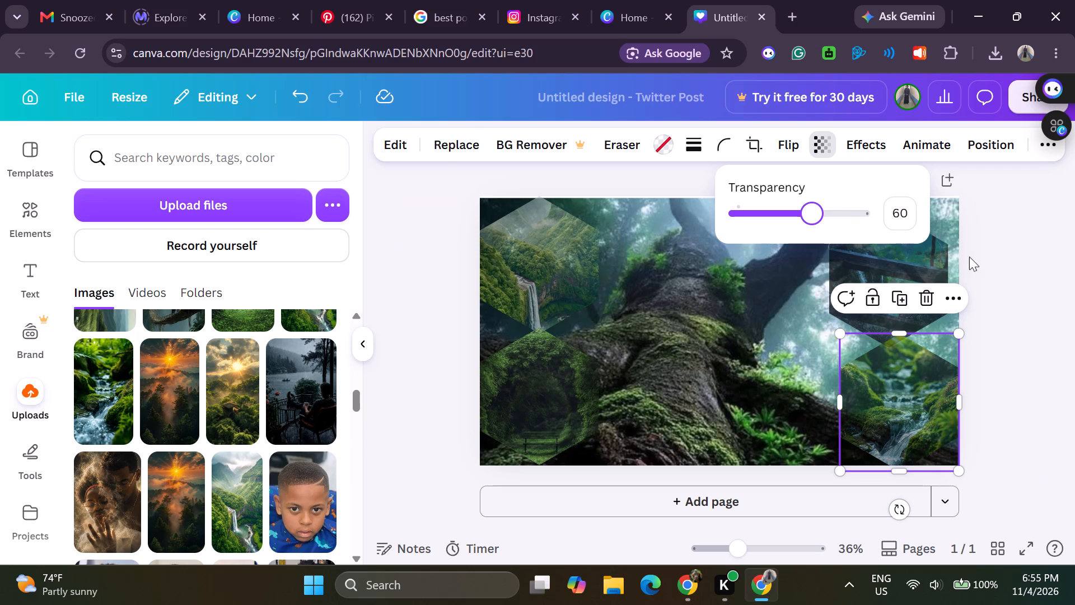
pyautogui.click(768, 319)
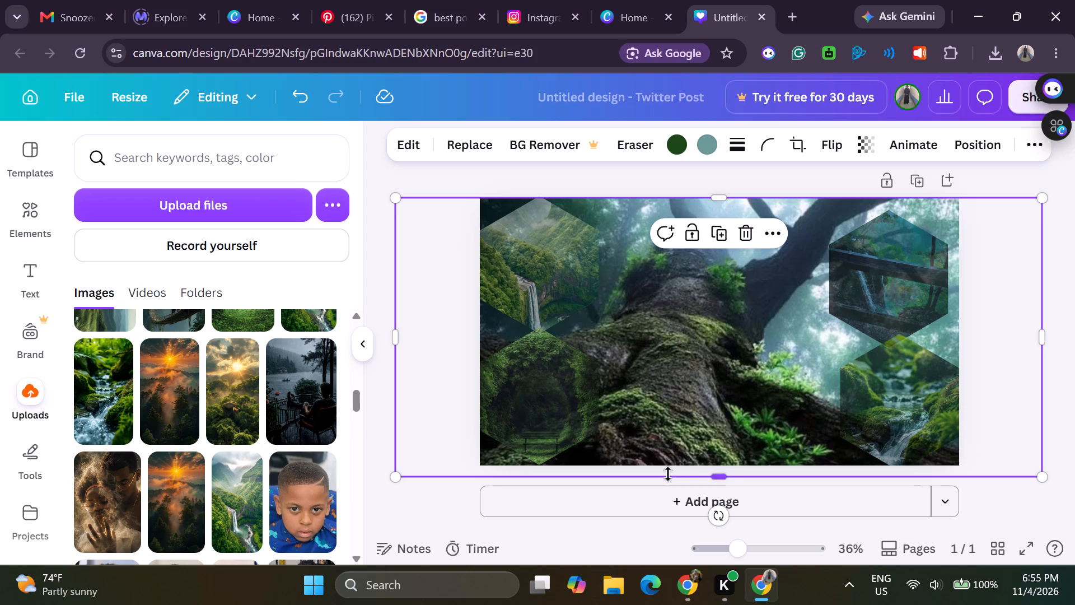
# Look through the uploaded images for further pictures that could suit the forest design.
pyautogui.scroll(-2, 173, 518)
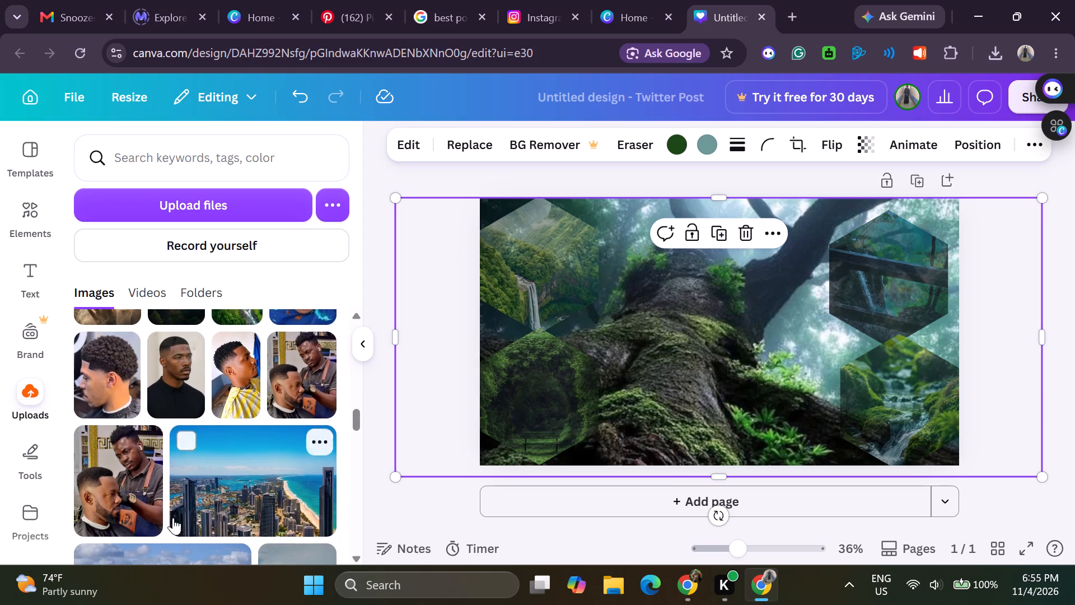
pyautogui.scroll(-2, 173, 518)
pyautogui.scroll(1, 173, 518)
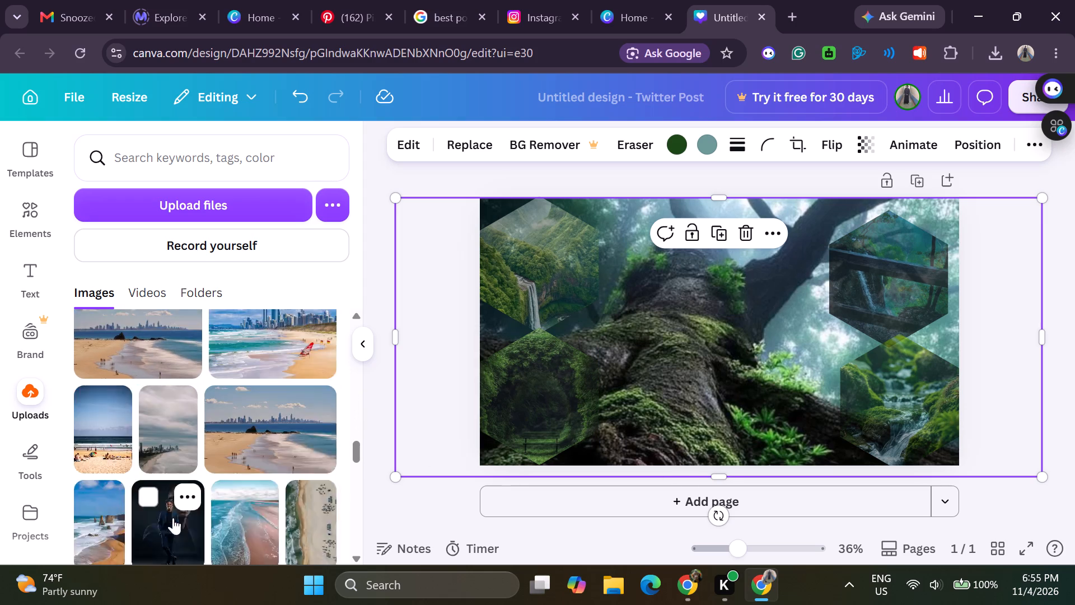
pyautogui.scroll(2, 173, 518)
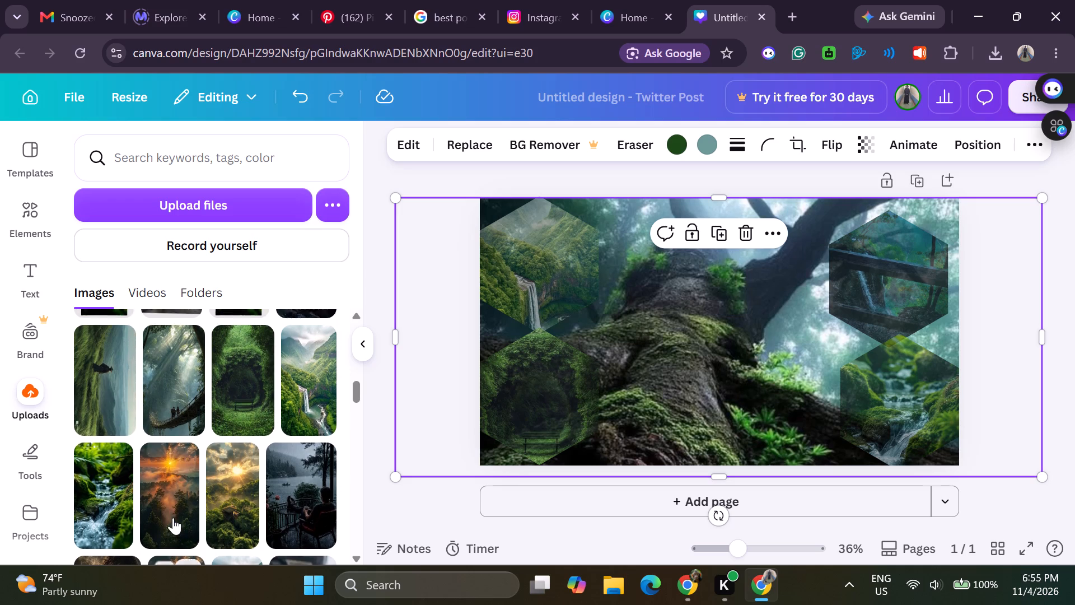
pyautogui.scroll(1, 173, 518)
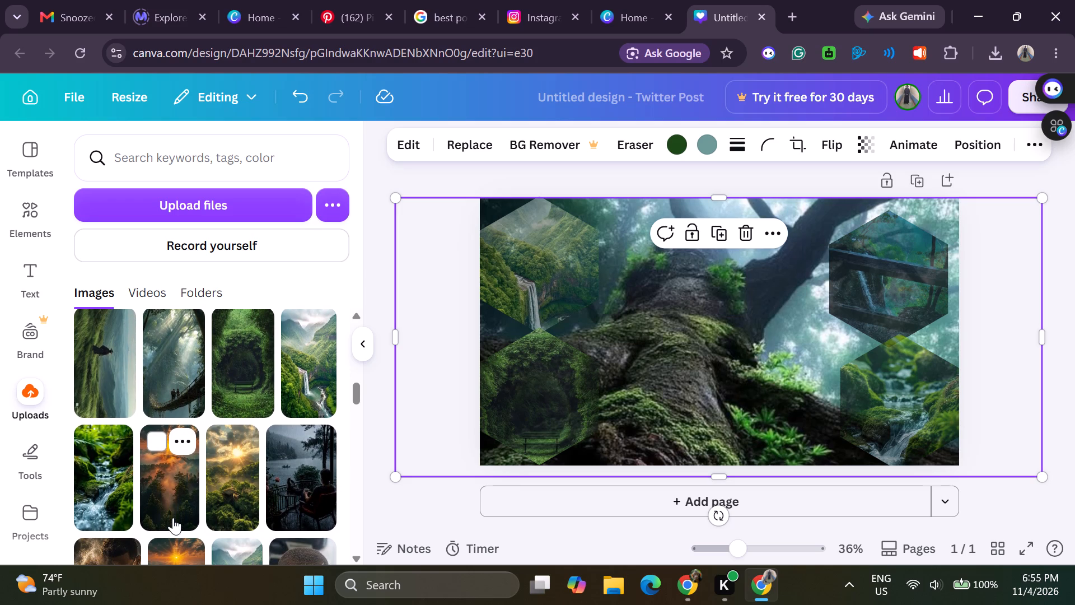
pyautogui.scroll(2, 173, 518)
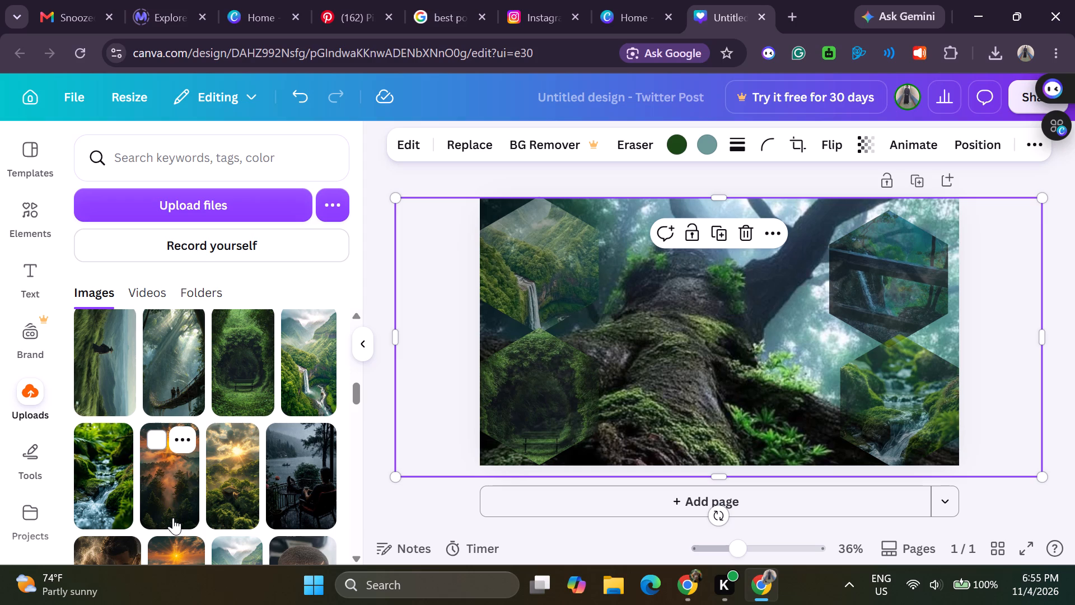
pyautogui.scroll(5, 173, 518)
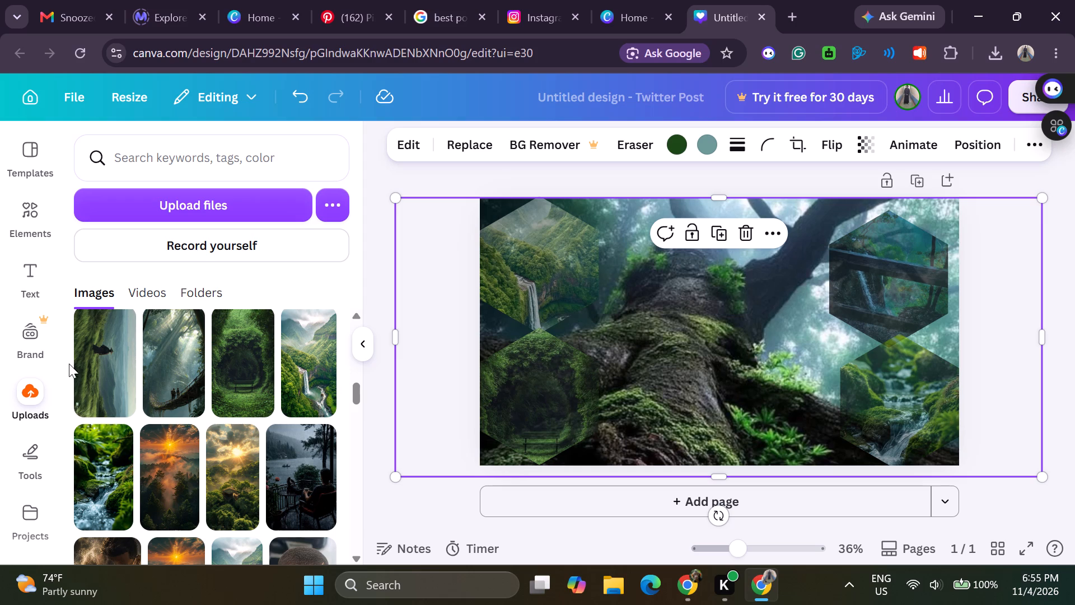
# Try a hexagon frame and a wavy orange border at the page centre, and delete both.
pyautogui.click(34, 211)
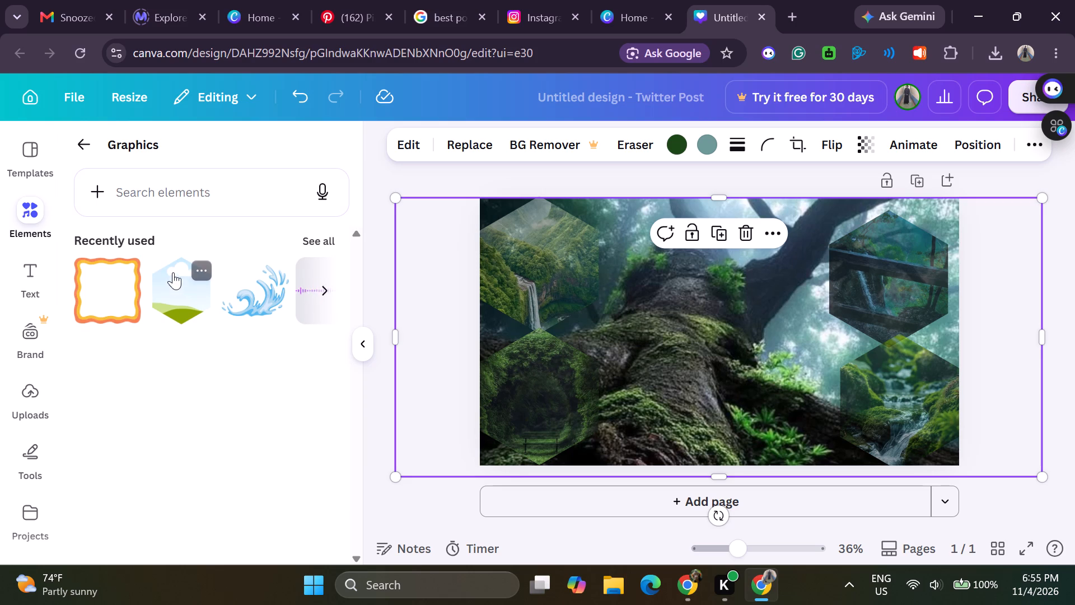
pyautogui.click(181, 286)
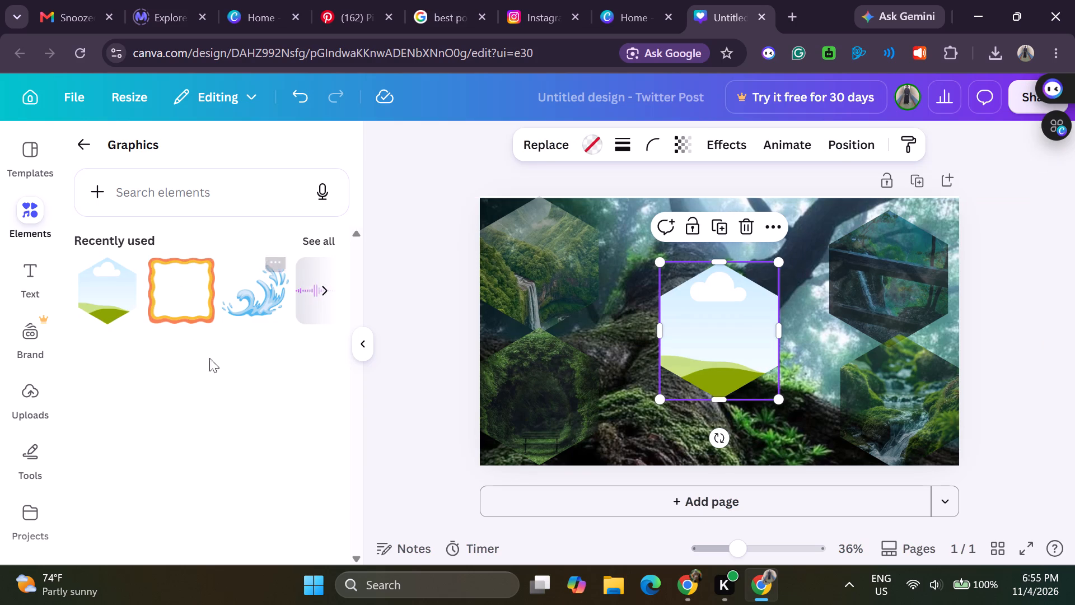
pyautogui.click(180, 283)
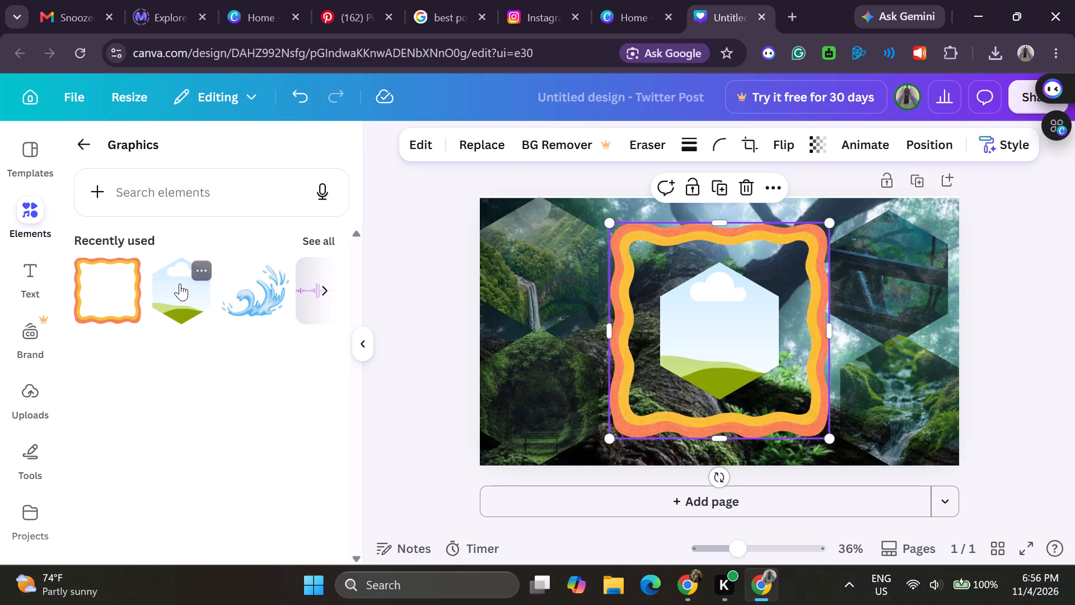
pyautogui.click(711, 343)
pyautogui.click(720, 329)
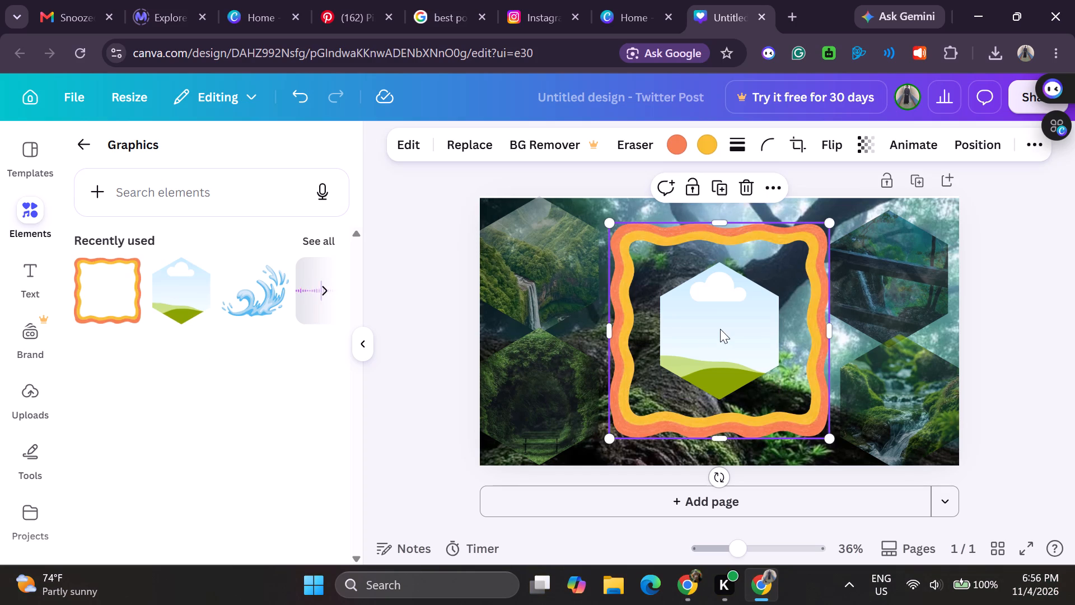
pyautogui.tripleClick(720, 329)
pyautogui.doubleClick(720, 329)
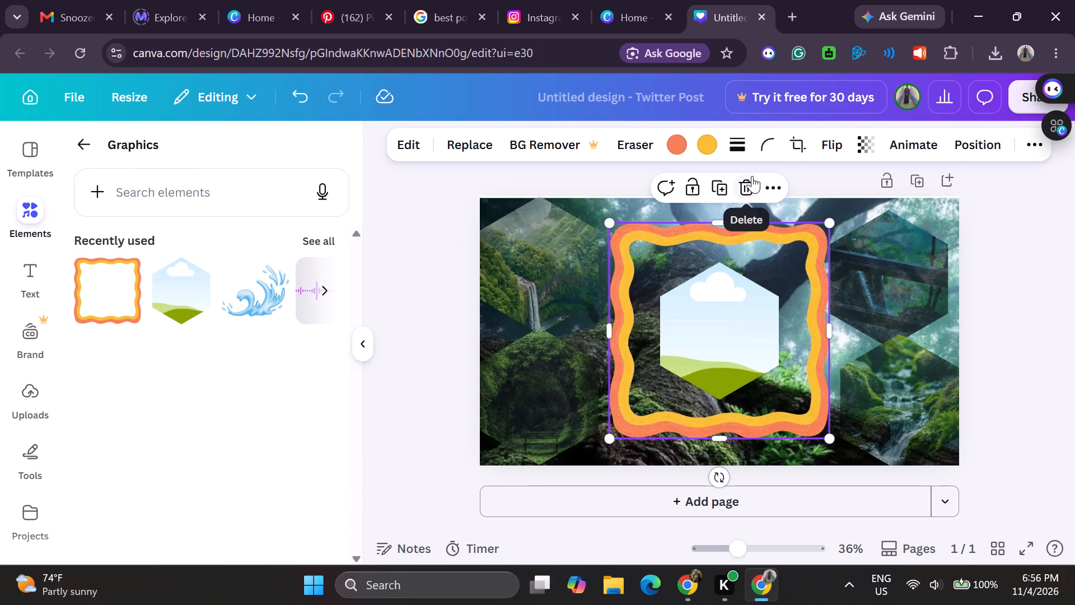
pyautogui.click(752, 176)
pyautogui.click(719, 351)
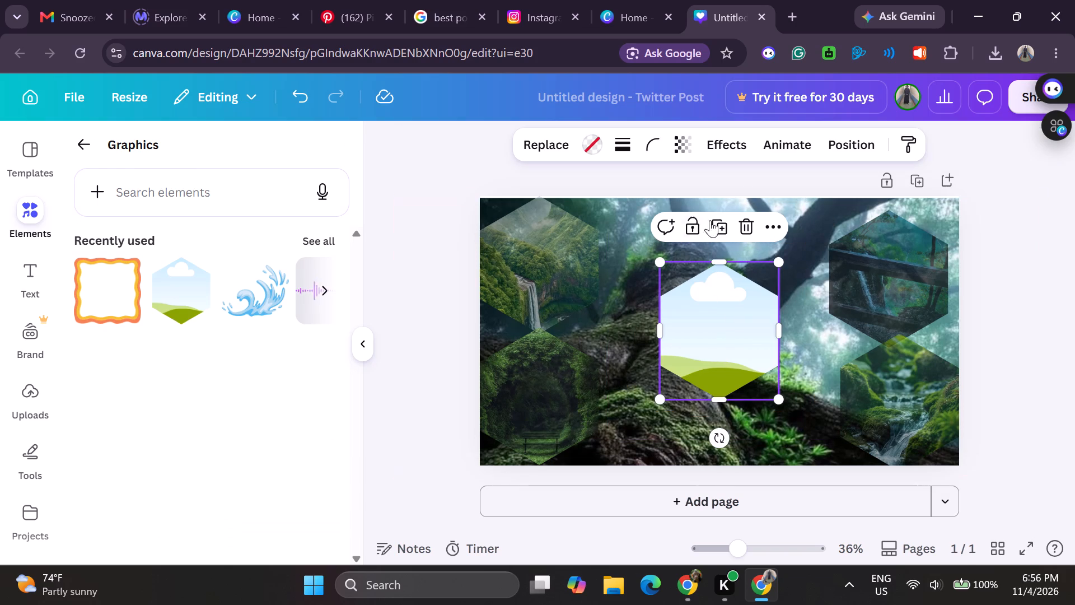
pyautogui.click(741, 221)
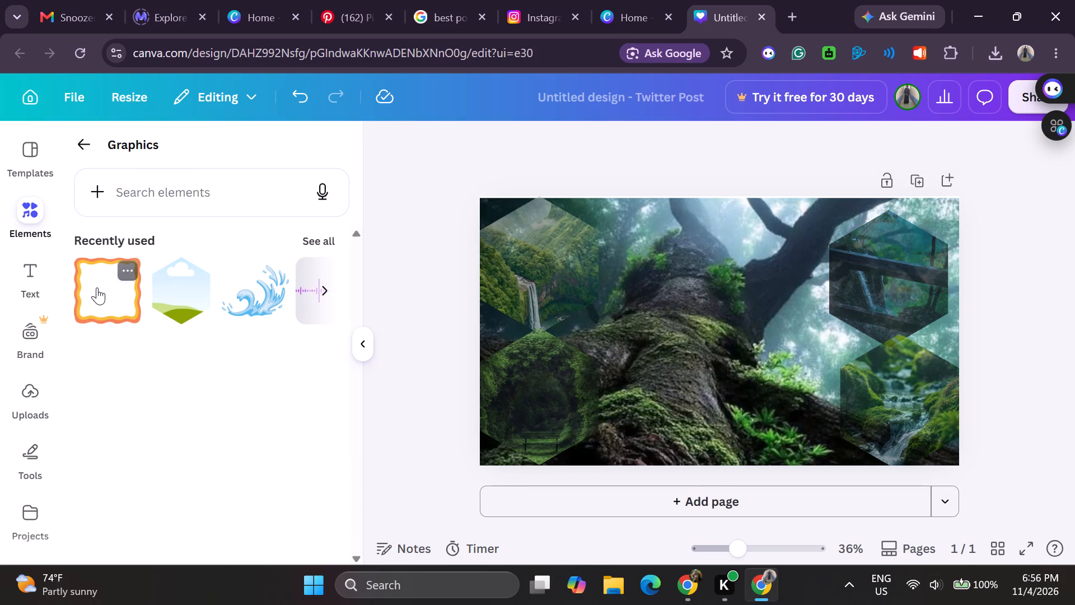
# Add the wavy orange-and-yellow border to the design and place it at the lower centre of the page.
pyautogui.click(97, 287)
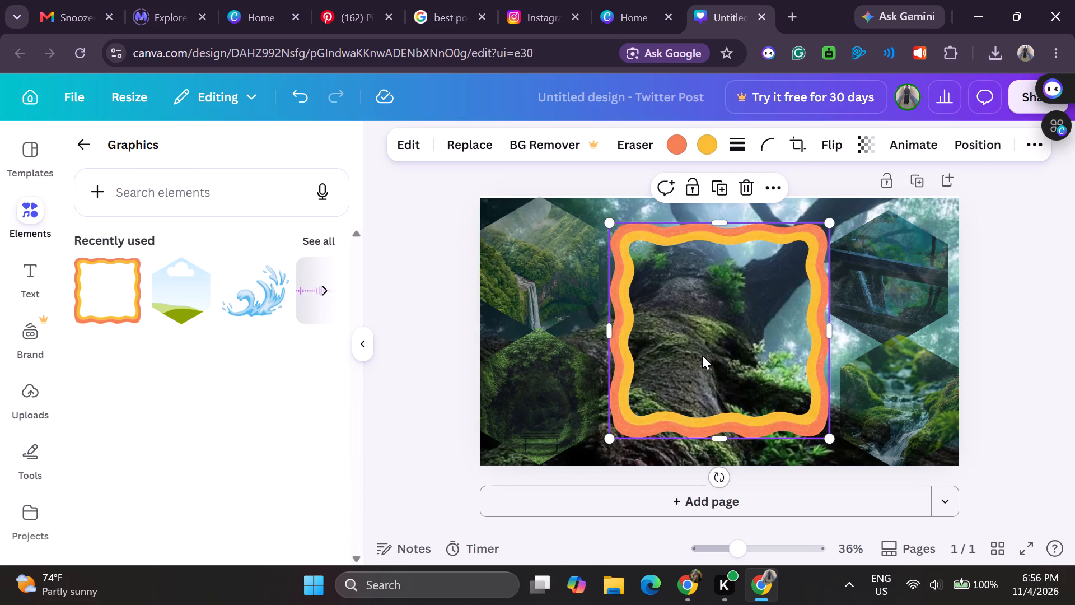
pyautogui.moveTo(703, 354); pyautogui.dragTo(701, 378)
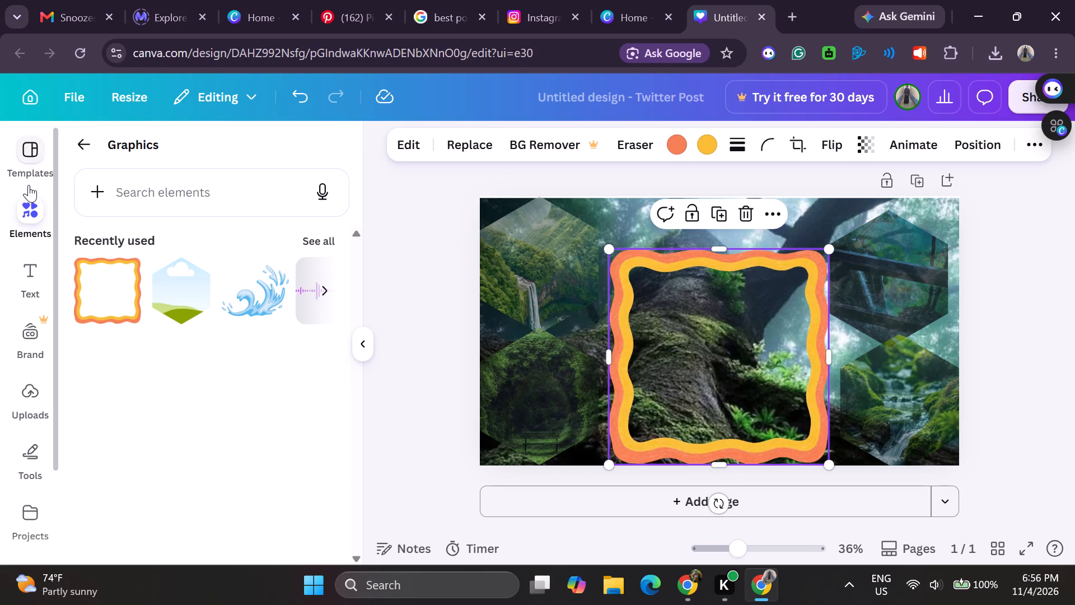
# Add the uploaded golden sunrise photo with the forest treehouse and centre it inside the wavy border.
pyautogui.click(25, 393)
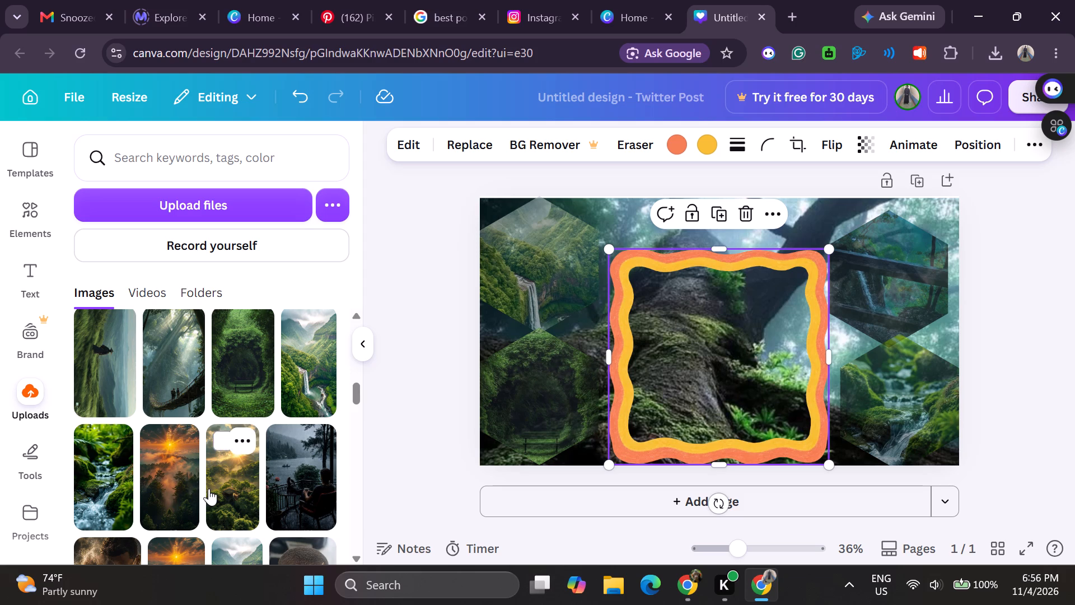
pyautogui.scroll(-1, 232, 497)
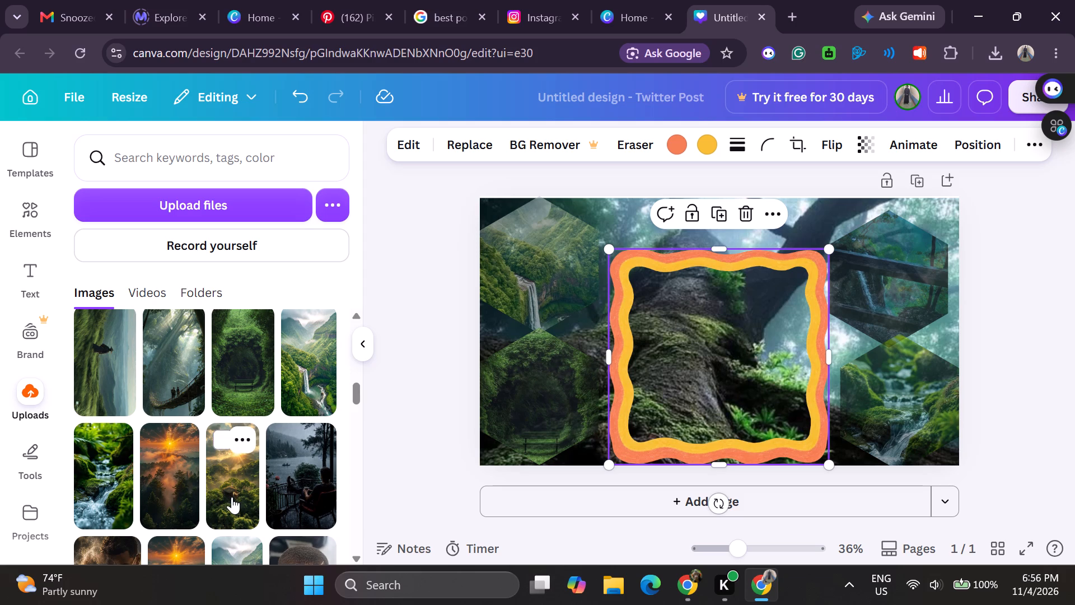
pyautogui.scroll(-2, 232, 497)
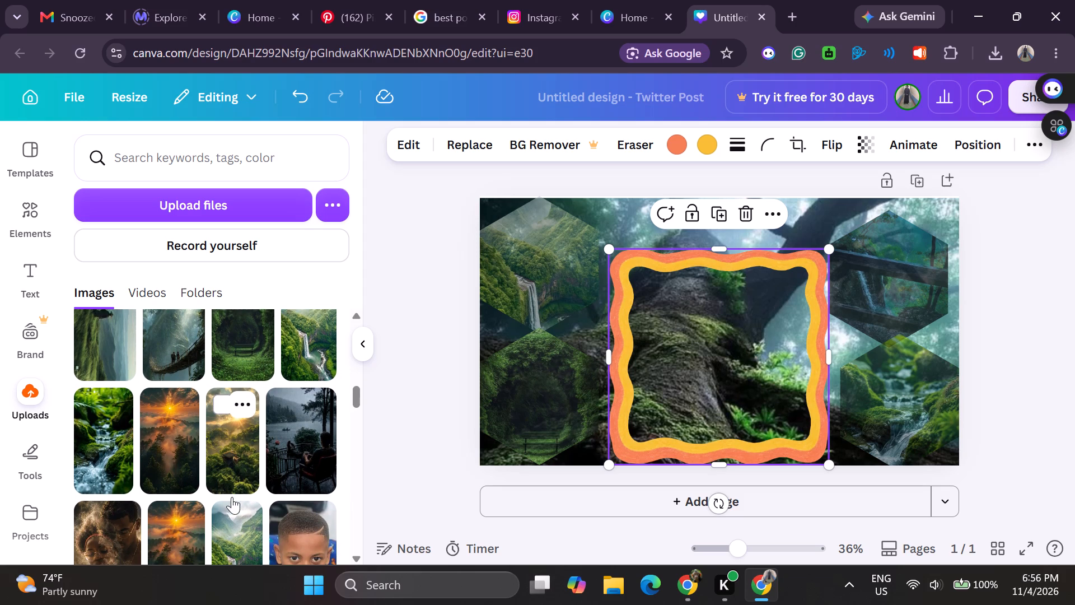
pyautogui.scroll(-2, 232, 497)
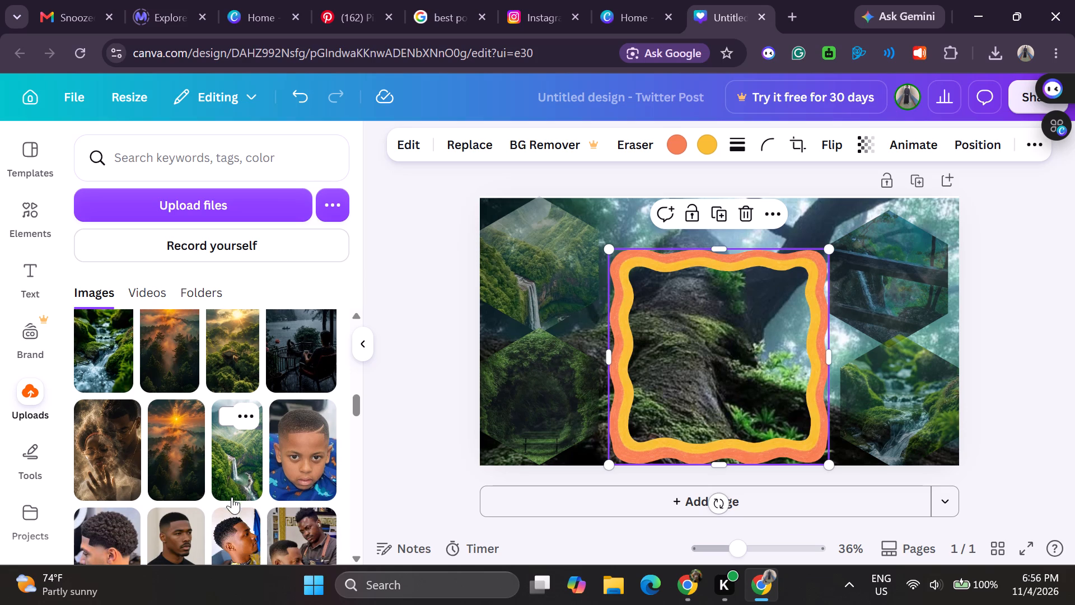
pyautogui.scroll(2, 232, 497)
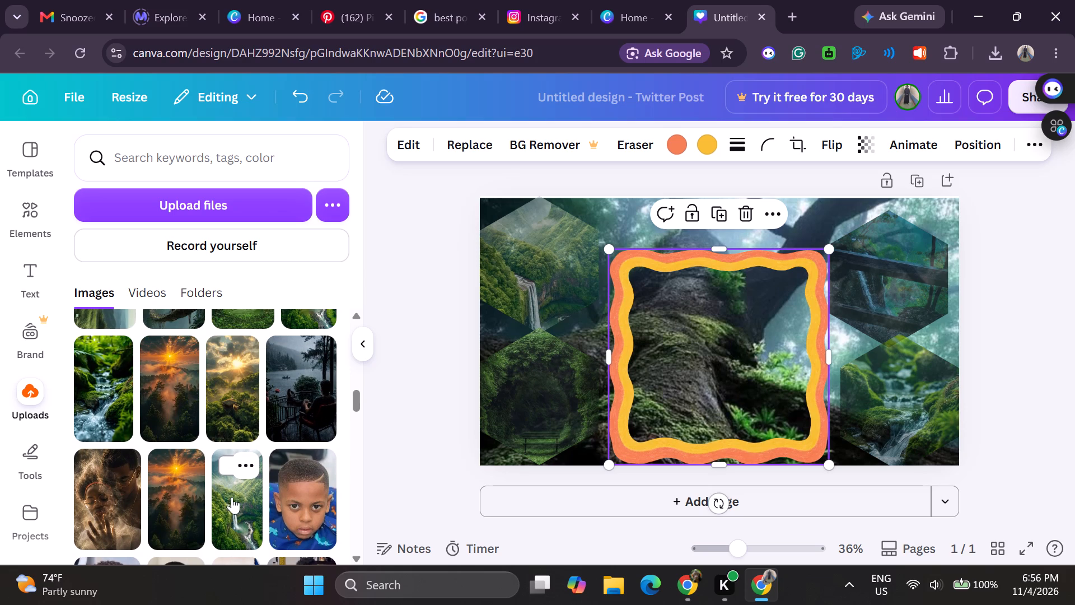
pyautogui.scroll(1, 232, 497)
pyautogui.click(231, 426)
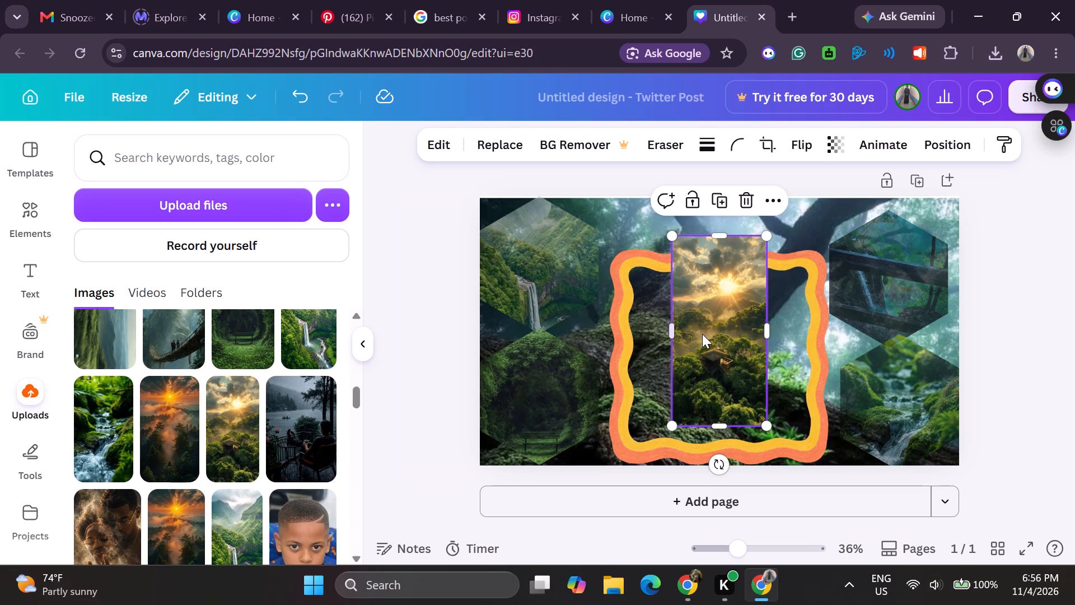
pyautogui.moveTo(712, 327); pyautogui.dragTo(715, 351)
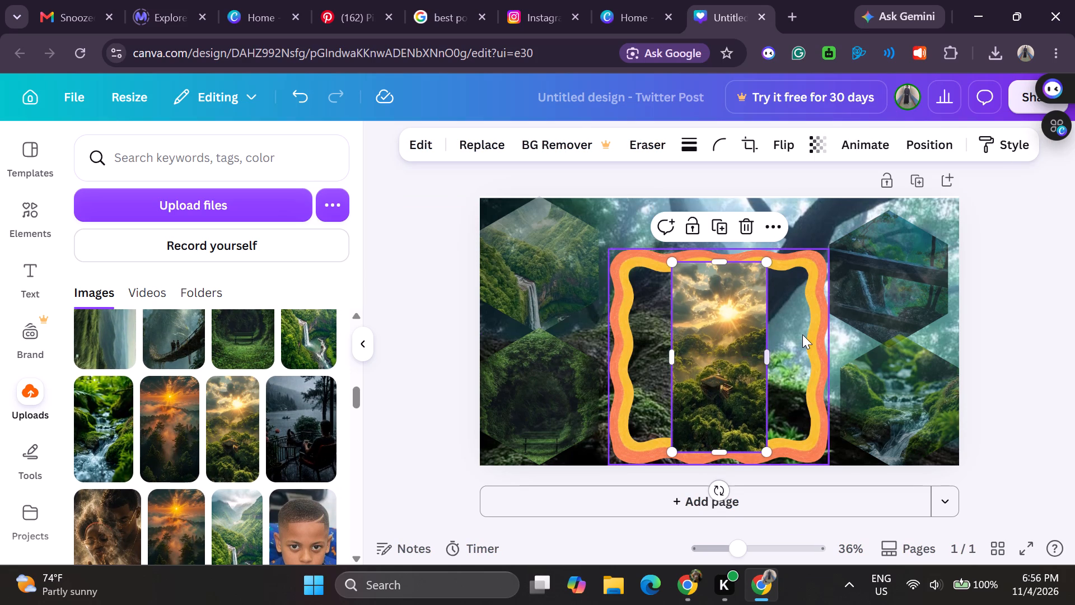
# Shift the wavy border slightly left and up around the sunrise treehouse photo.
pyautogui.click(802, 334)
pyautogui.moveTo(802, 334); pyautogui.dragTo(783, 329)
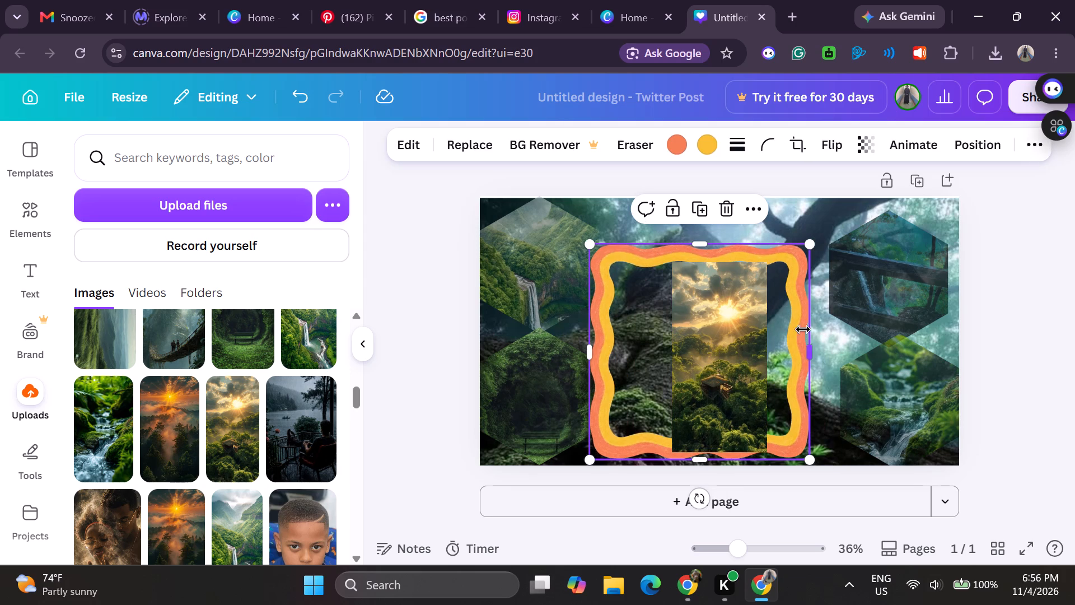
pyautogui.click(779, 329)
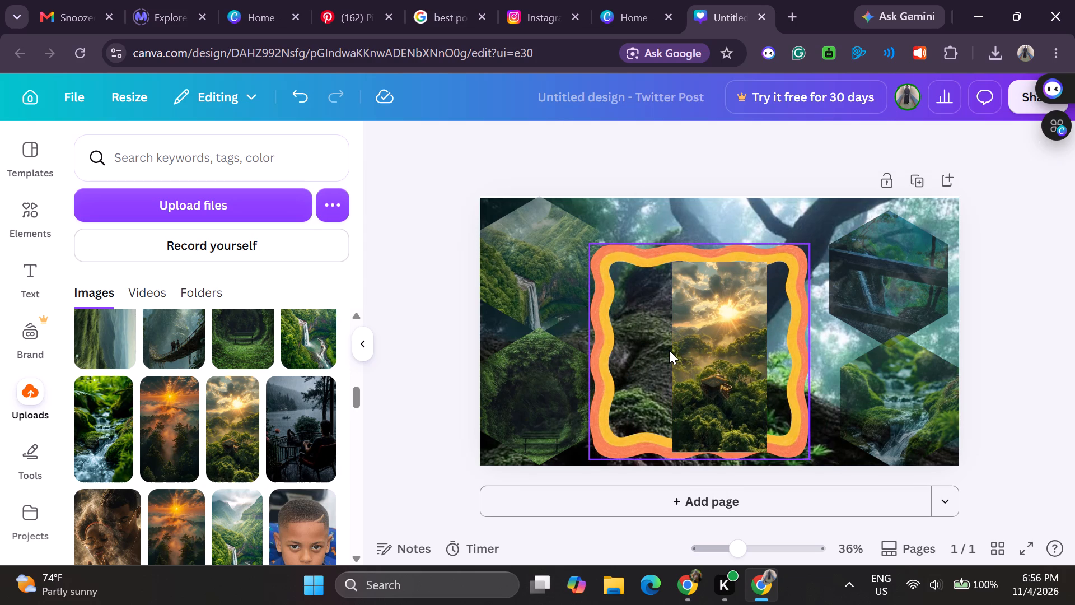
# Widen the sunrise treehouse photo on both sides to a roughly square shape that fills the wavy border's opening.
pyautogui.doubleClick(674, 350)
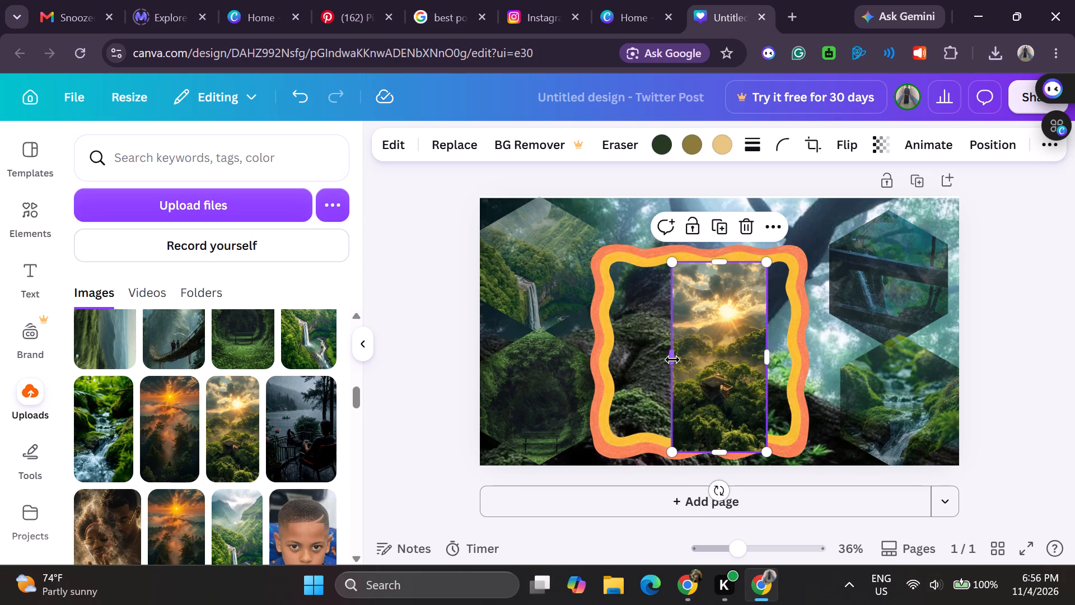
pyautogui.moveTo(672, 360); pyautogui.dragTo(610, 354)
pyautogui.moveTo(771, 357); pyautogui.dragTo(772, 357)
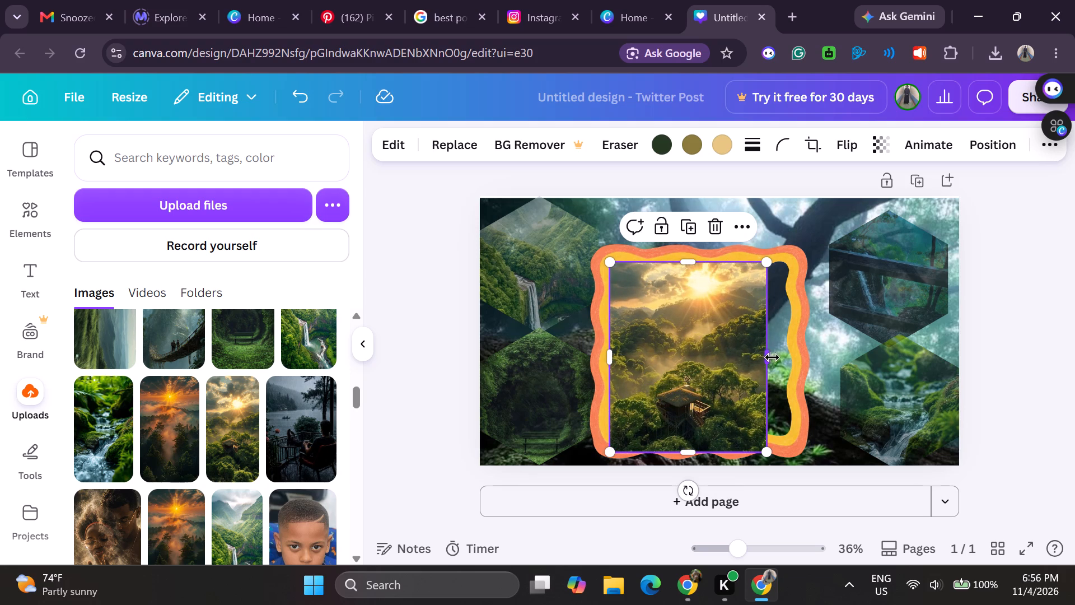
pyautogui.moveTo(772, 357); pyautogui.dragTo(803, 356)
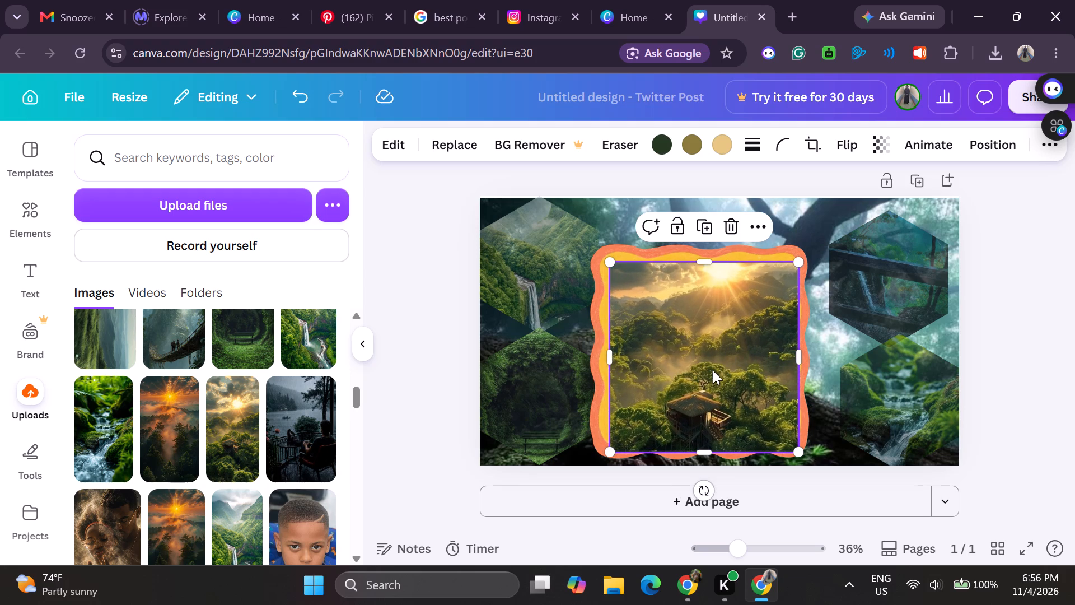
pyautogui.click(709, 357)
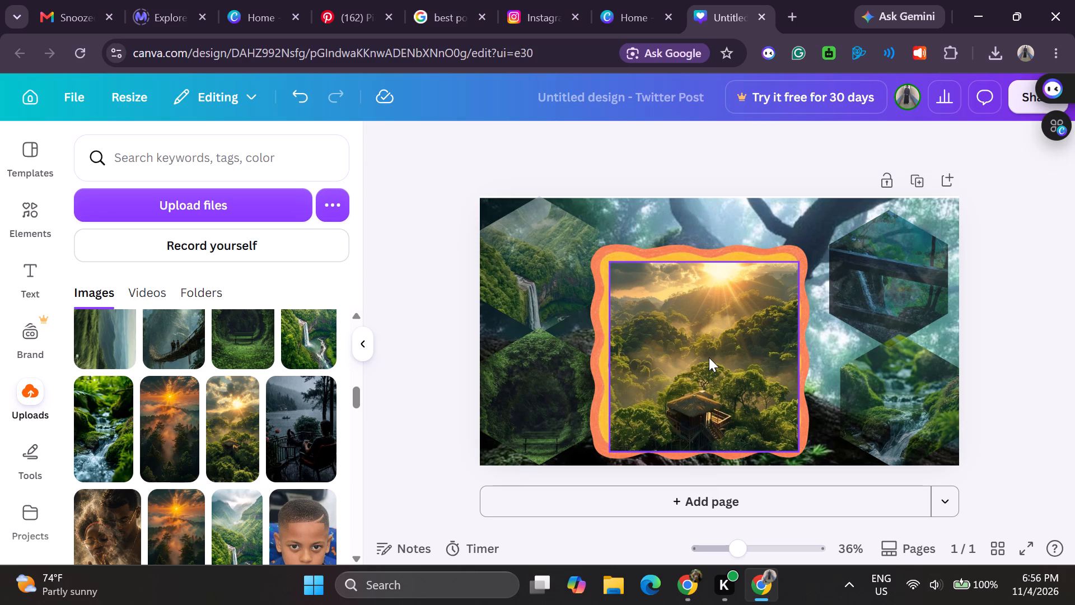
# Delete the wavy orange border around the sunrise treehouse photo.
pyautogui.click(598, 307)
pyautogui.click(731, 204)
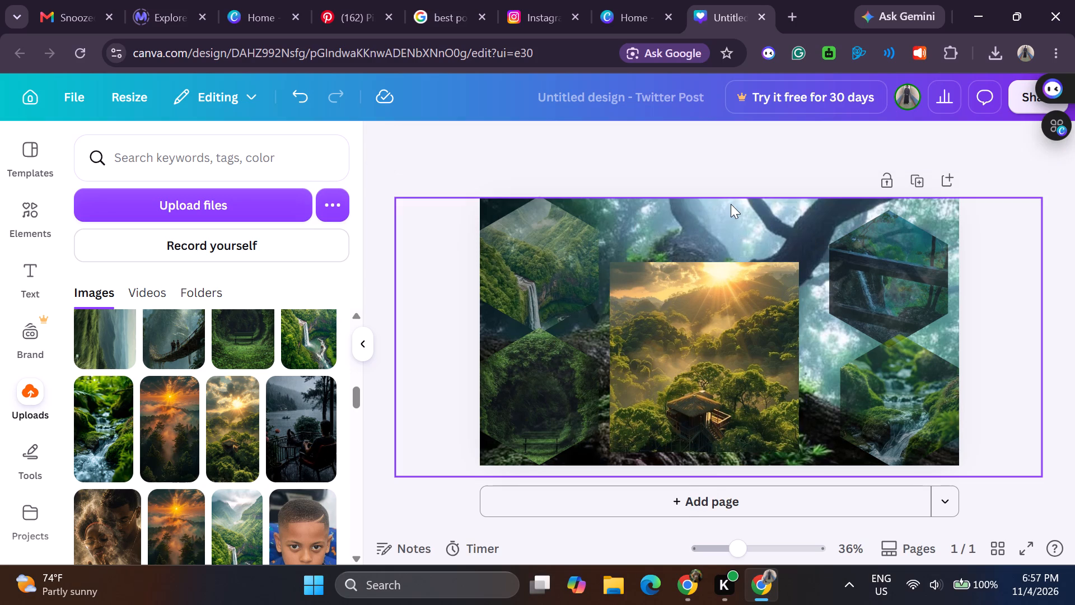
# Open the transparency setting of the central sunrise treehouse photo.
pyautogui.click(704, 311)
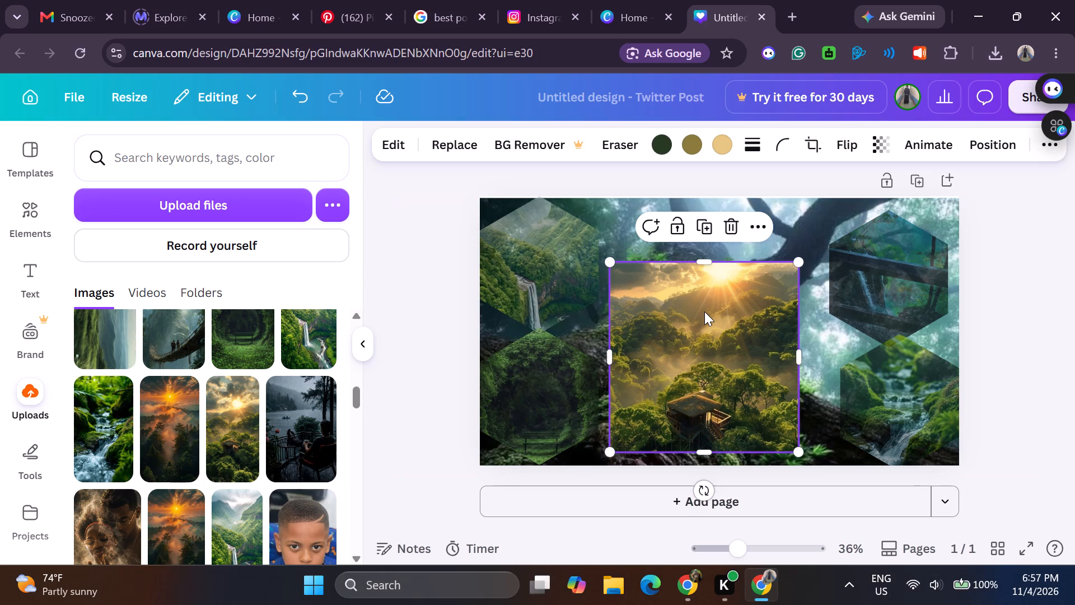
pyautogui.click(877, 134)
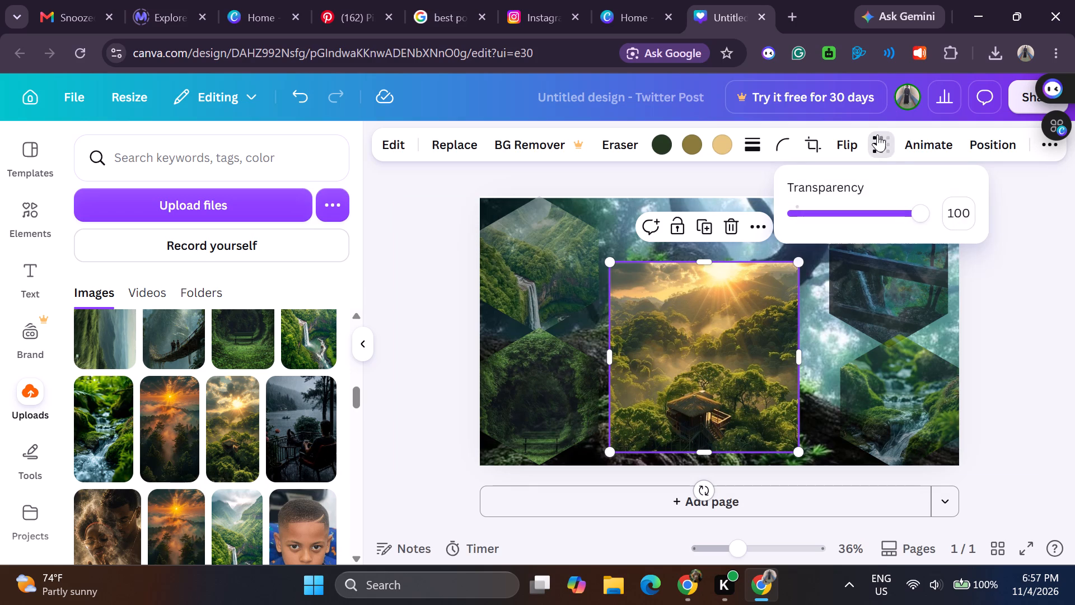
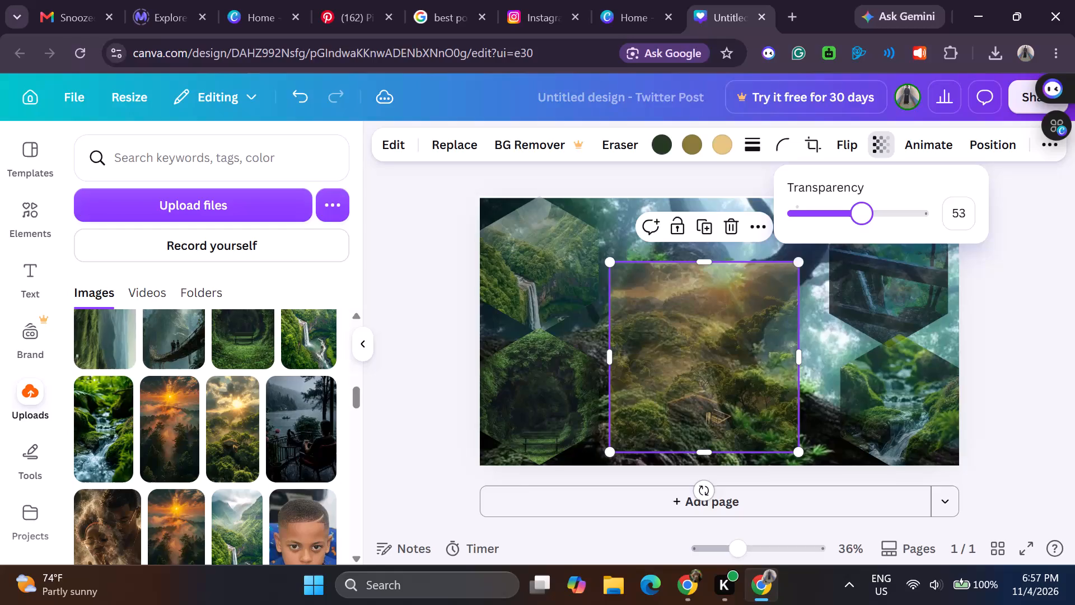
# Widen the semi-transparent sunrise treehouse photo on both sides to about 951 px, overlapping the left hexagons.
pyautogui.click(1020, 264)
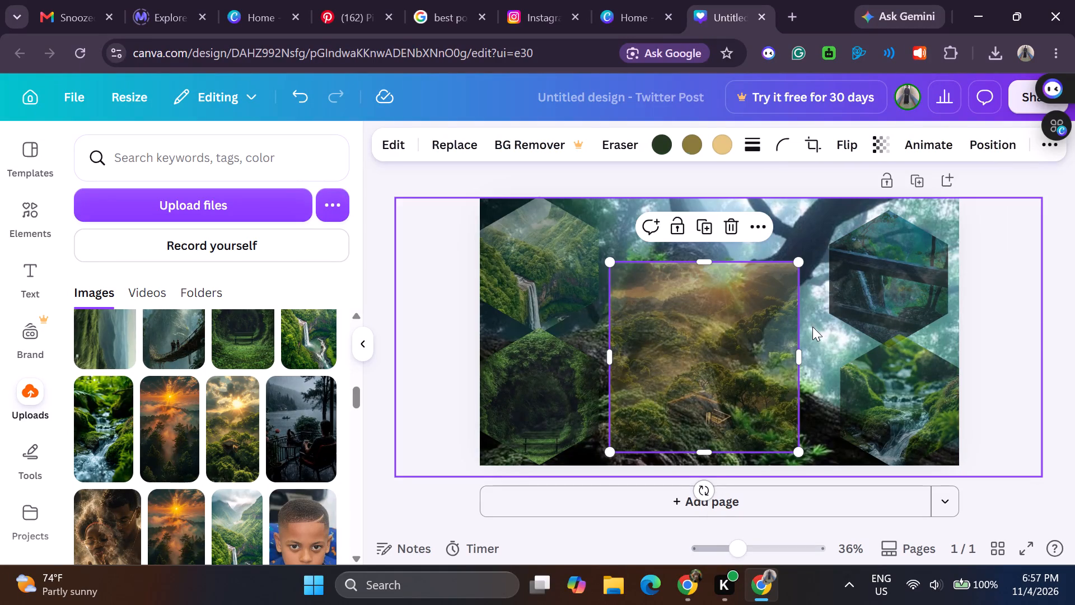
pyautogui.click(812, 327)
pyautogui.click(740, 390)
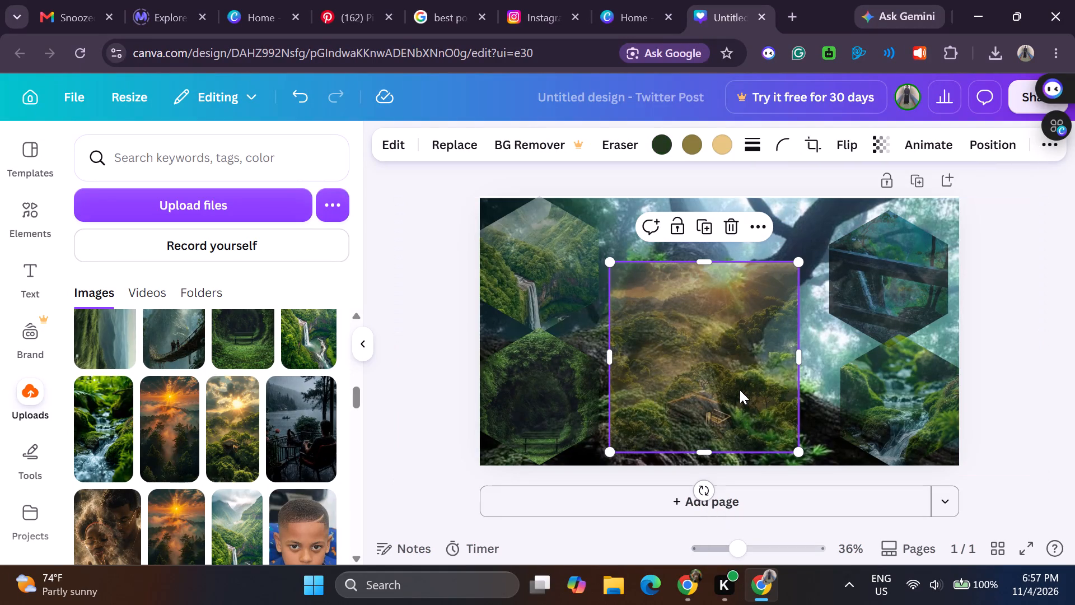
pyautogui.moveTo(801, 357); pyautogui.dragTo(825, 357)
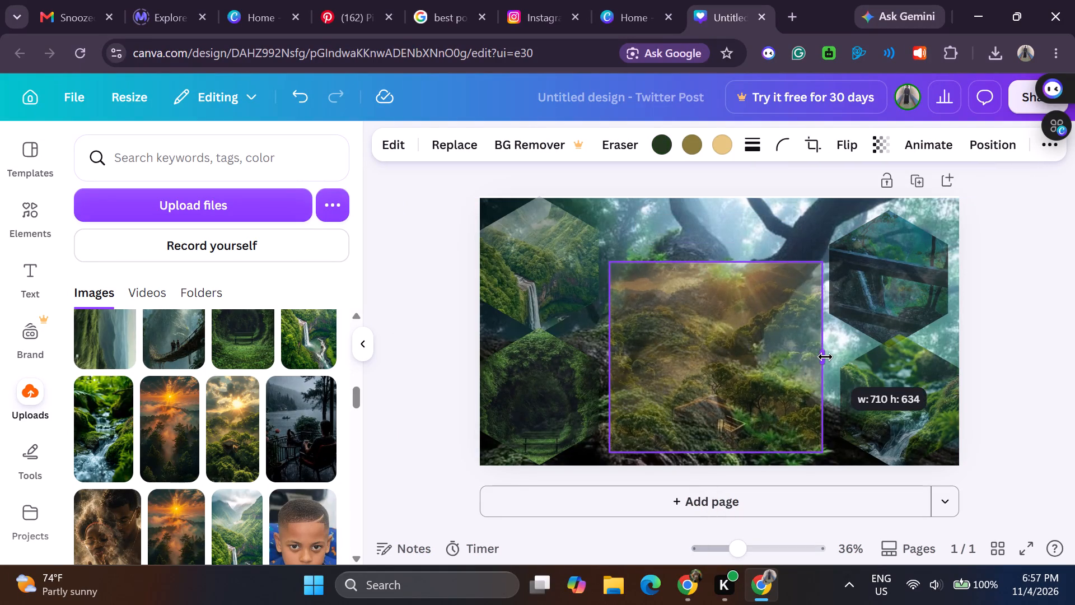
pyautogui.moveTo(825, 357); pyautogui.dragTo(877, 357)
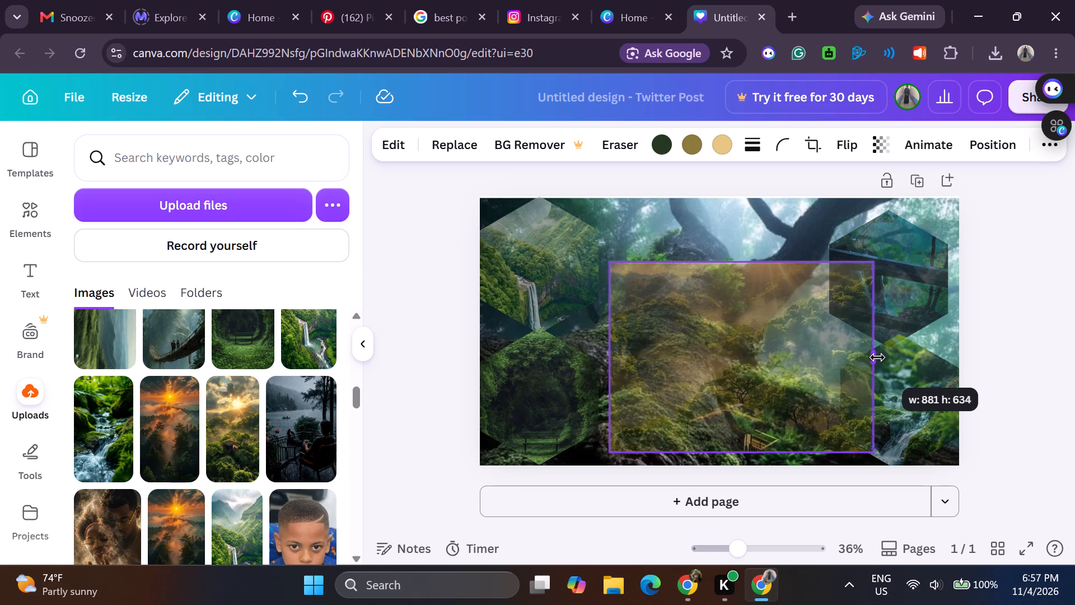
pyautogui.moveTo(877, 357); pyautogui.dragTo(877, 357)
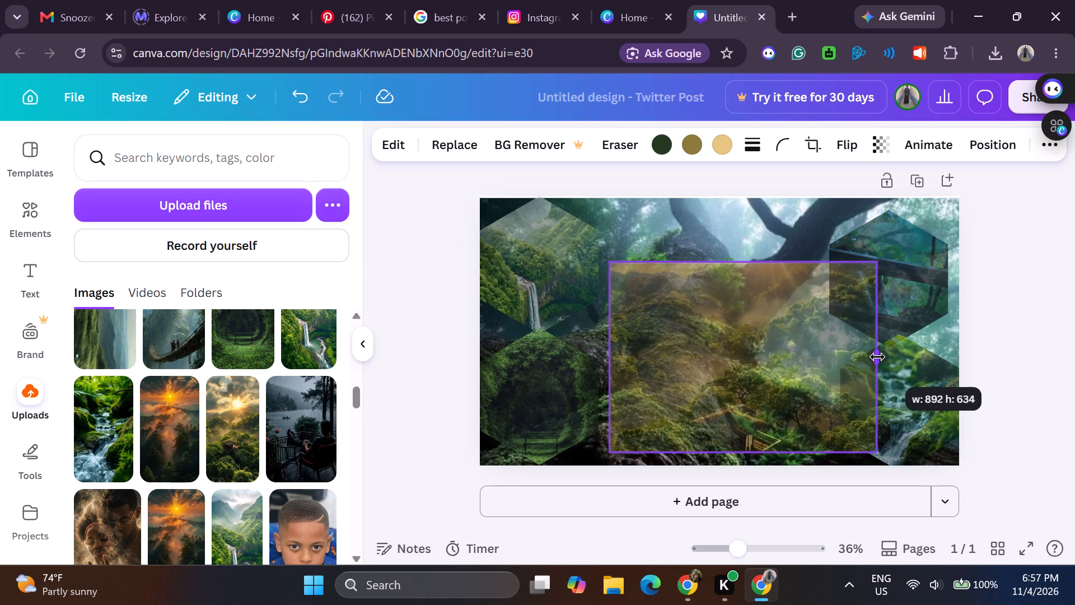
pyautogui.moveTo(877, 357); pyautogui.dragTo(839, 360)
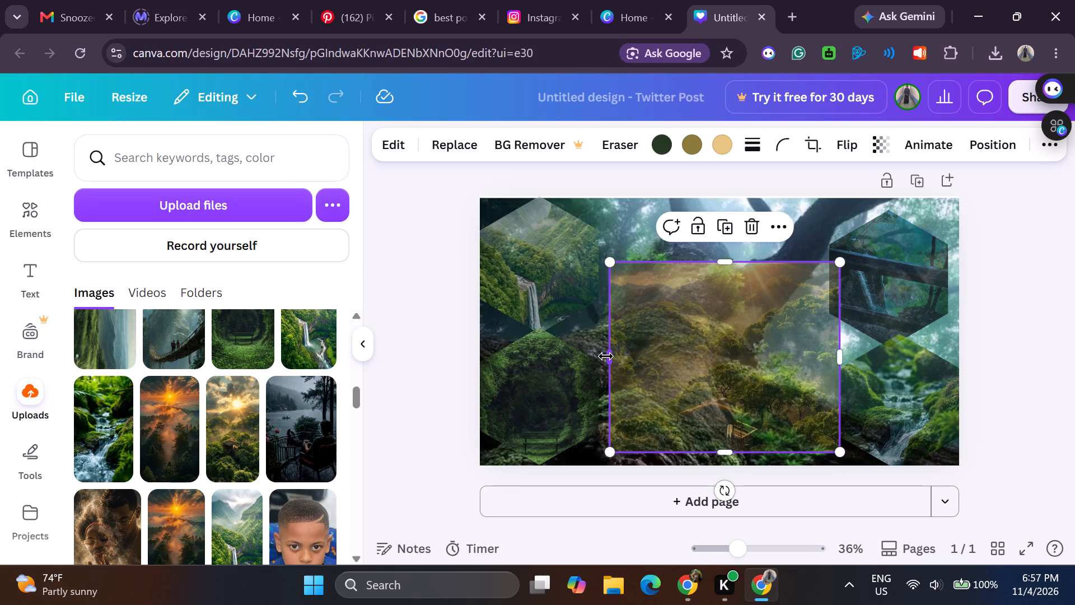
pyautogui.moveTo(606, 356); pyautogui.dragTo(587, 356)
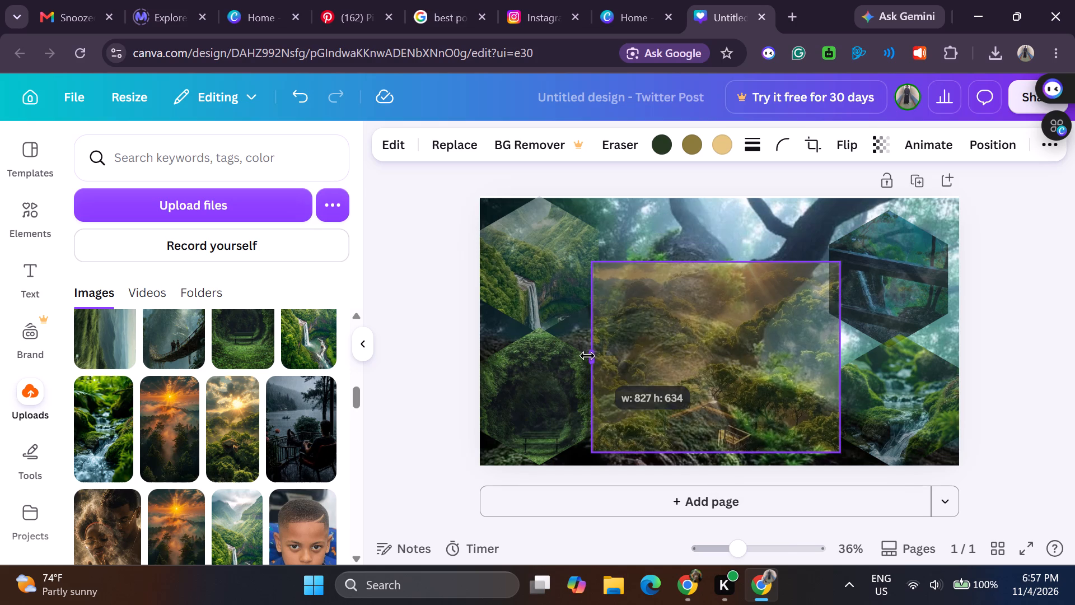
pyautogui.moveTo(587, 356); pyautogui.dragTo(556, 352)
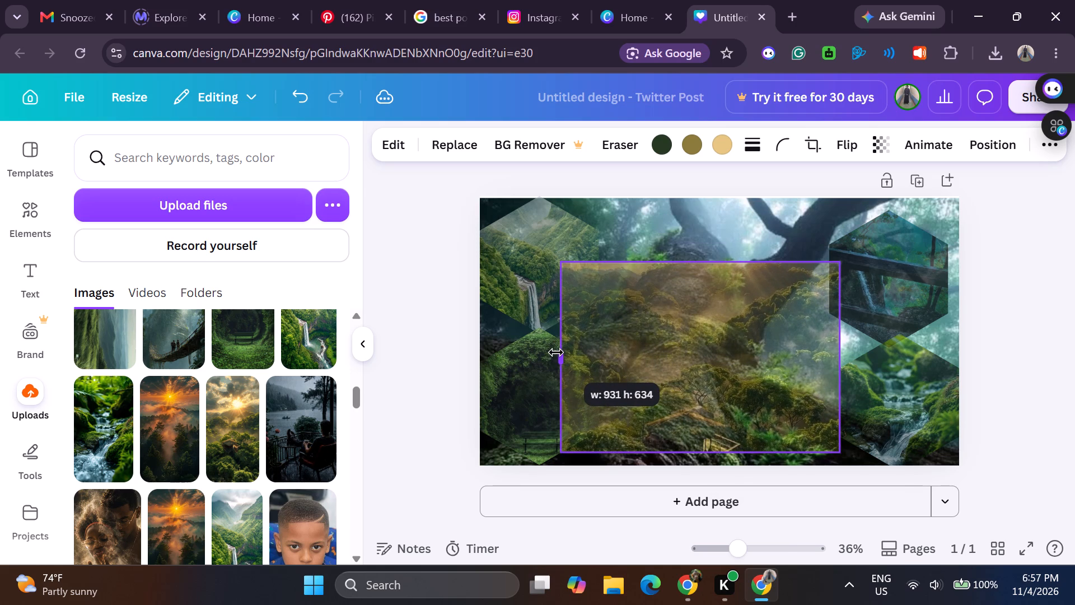
pyautogui.moveTo(556, 352); pyautogui.dragTo(545, 351)
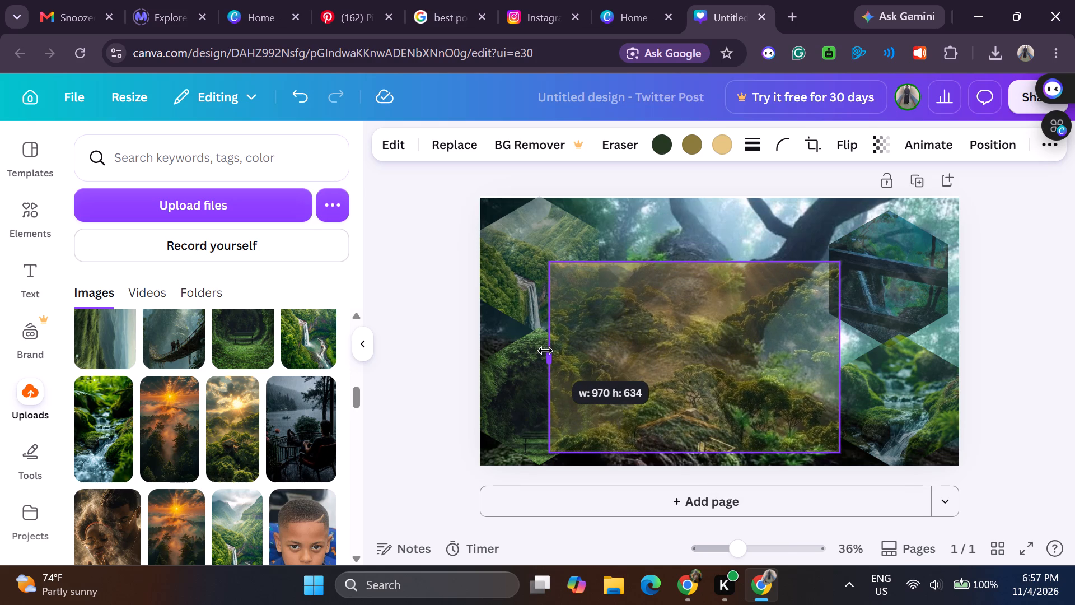
pyautogui.moveTo(545, 351); pyautogui.dragTo(542, 350)
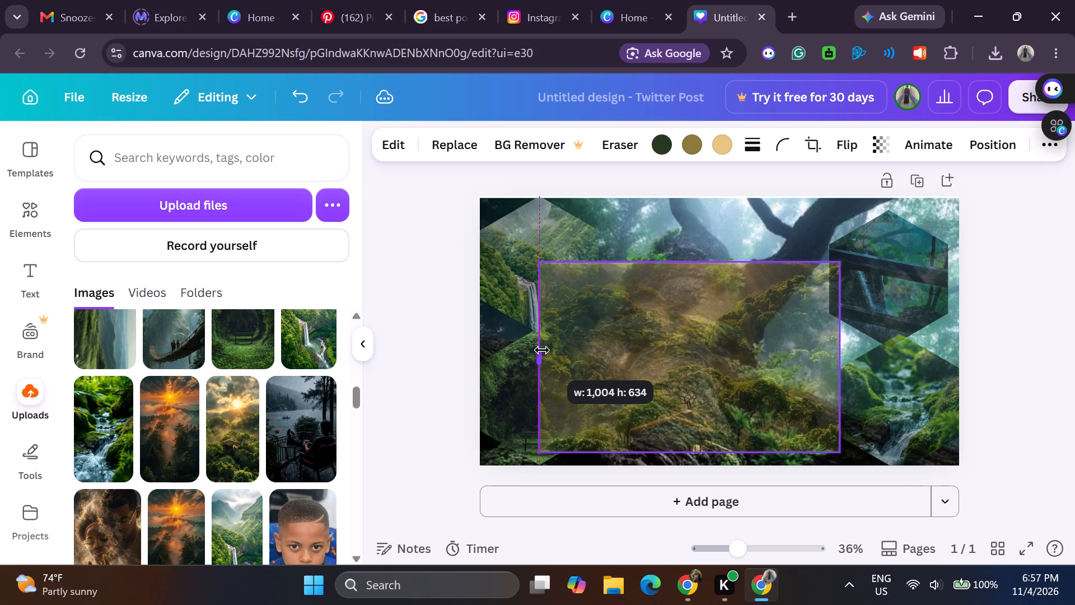
pyautogui.moveTo(542, 350); pyautogui.dragTo(551, 350)
# Bring the two left hexagons, the green garden arch and the waterfall, to the front of the sunrise photo.
pyautogui.click(524, 387)
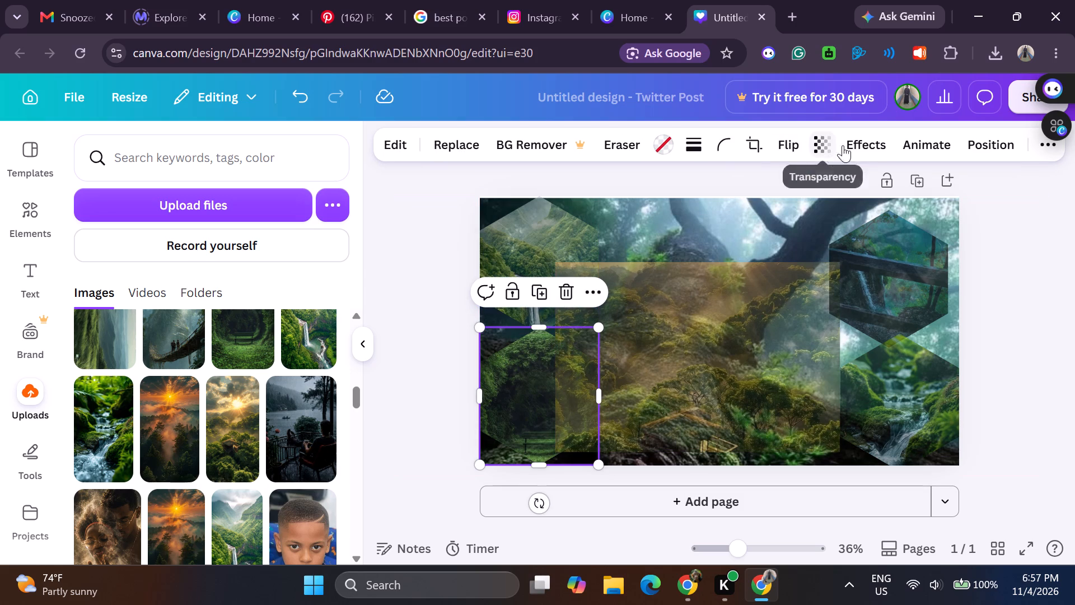
pyautogui.click(980, 136)
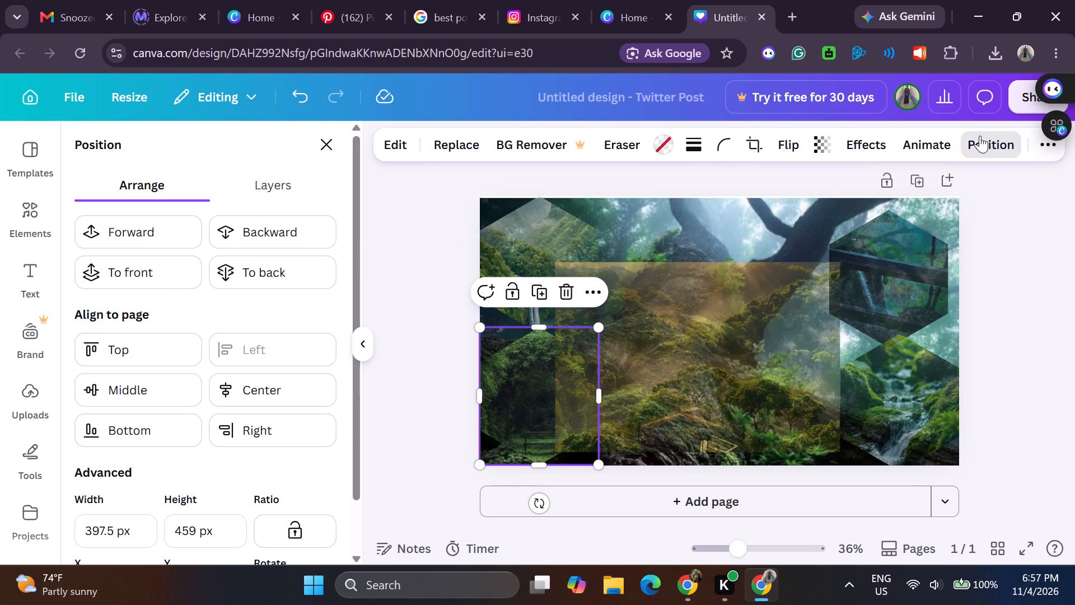
pyautogui.click(980, 136)
pyautogui.click(980, 136)
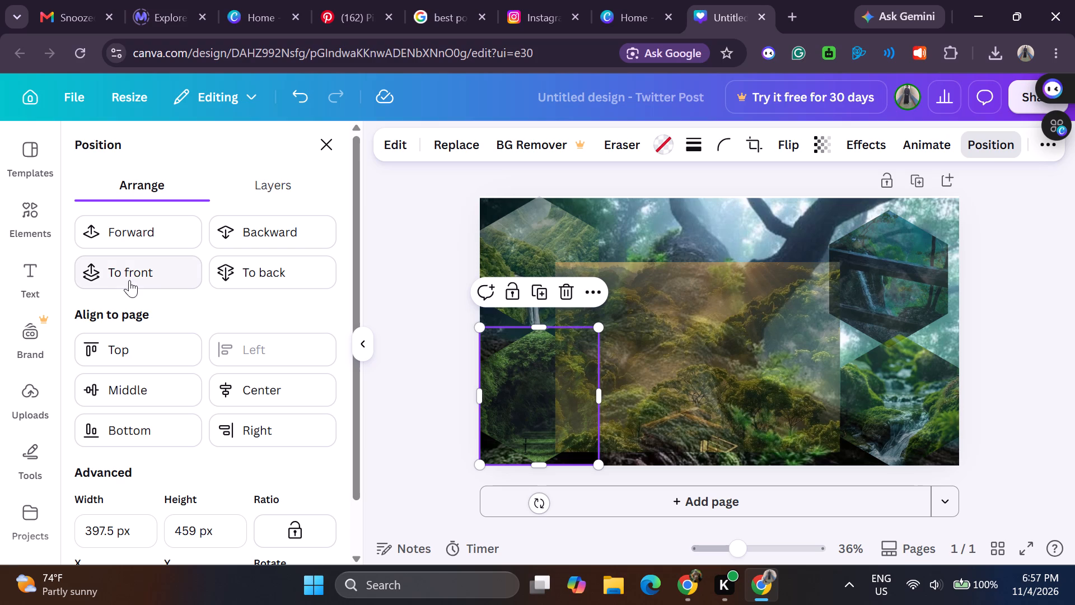
pyautogui.click(139, 262)
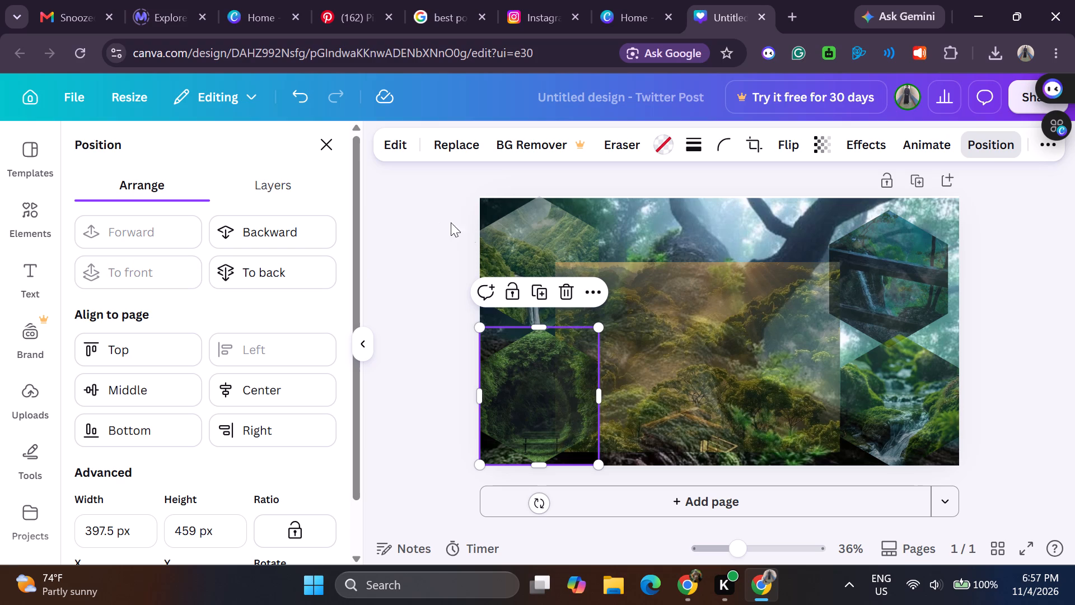
pyautogui.click(525, 236)
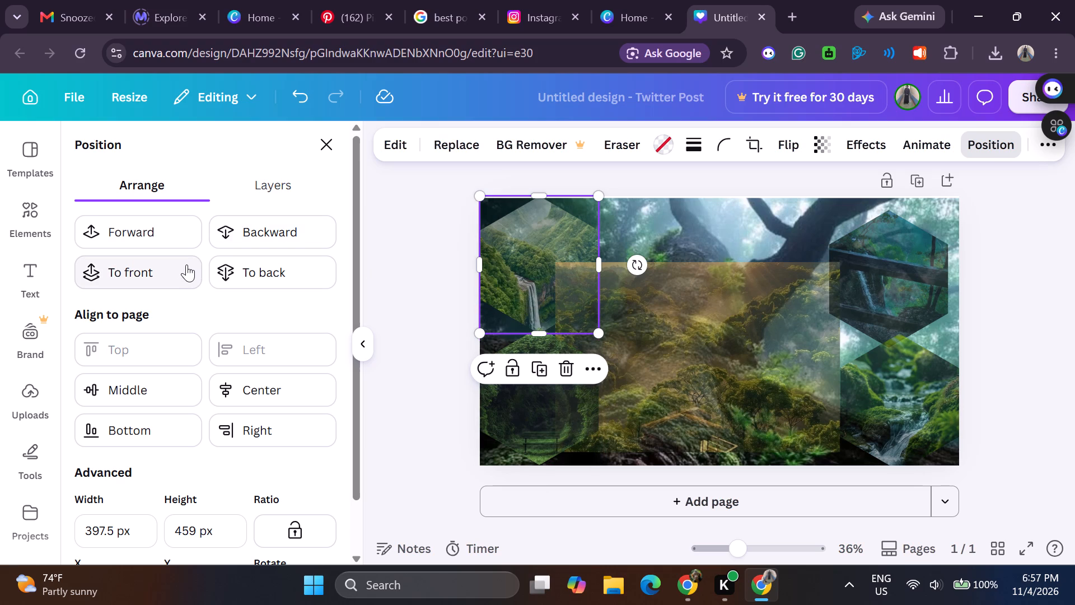
pyautogui.click(177, 271)
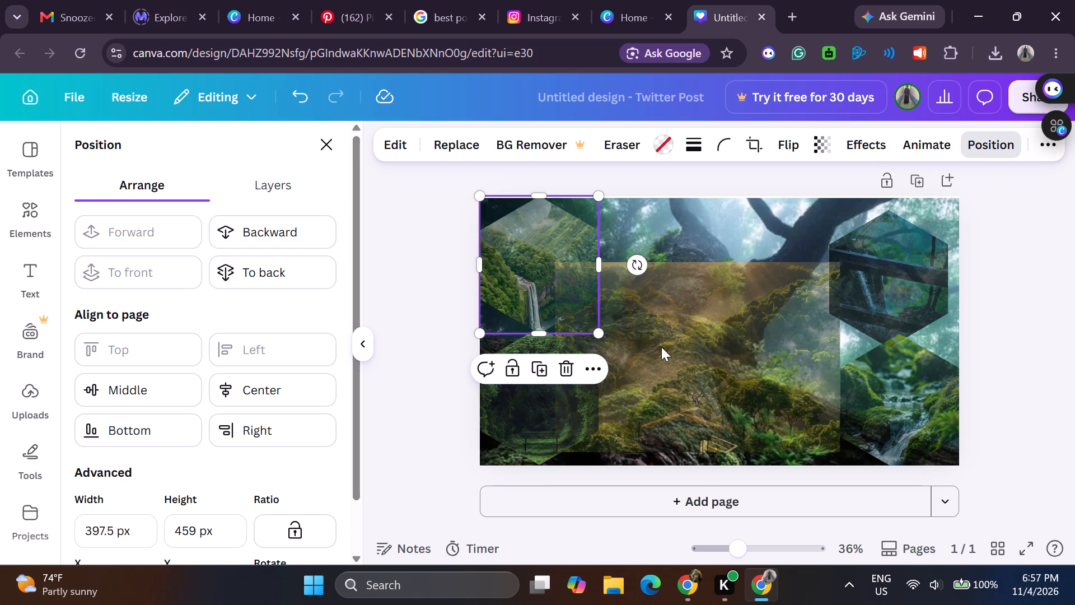
# Extend the sunrise treehouse photo to the page's left edge, making it about 1202.5 px wide.
pyautogui.click(669, 347)
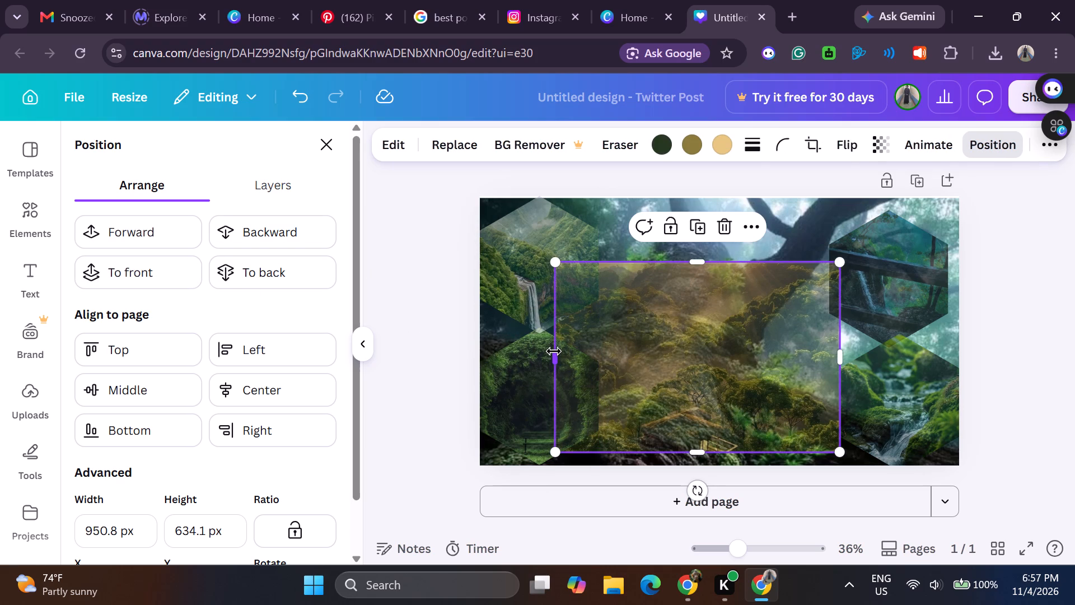
pyautogui.moveTo(553, 356); pyautogui.dragTo(513, 350)
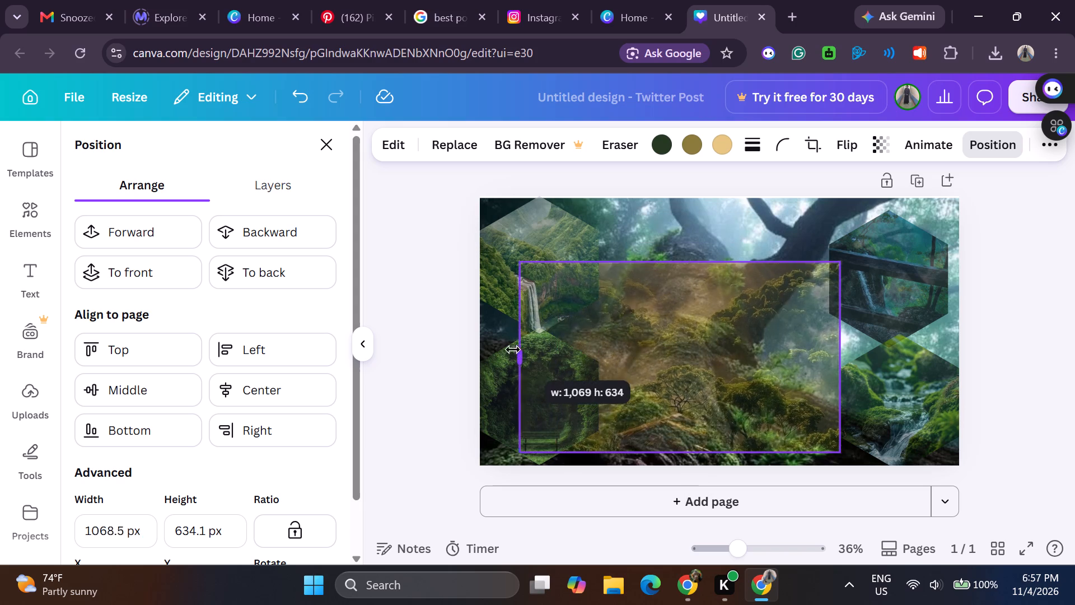
pyautogui.moveTo(513, 350); pyautogui.dragTo(474, 347)
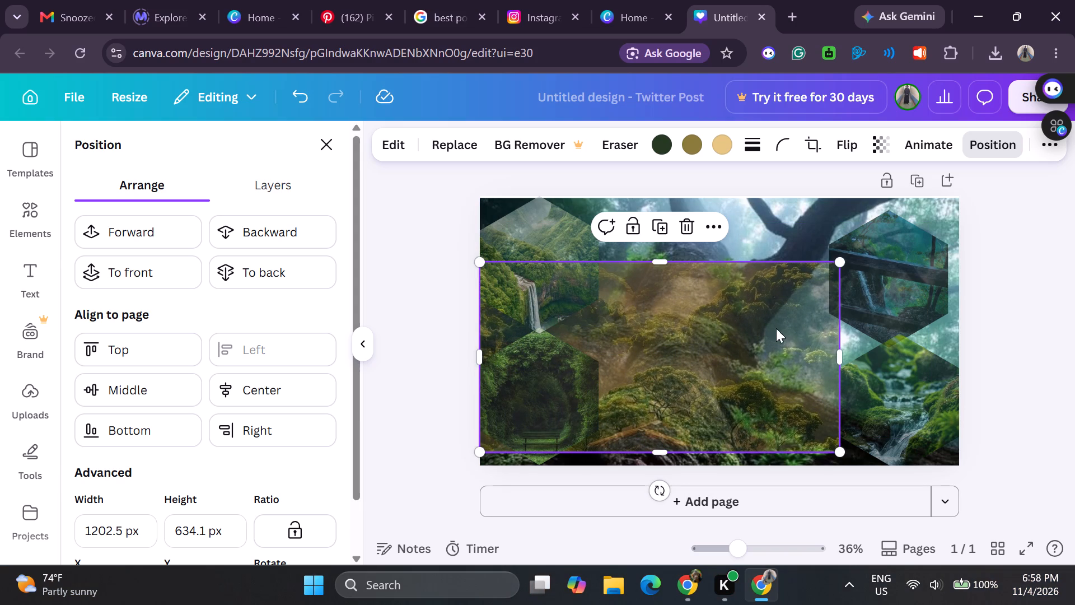
# Stretch the sunrise treehouse photo rightward across the right hexagons to a width of about 1510 px.
pyautogui.click(882, 304)
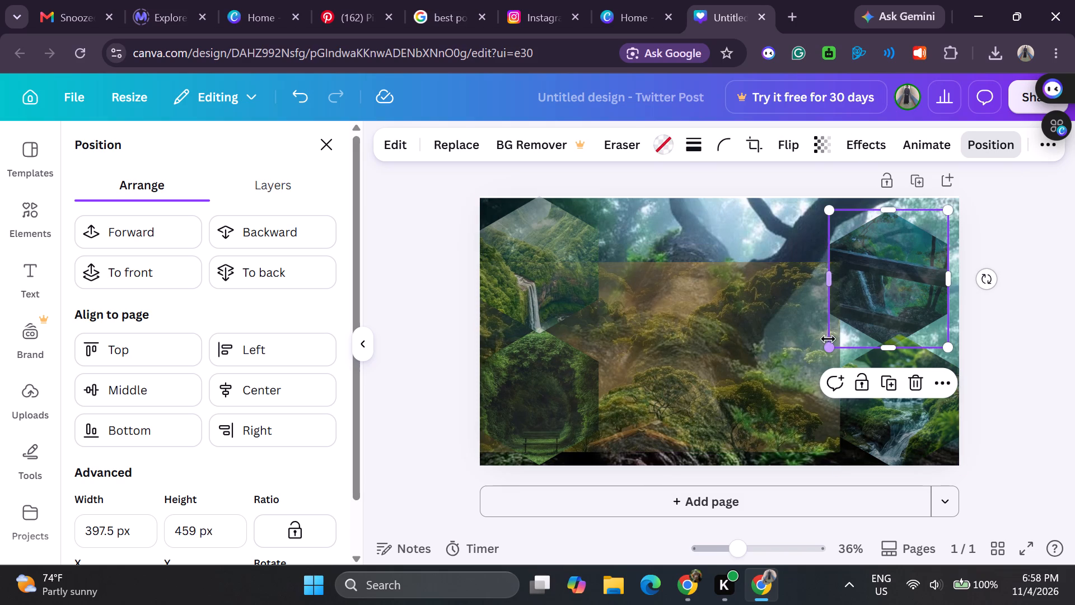
pyautogui.click(785, 370)
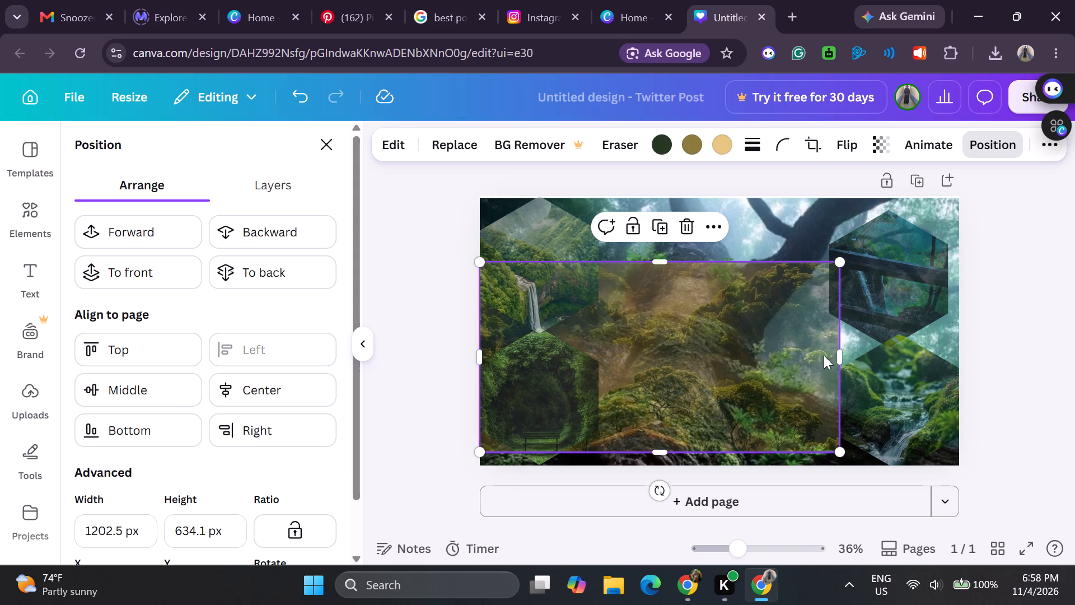
pyautogui.click(882, 361)
pyautogui.click(786, 350)
pyautogui.click(854, 354)
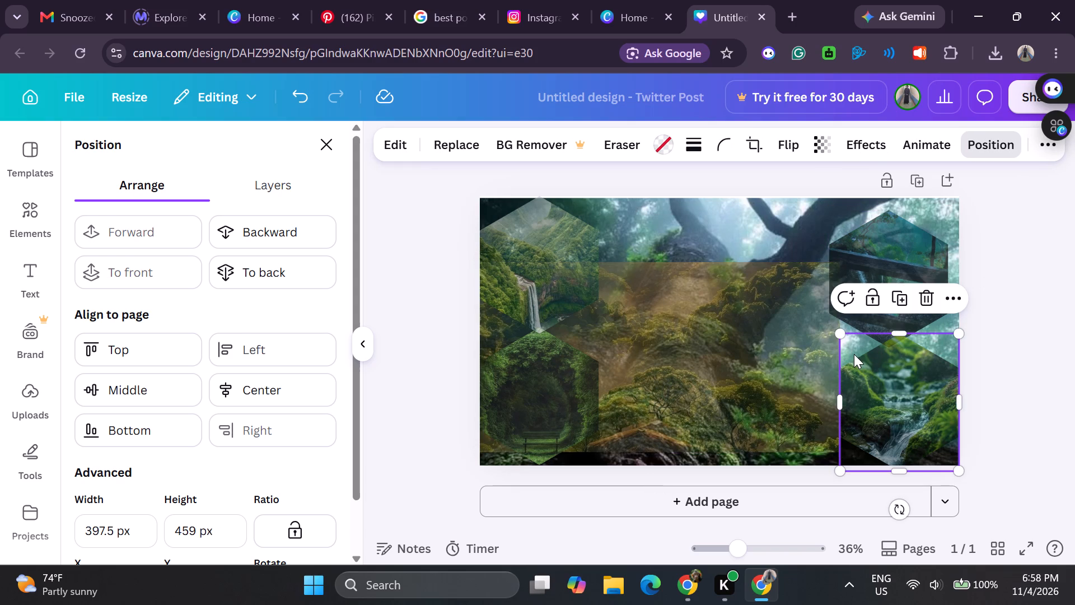
pyautogui.click(790, 347)
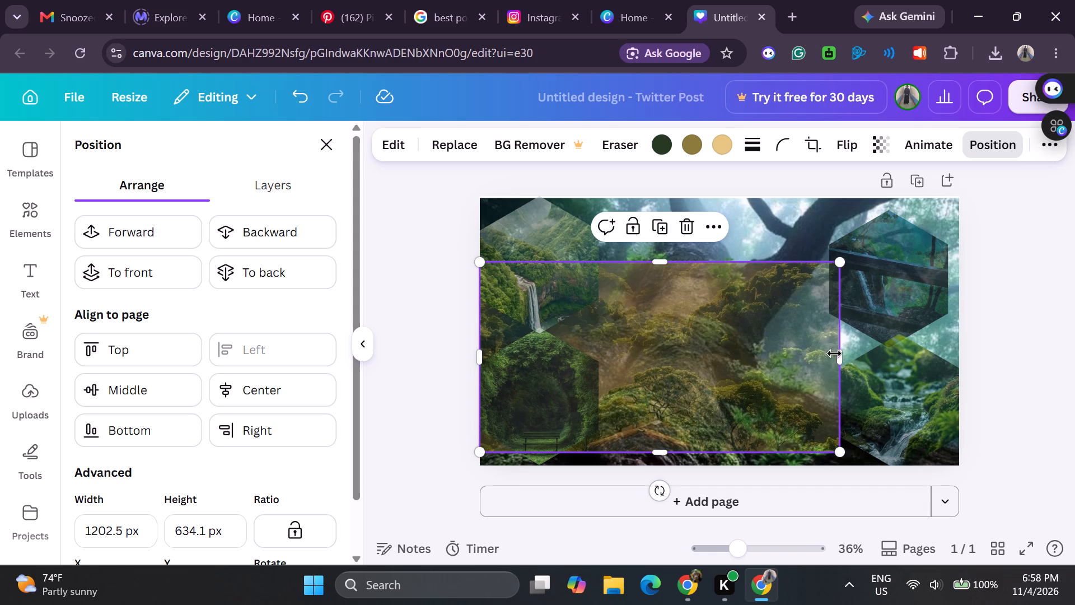
pyautogui.moveTo(835, 354); pyautogui.dragTo(909, 334)
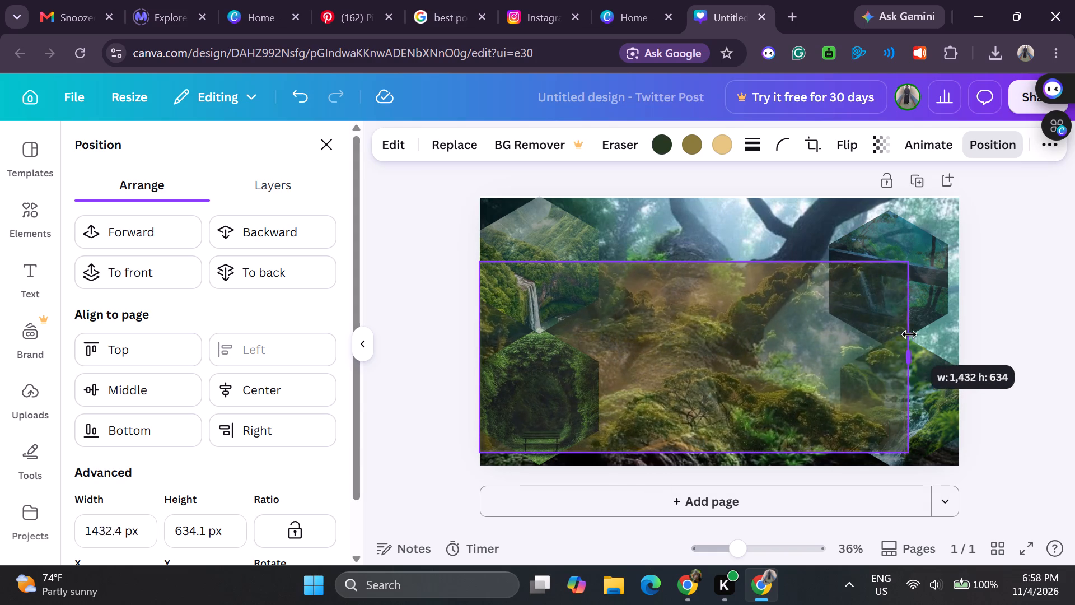
pyautogui.moveTo(909, 334); pyautogui.dragTo(923, 333)
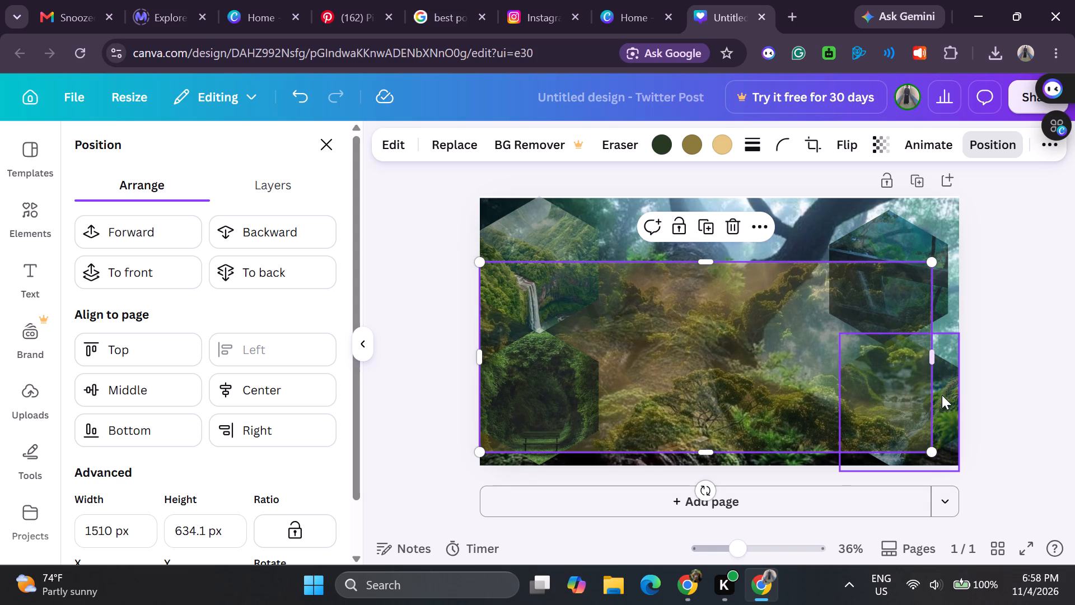
# Bring the two right hexagons, the mossy stream and the bridge waterfall, to the front of the sunrise photo.
pyautogui.click(950, 394)
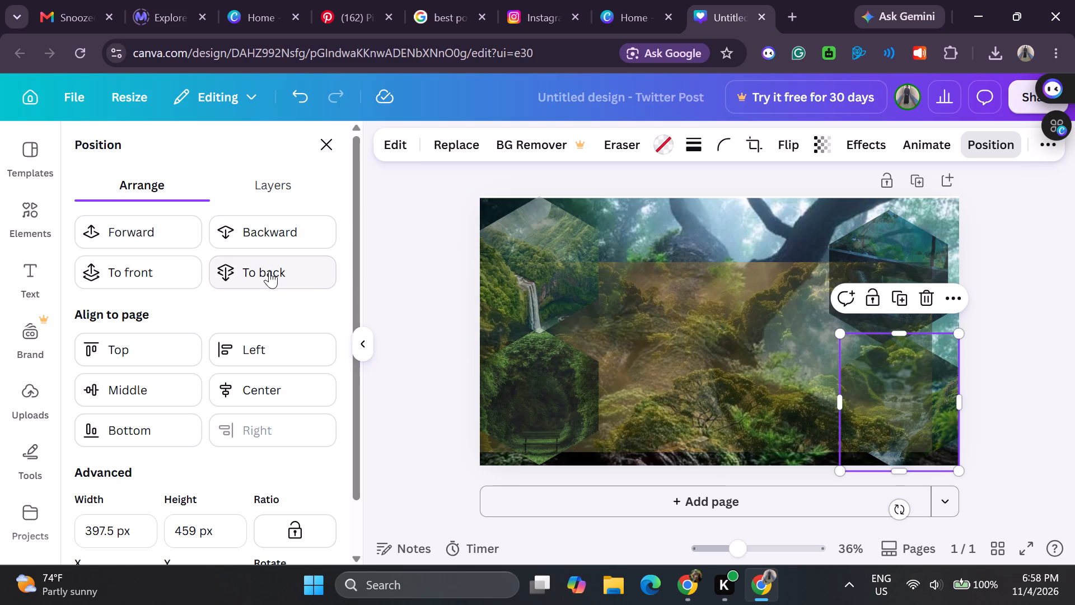
pyautogui.click(133, 276)
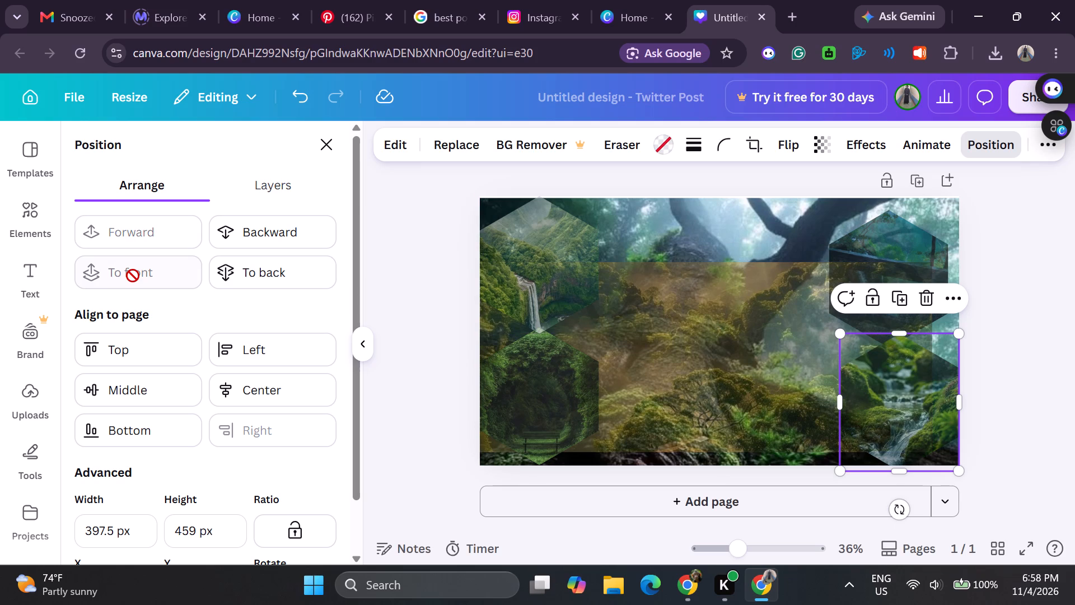
pyautogui.click(855, 260)
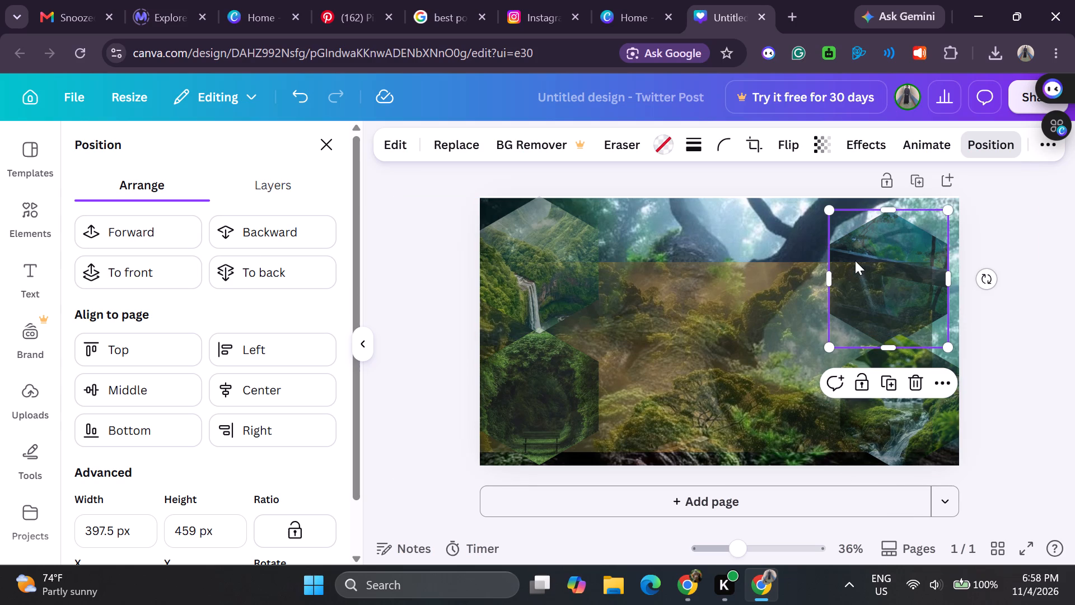
pyautogui.click(150, 267)
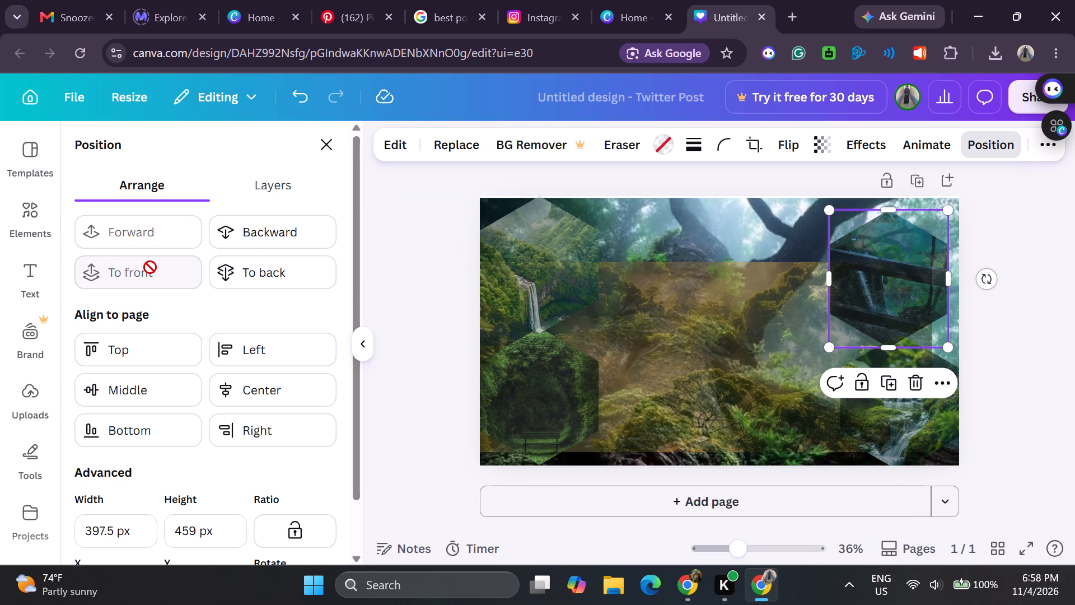
# Extend the sunrise treehouse photo to the page's right and bottom edges, about 1600 by 680 px.
pyautogui.click(698, 336)
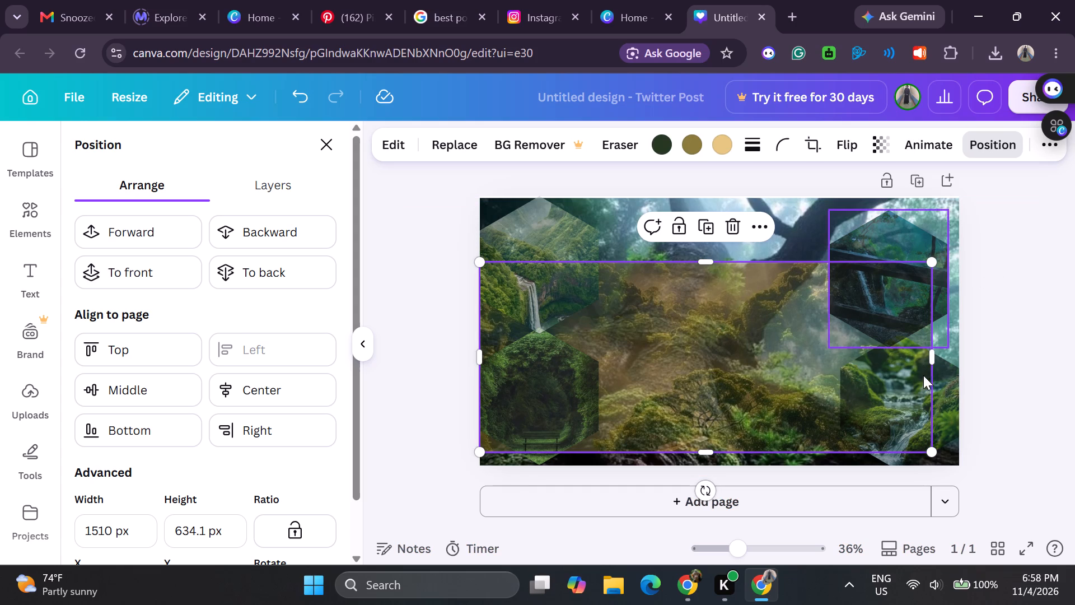
pyautogui.click(961, 353)
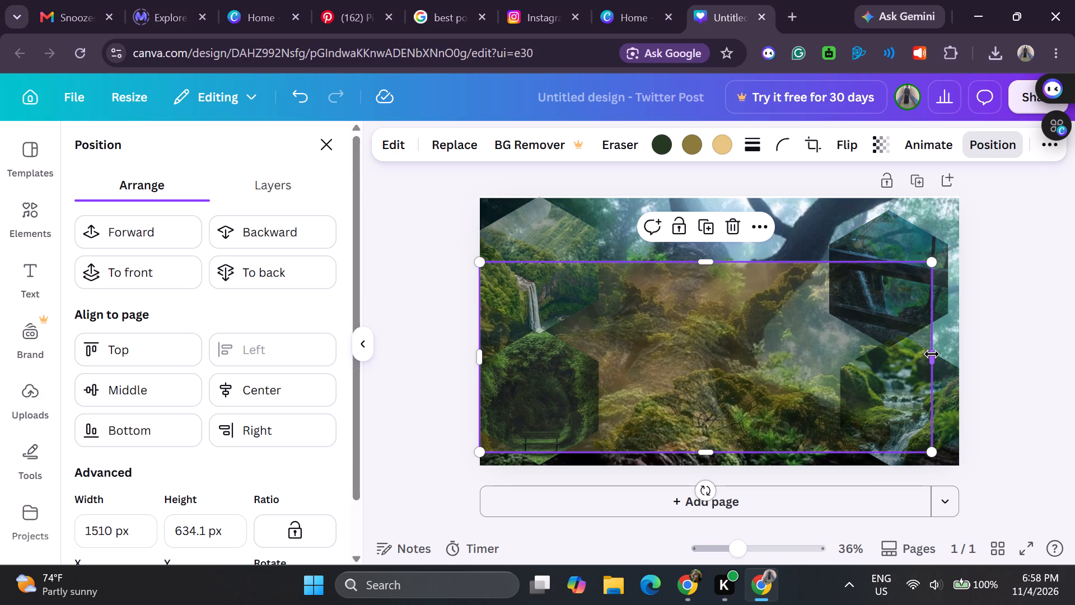
pyautogui.moveTo(937, 357); pyautogui.dragTo(964, 356)
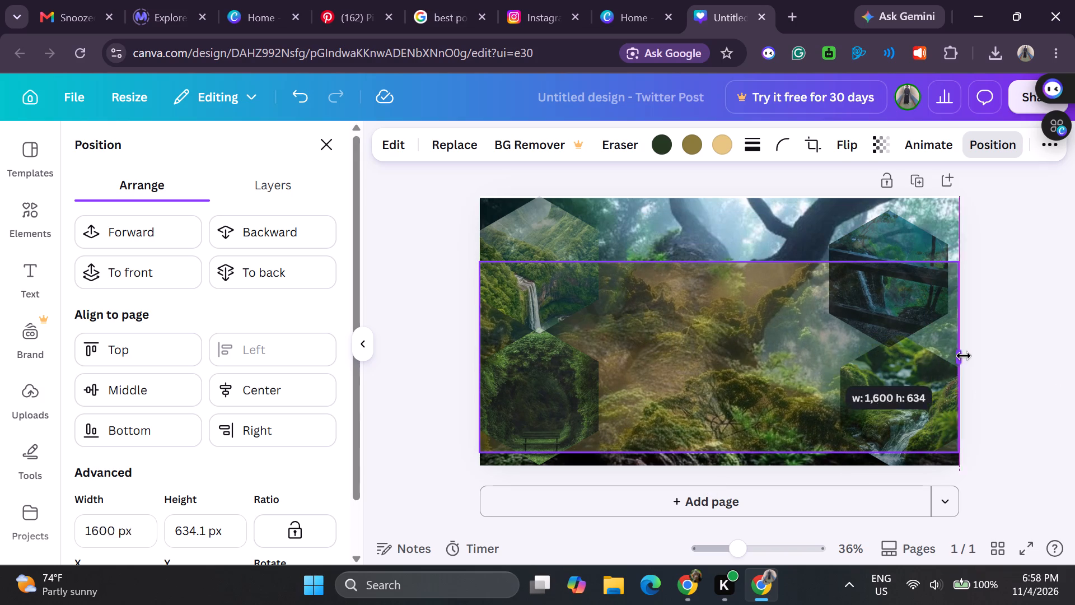
pyautogui.moveTo(964, 356); pyautogui.dragTo(965, 356)
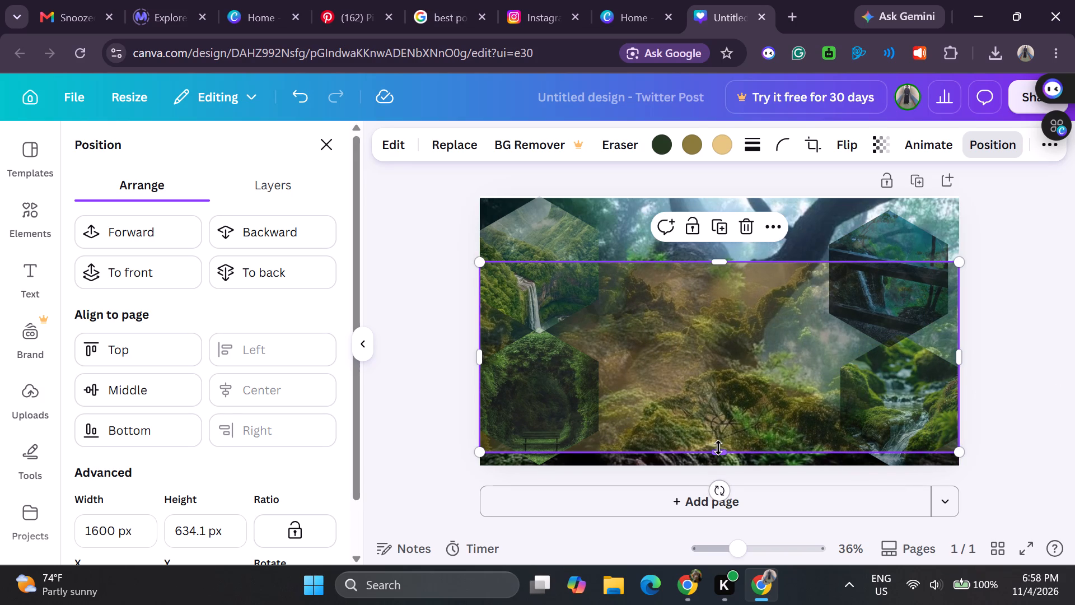
pyautogui.moveTo(718, 448); pyautogui.dragTo(721, 463)
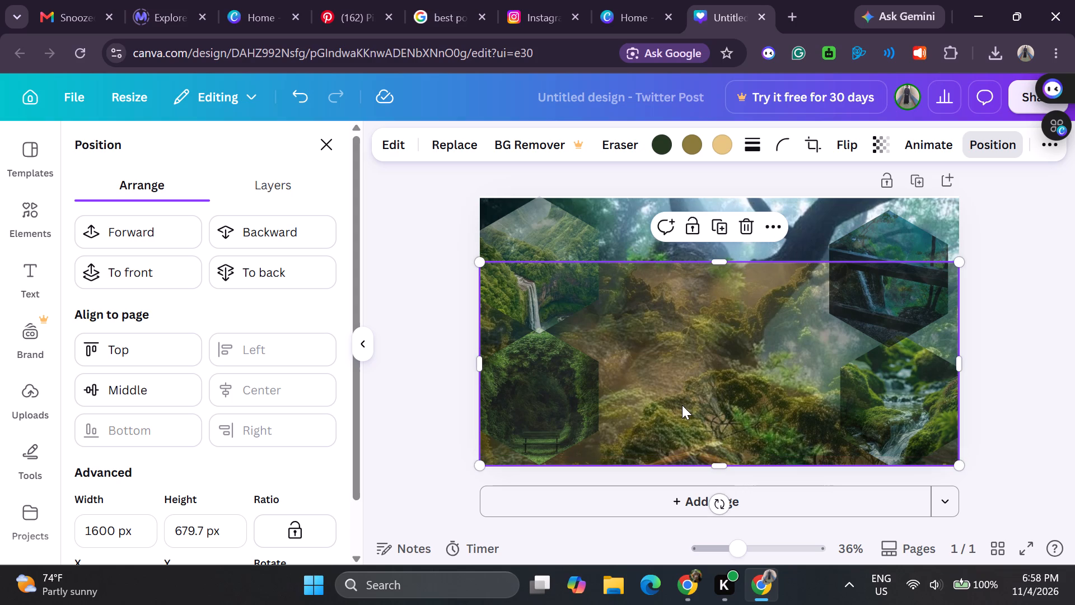
# Reposition the sunrise treehouse photo inside its crop so the sun rays and misty valley fill the frame instead of the treehouse.
pyautogui.doubleClick(666, 376)
pyautogui.moveTo(666, 376); pyautogui.dragTo(665, 373)
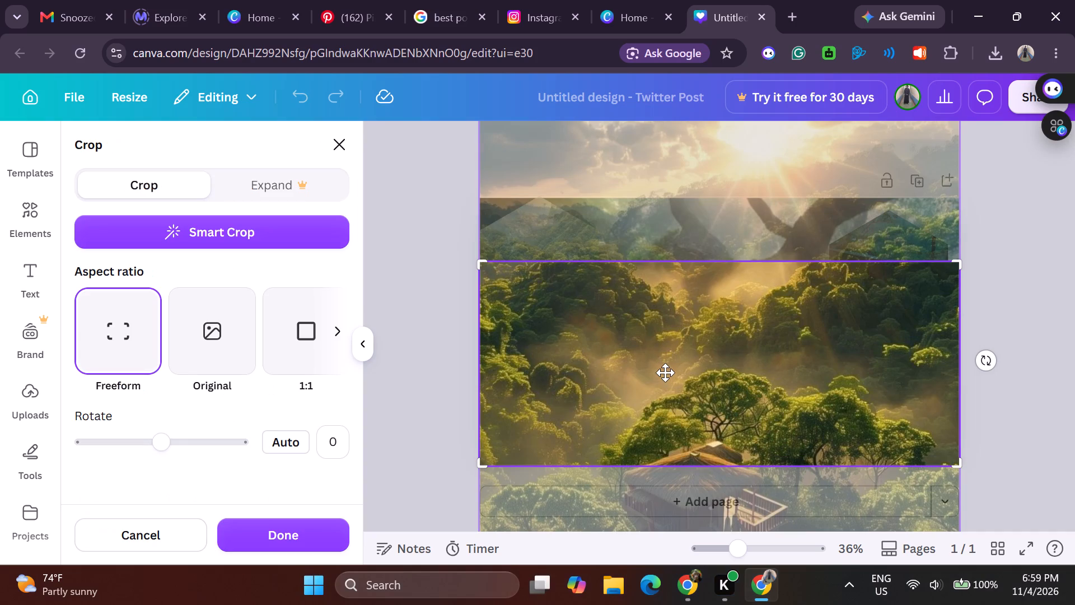
pyautogui.moveTo(665, 373); pyautogui.dragTo(661, 325)
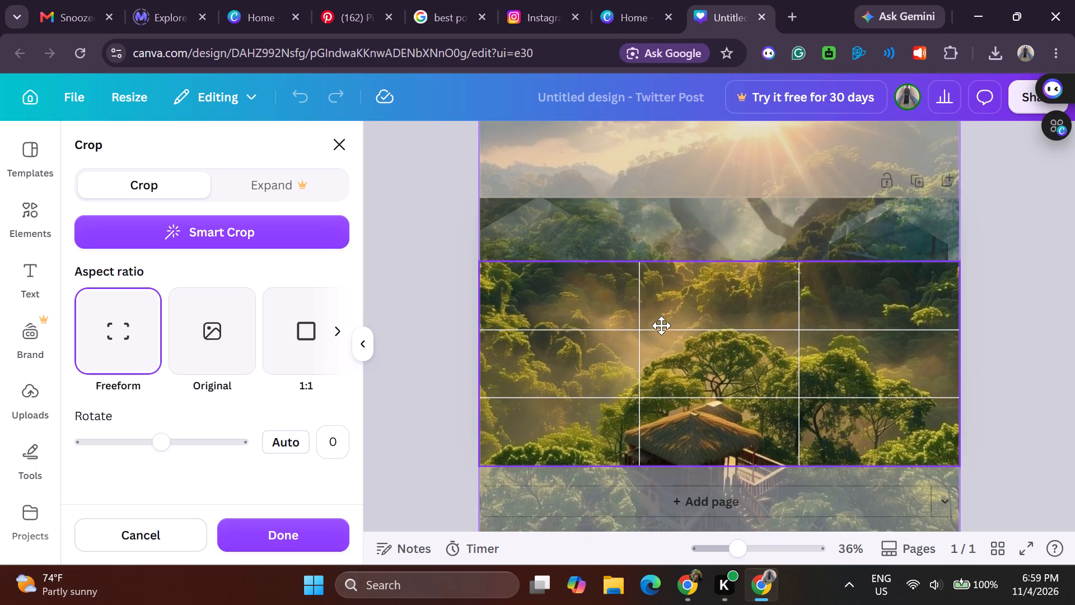
pyautogui.moveTo(661, 325); pyautogui.dragTo(650, 420)
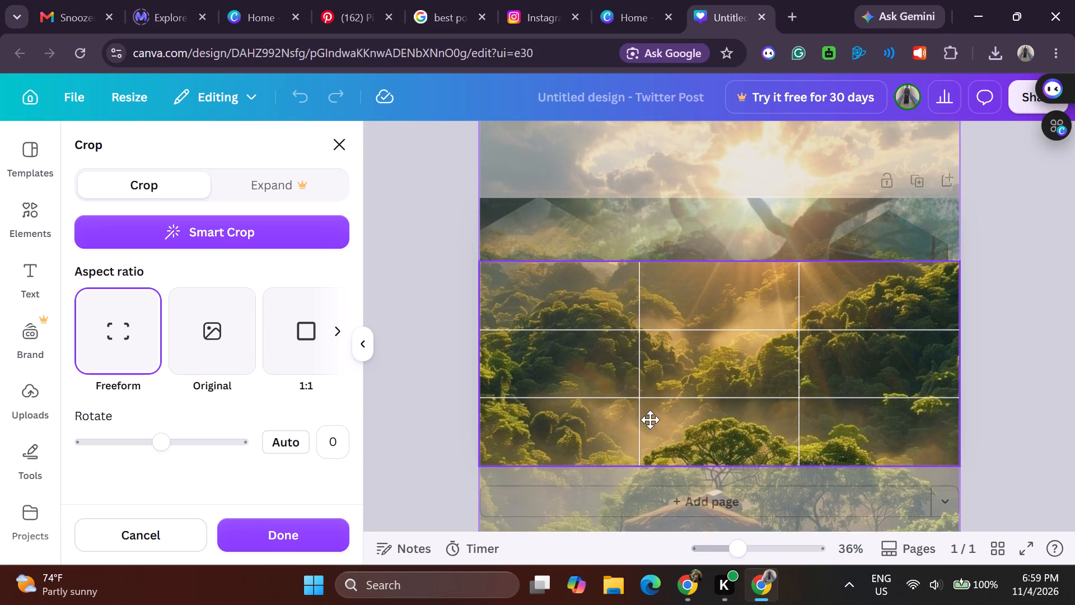
pyautogui.moveTo(650, 420); pyautogui.dragTo(657, 440)
pyautogui.doubleClick(656, 430)
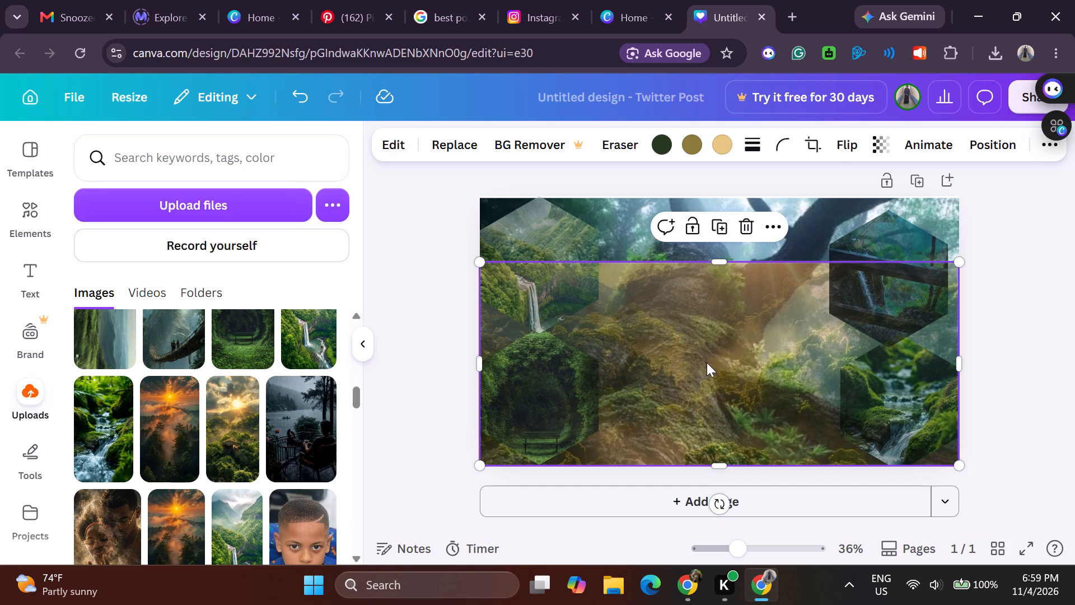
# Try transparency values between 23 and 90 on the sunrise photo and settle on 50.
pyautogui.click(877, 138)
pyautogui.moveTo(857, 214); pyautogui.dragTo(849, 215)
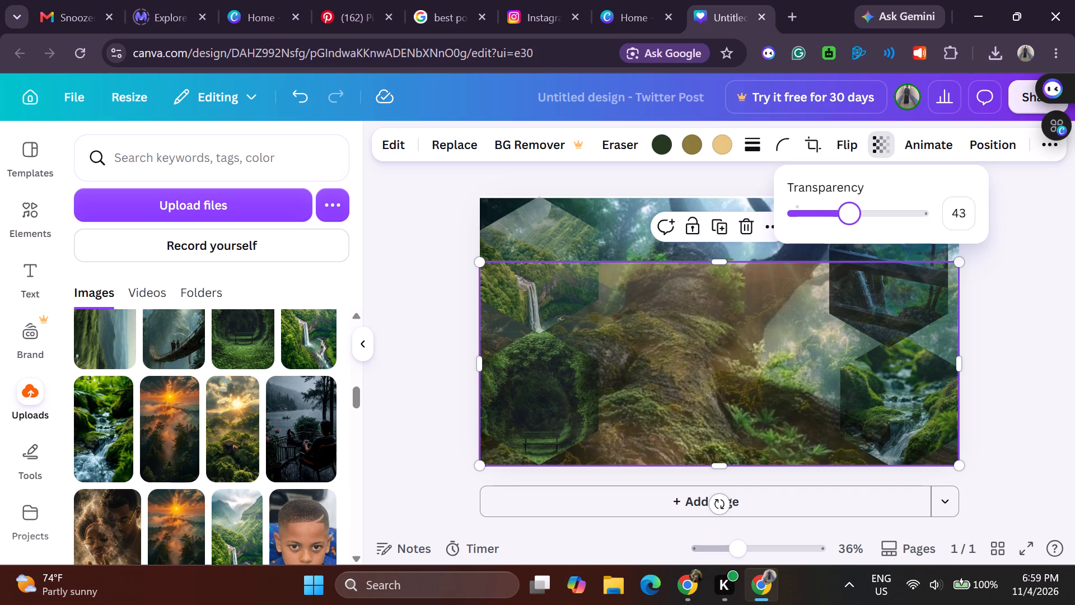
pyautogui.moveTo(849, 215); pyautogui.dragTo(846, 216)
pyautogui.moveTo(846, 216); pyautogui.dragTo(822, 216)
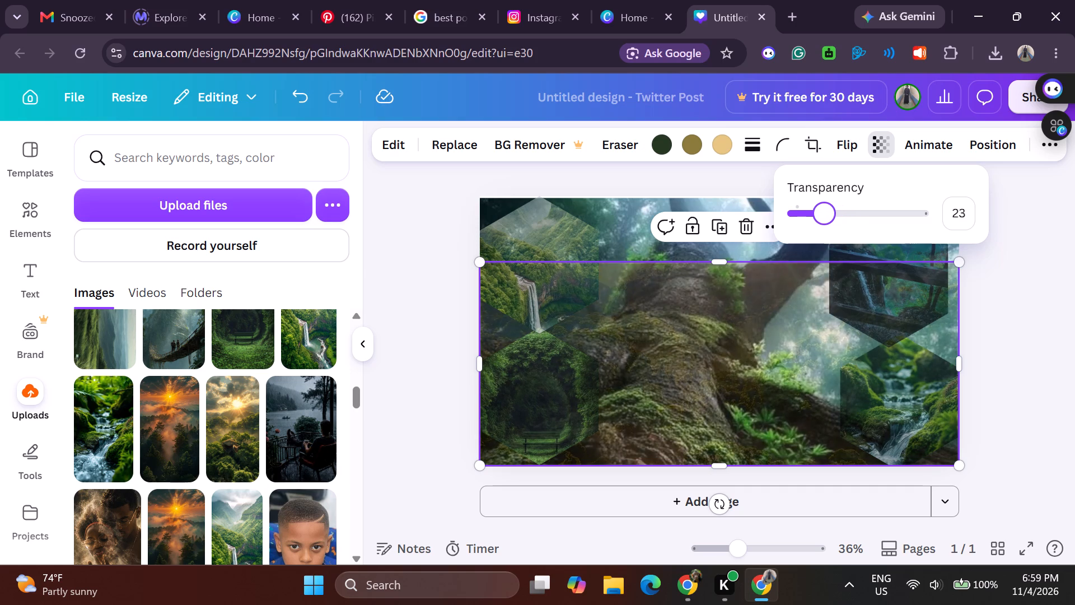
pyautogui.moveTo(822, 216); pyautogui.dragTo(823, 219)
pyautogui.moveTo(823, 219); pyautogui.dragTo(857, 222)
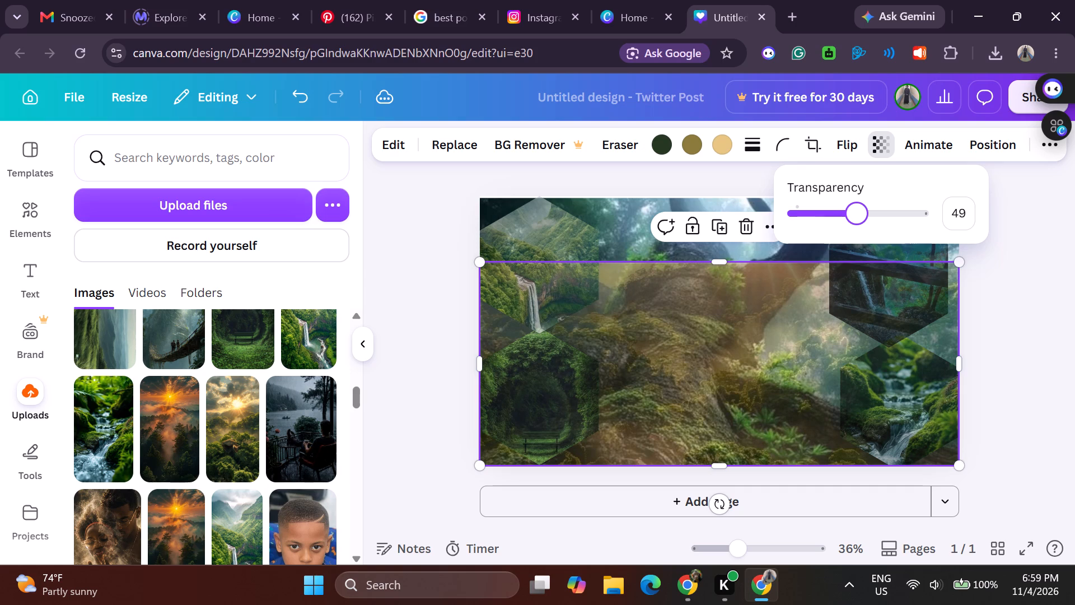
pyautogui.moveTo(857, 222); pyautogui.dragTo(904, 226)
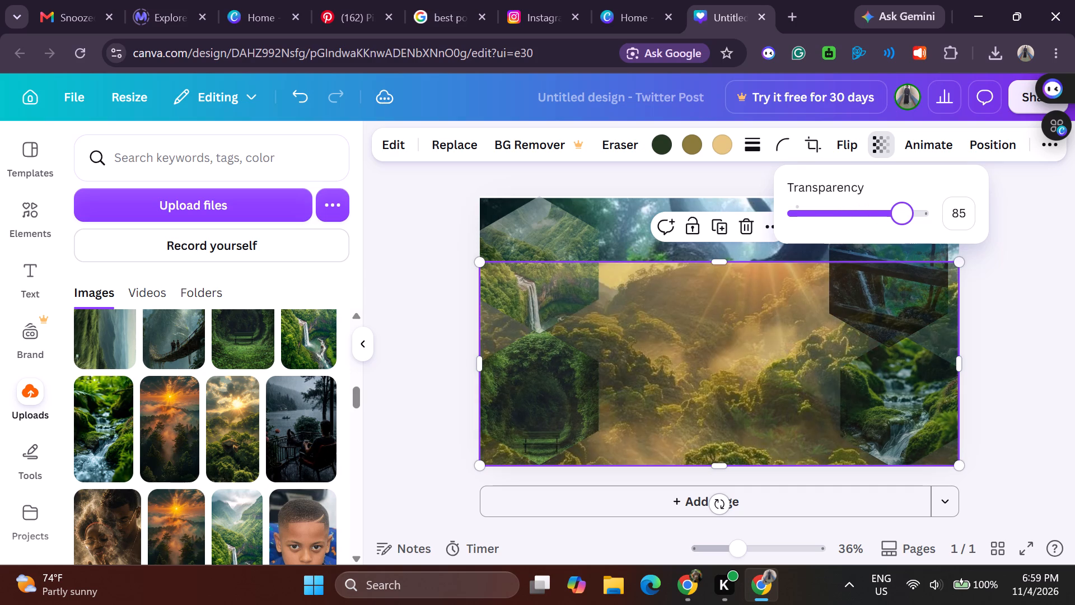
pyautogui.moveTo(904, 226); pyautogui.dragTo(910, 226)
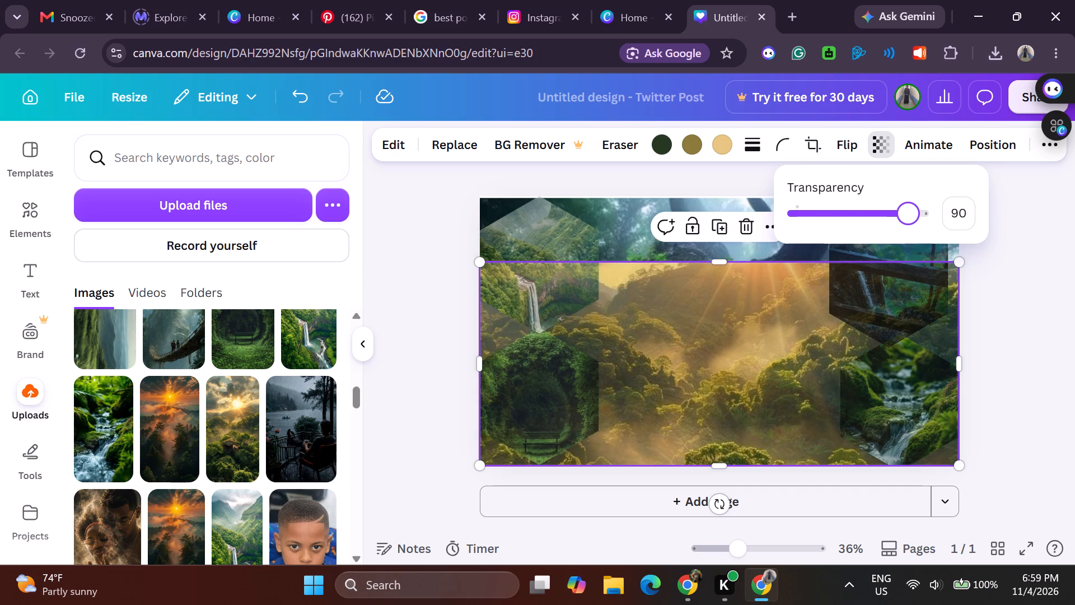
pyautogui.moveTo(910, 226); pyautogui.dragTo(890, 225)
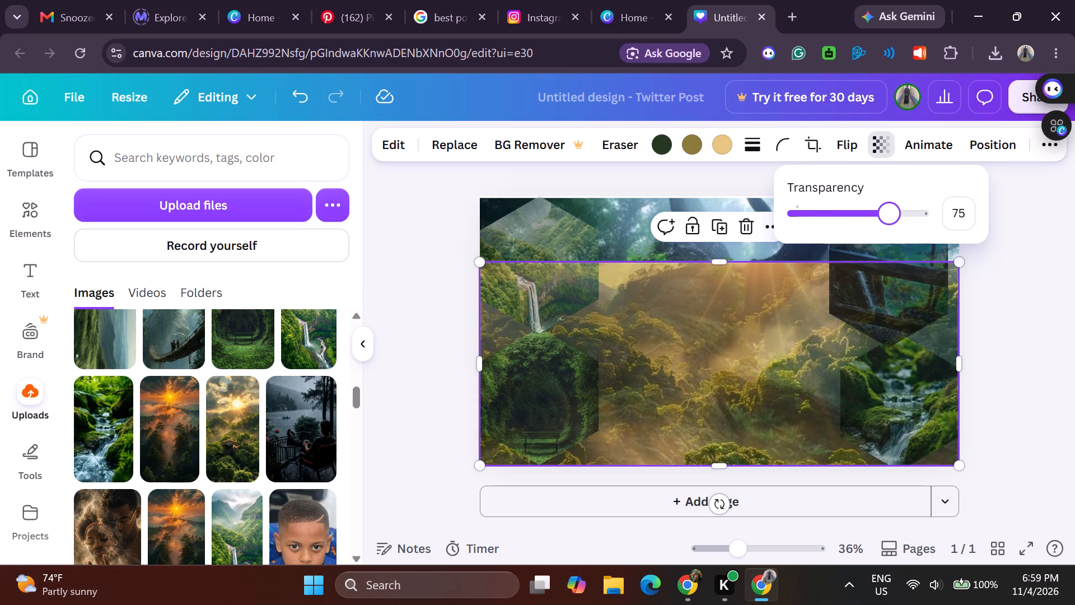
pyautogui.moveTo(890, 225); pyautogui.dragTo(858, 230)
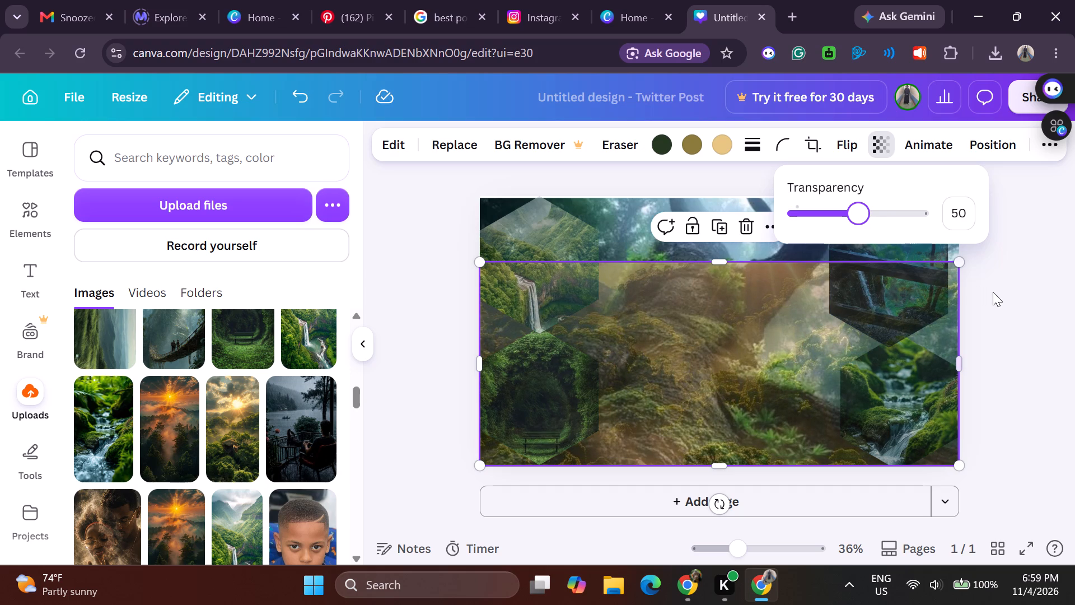
# Set the transparency of the upper-left waterfall hexagon to 73.
pyautogui.click(580, 245)
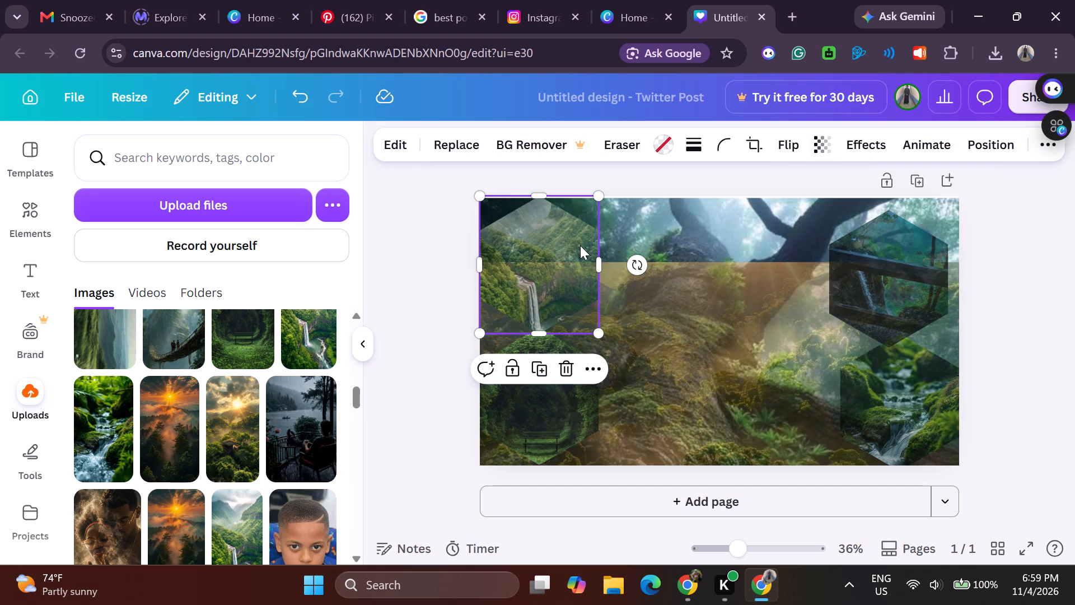
pyautogui.click(616, 227)
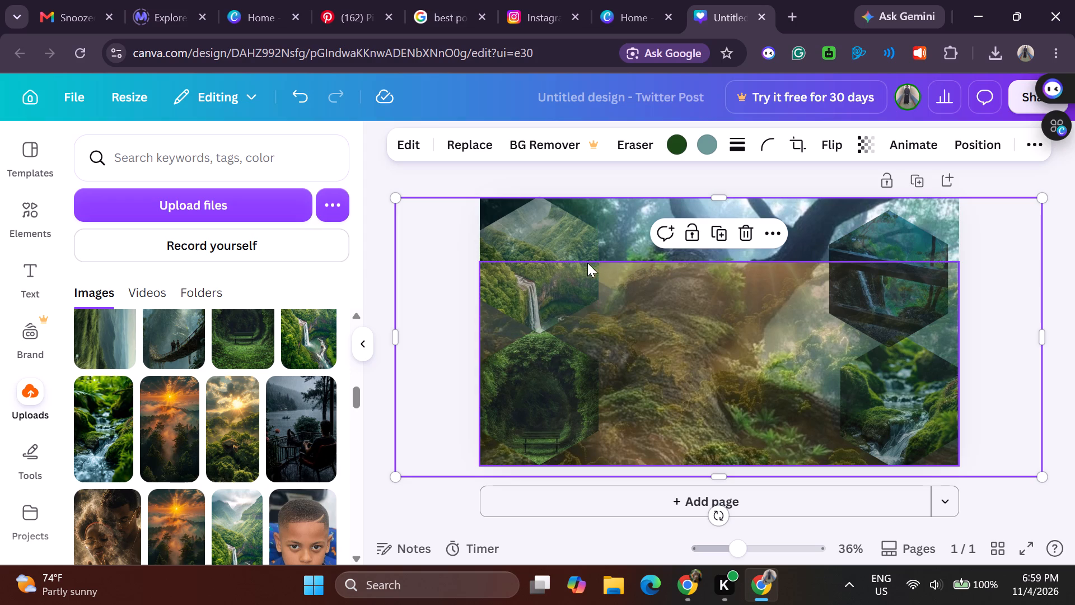
pyautogui.click(540, 280)
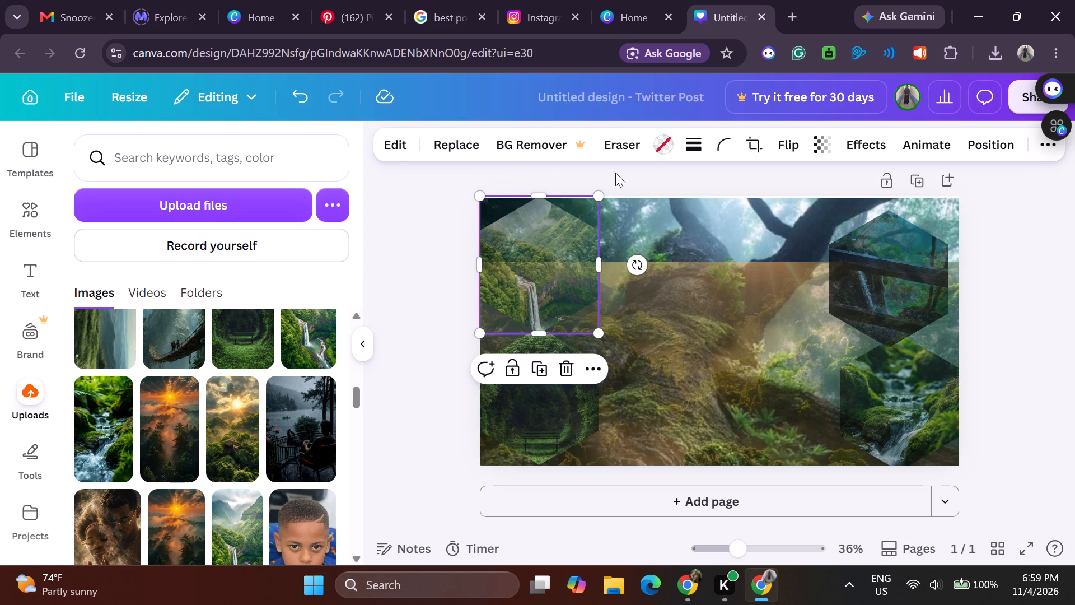
pyautogui.click(989, 141)
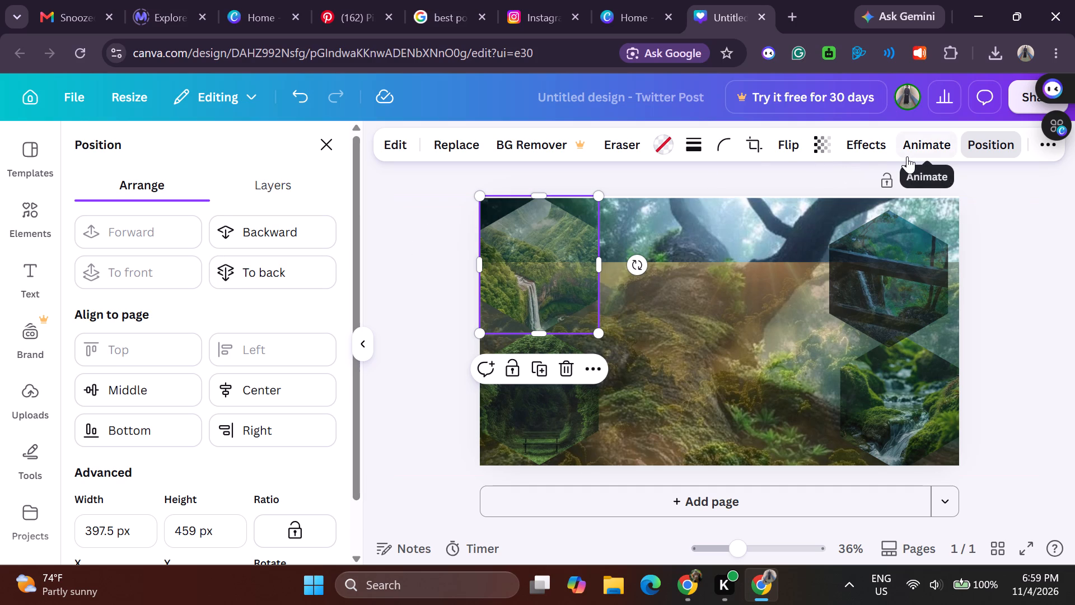
pyautogui.click(830, 149)
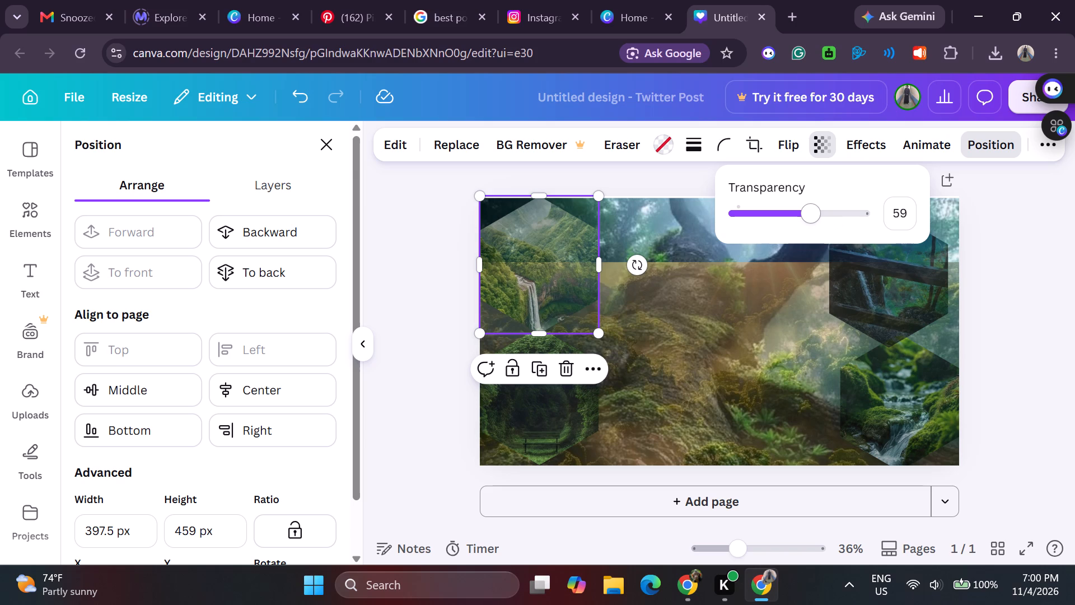
pyautogui.moveTo(816, 213); pyautogui.dragTo(845, 214)
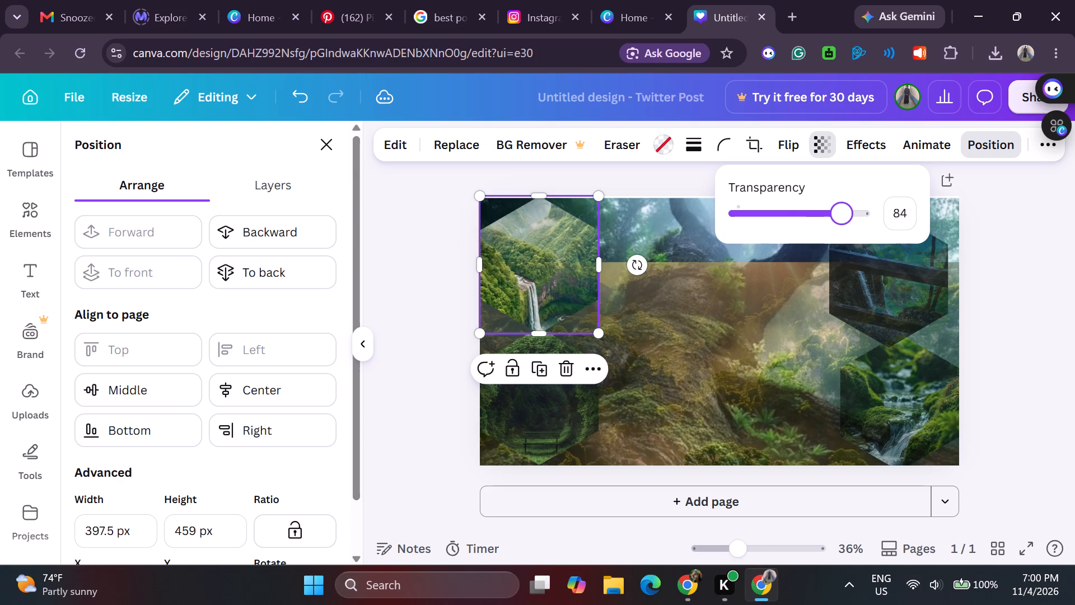
pyautogui.moveTo(845, 214); pyautogui.dragTo(829, 218)
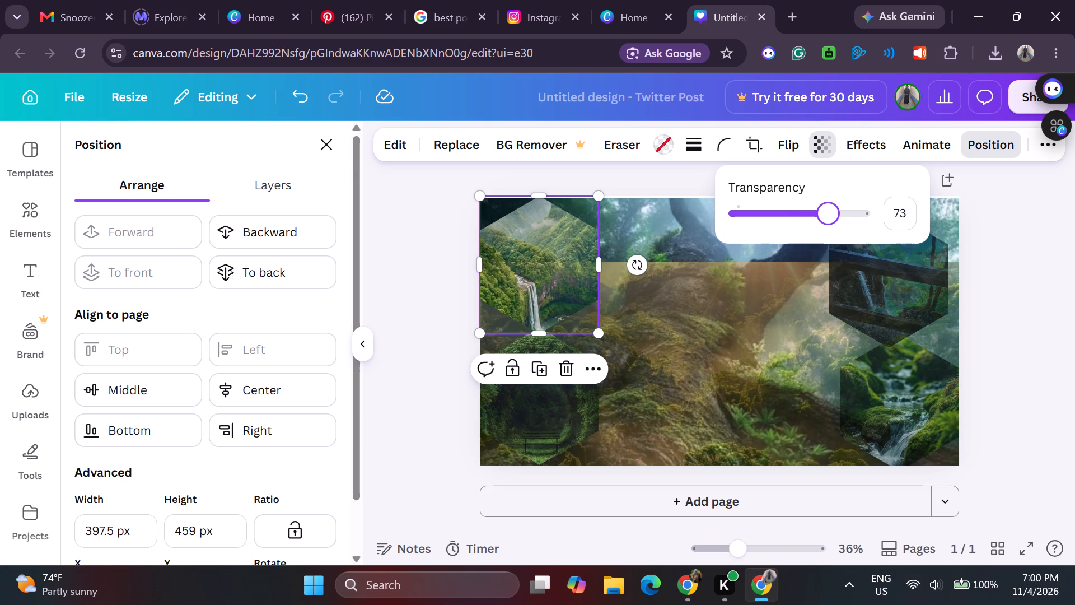
pyautogui.moveTo(829, 218); pyautogui.dragTo(824, 221)
pyautogui.moveTo(824, 221); pyautogui.dragTo(829, 221)
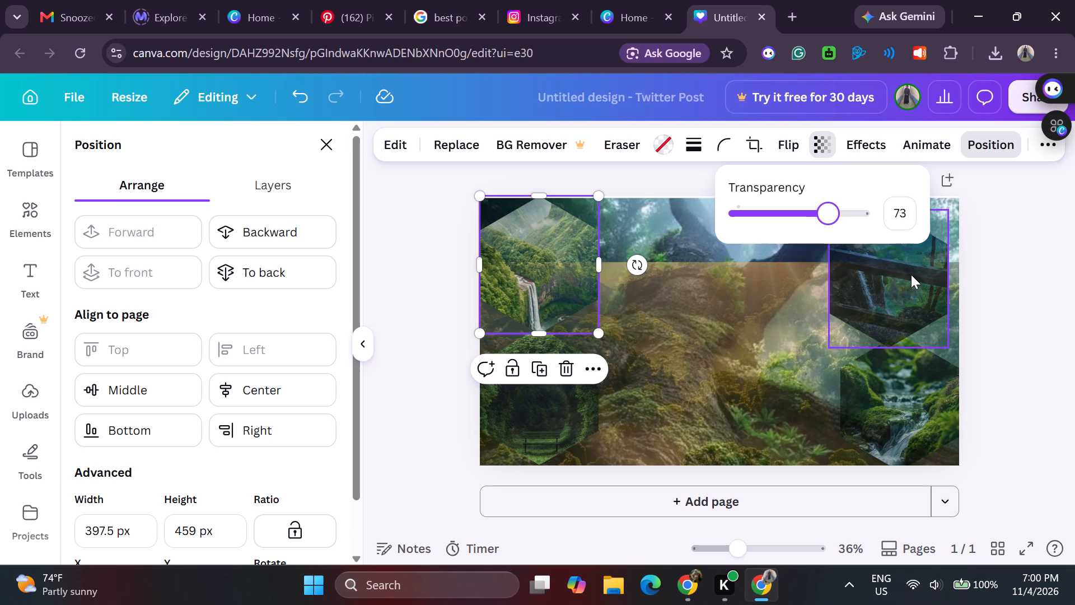
# Set the transparency of the upper-right bridge waterfall hexagon to 61.
pyautogui.click(911, 276)
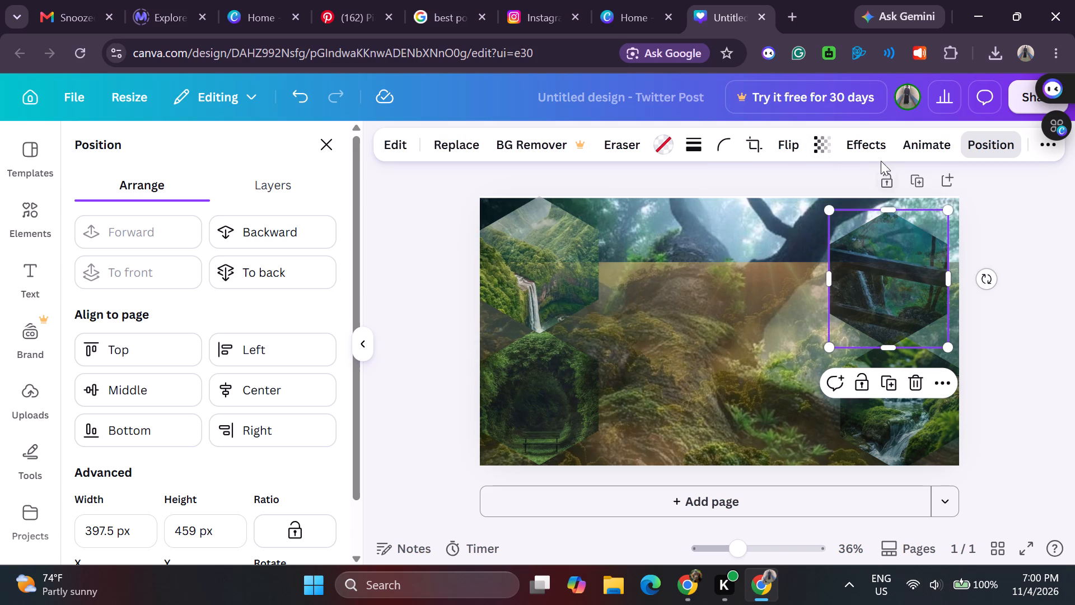
pyautogui.click(826, 138)
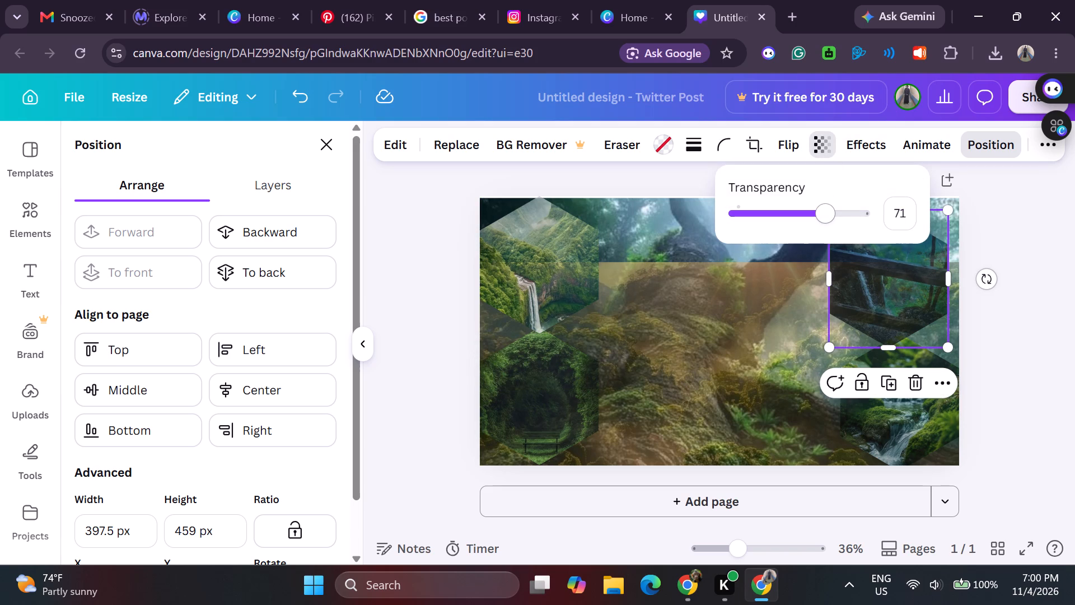
pyautogui.moveTo(830, 212); pyautogui.dragTo(839, 213)
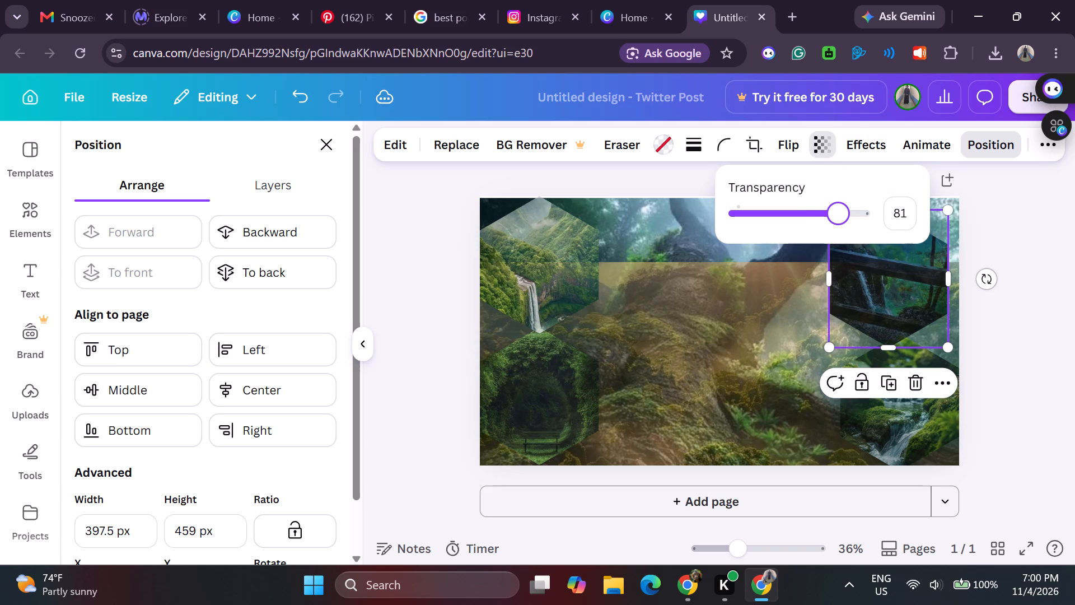
pyautogui.moveTo(839, 213); pyautogui.dragTo(813, 215)
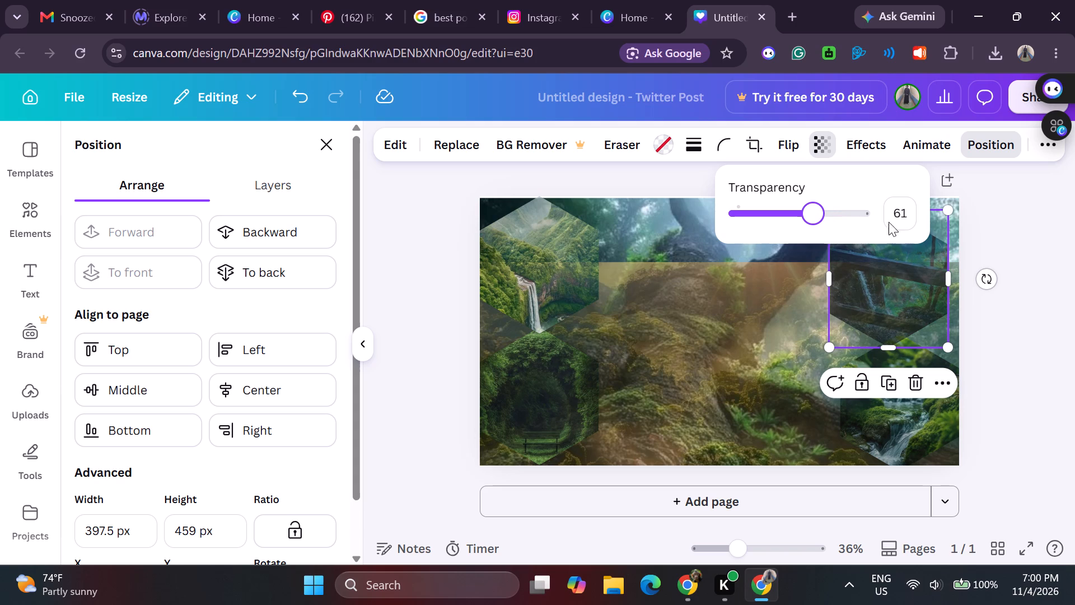
pyautogui.click(1006, 239)
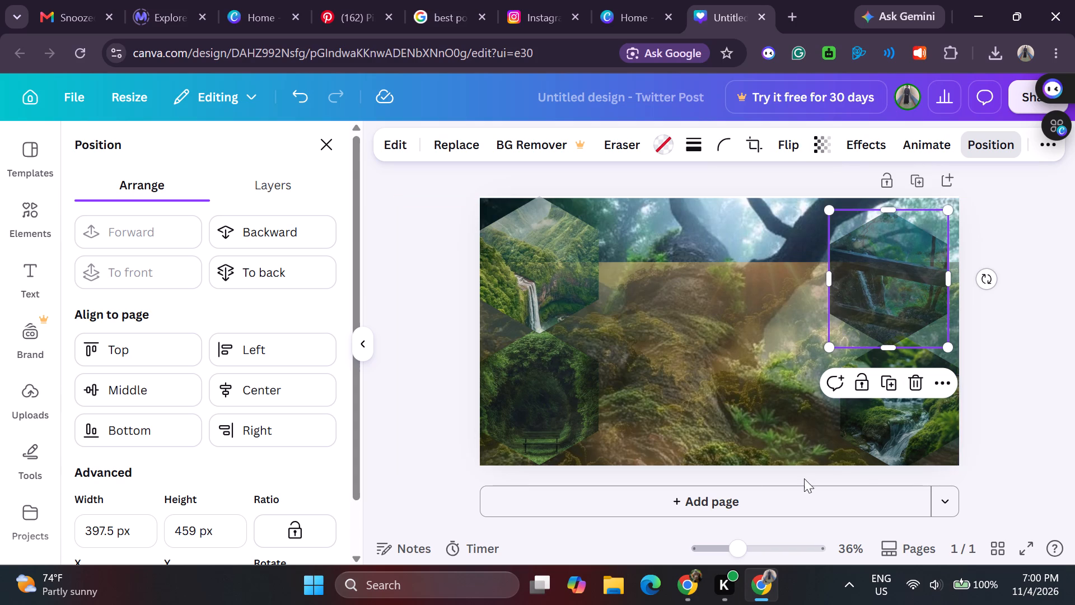
# Extend the sunrise photo upward past the page's top edge to a height of about 946 px.
pyautogui.click(518, 421)
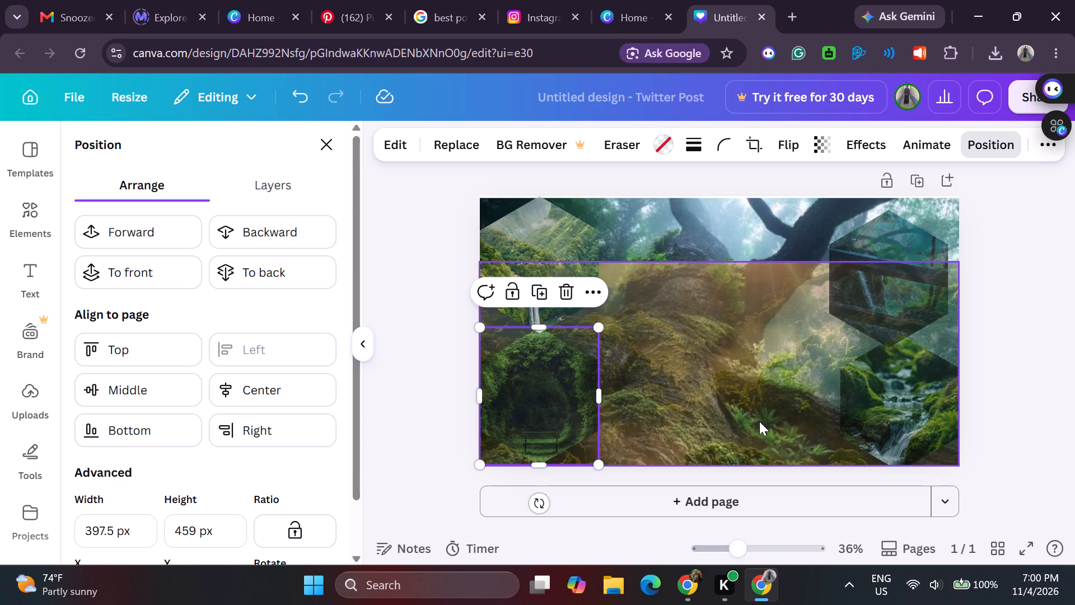
pyautogui.click(726, 270)
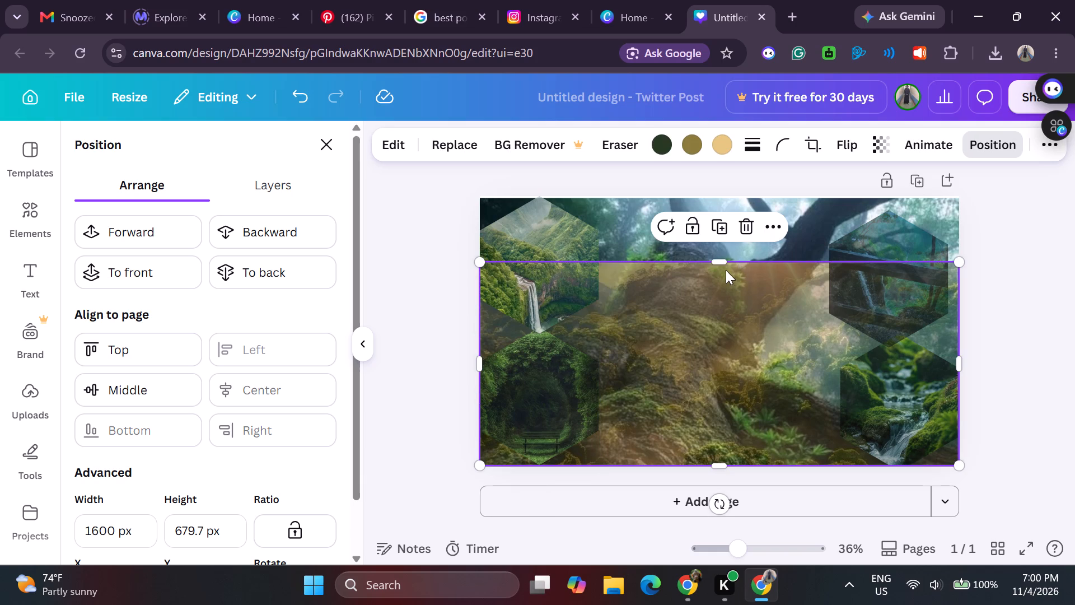
pyautogui.moveTo(718, 259); pyautogui.dragTo(717, 244)
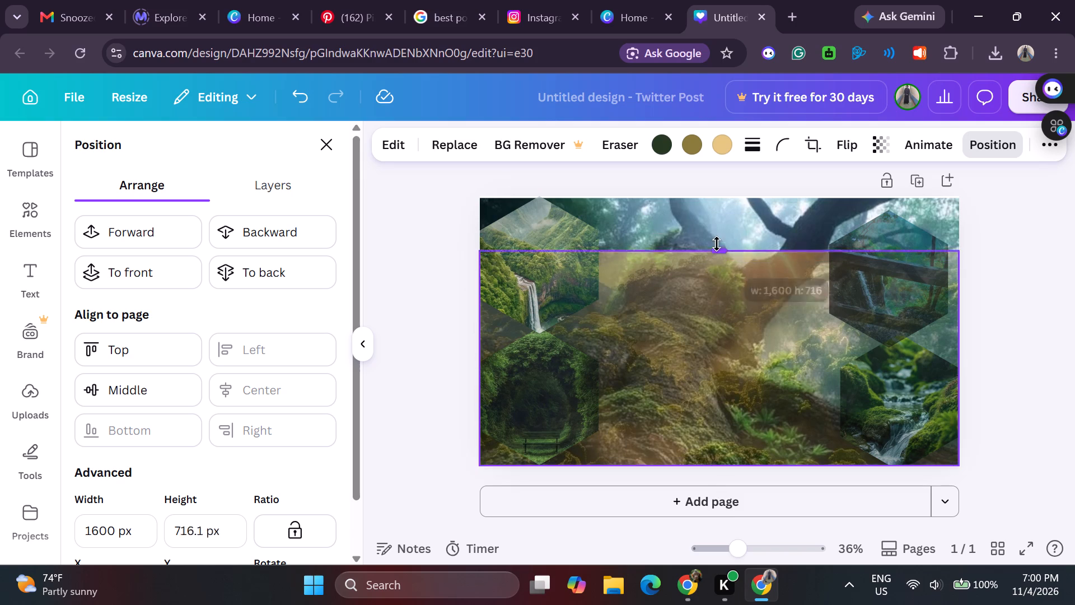
pyautogui.moveTo(717, 244); pyautogui.dragTo(713, 231)
pyautogui.moveTo(713, 231); pyautogui.dragTo(709, 216)
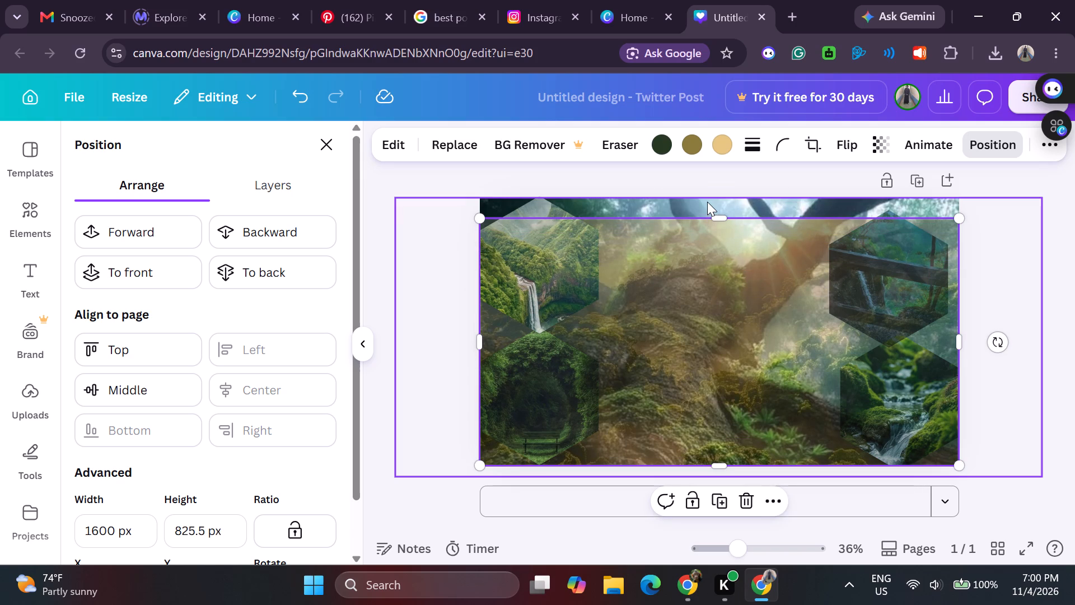
pyautogui.moveTo(723, 214); pyautogui.dragTo(721, 203)
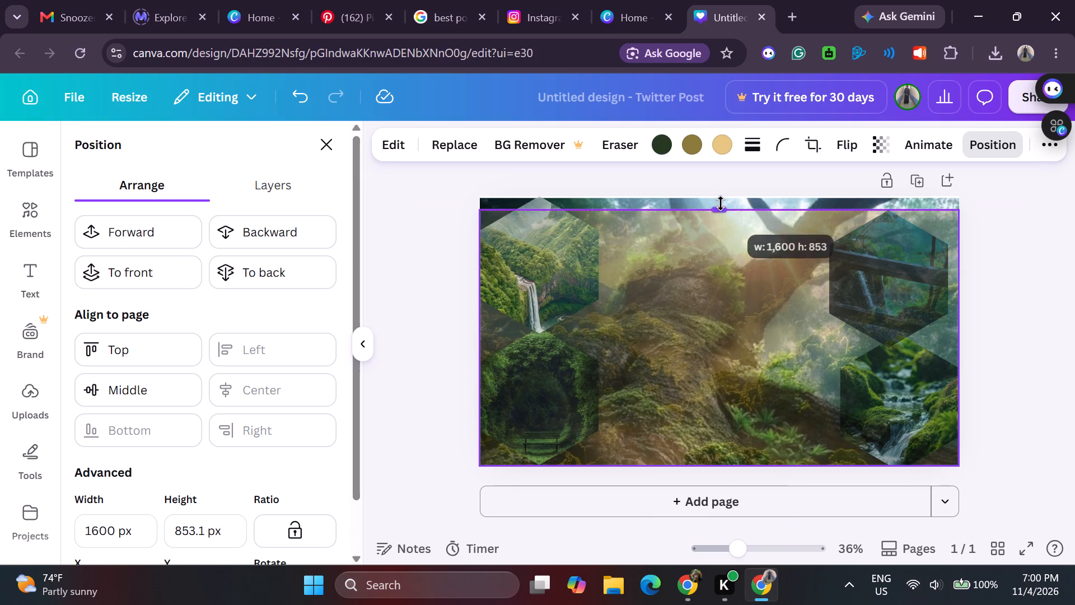
pyautogui.moveTo(721, 203); pyautogui.dragTo(716, 178)
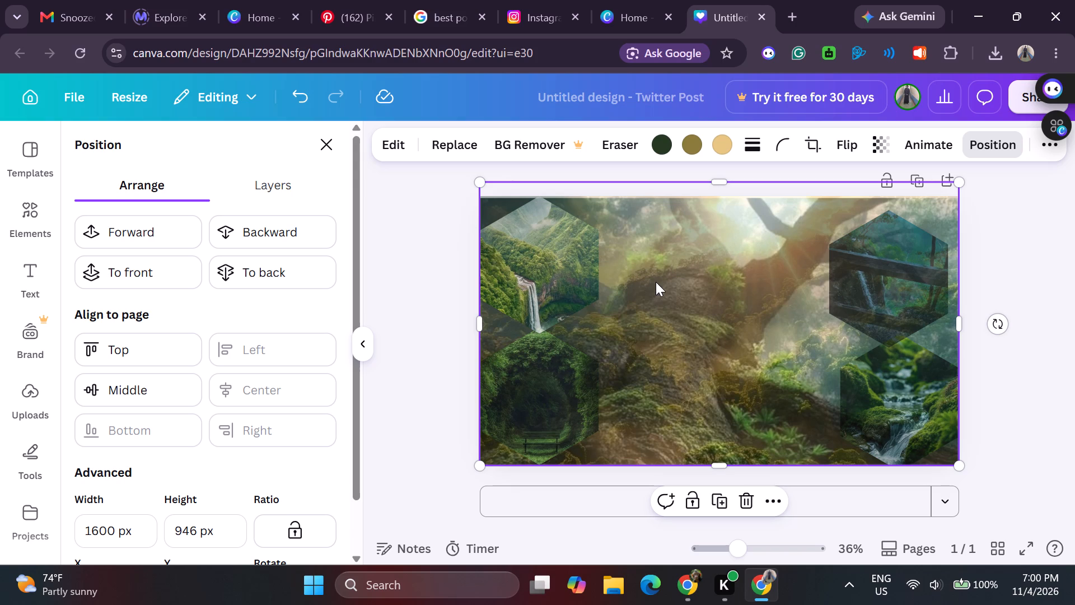
# Try the enlarged sunrise photo's transparency down to 0, and bring it back to slightly above 47.
pyautogui.click(872, 141)
pyautogui.moveTo(858, 217); pyautogui.dragTo(827, 217)
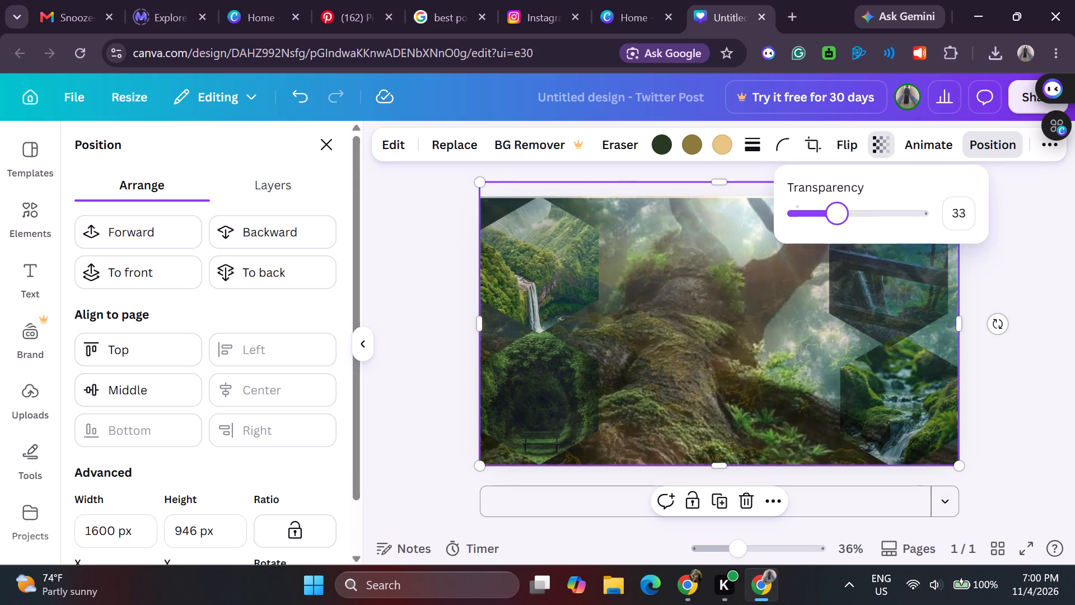
pyautogui.moveTo(827, 217); pyautogui.dragTo(772, 221)
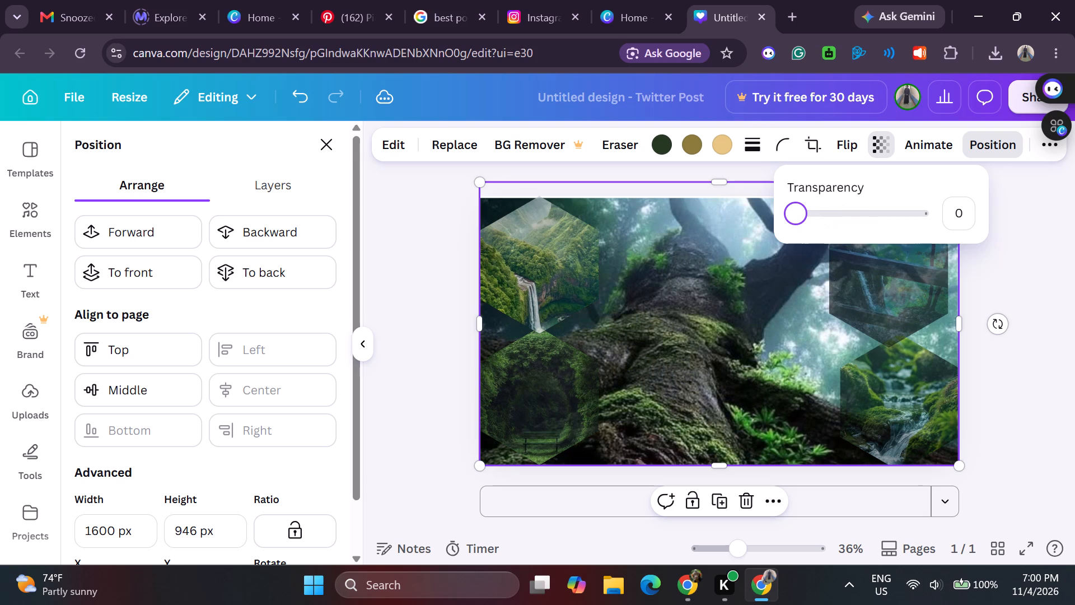
pyautogui.moveTo(772, 221); pyautogui.dragTo(771, 221)
pyautogui.moveTo(801, 220); pyautogui.dragTo(828, 223)
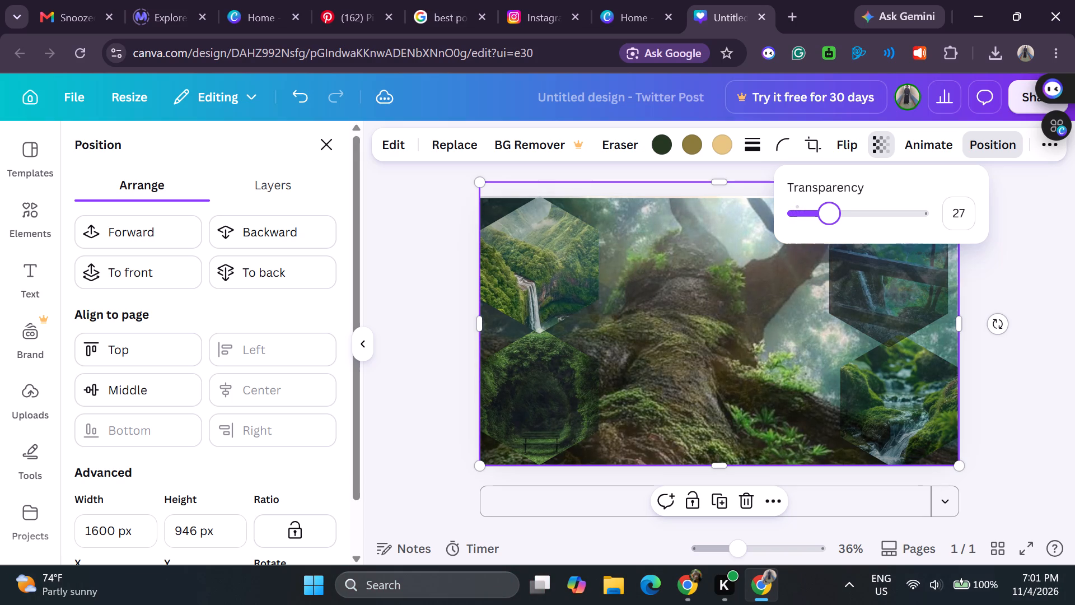
pyautogui.moveTo(828, 223); pyautogui.dragTo(854, 223)
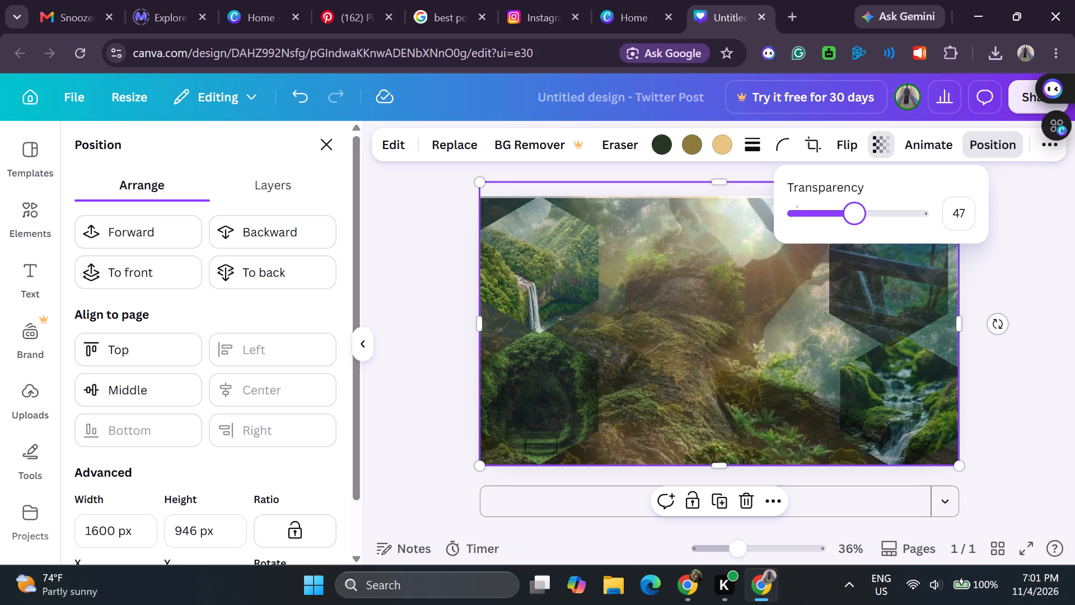
pyautogui.moveTo(854, 223); pyautogui.dragTo(858, 225)
pyautogui.click(725, 311)
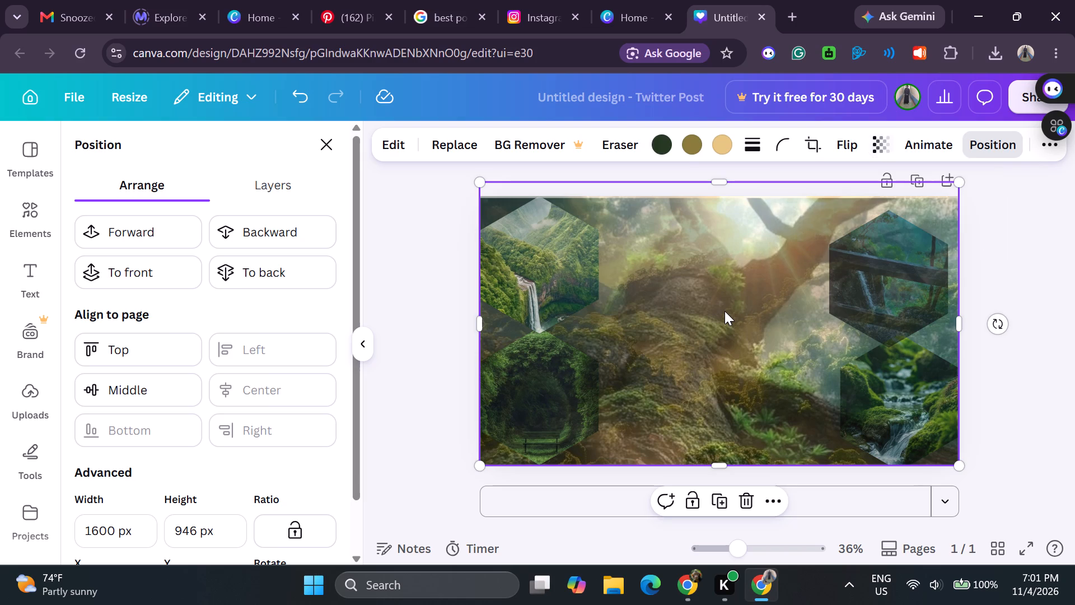
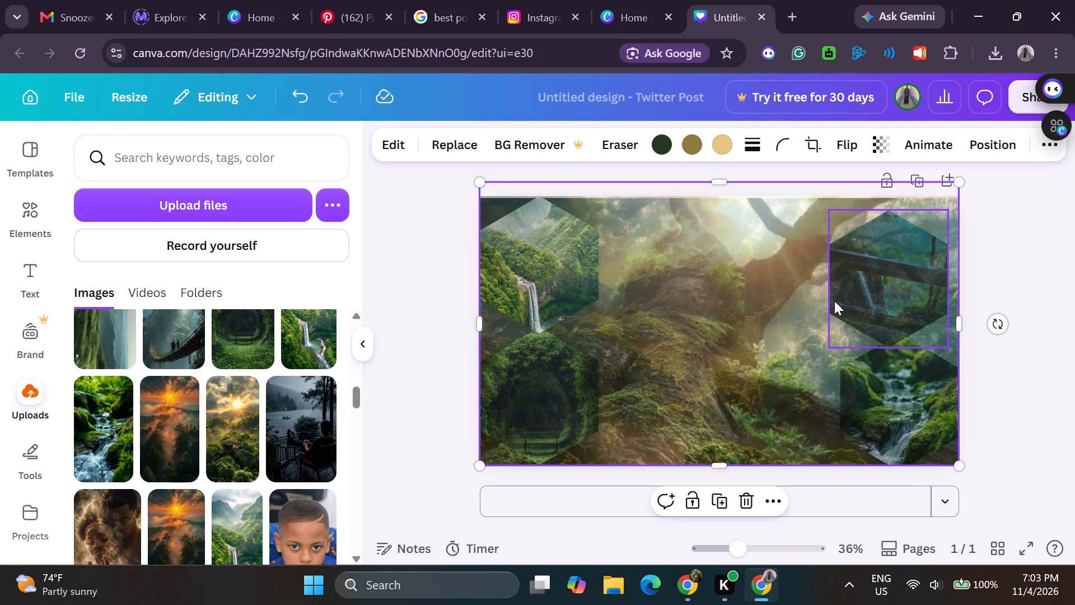
# Add a blank second page to the design below the forest page.
pyautogui.click(896, 225)
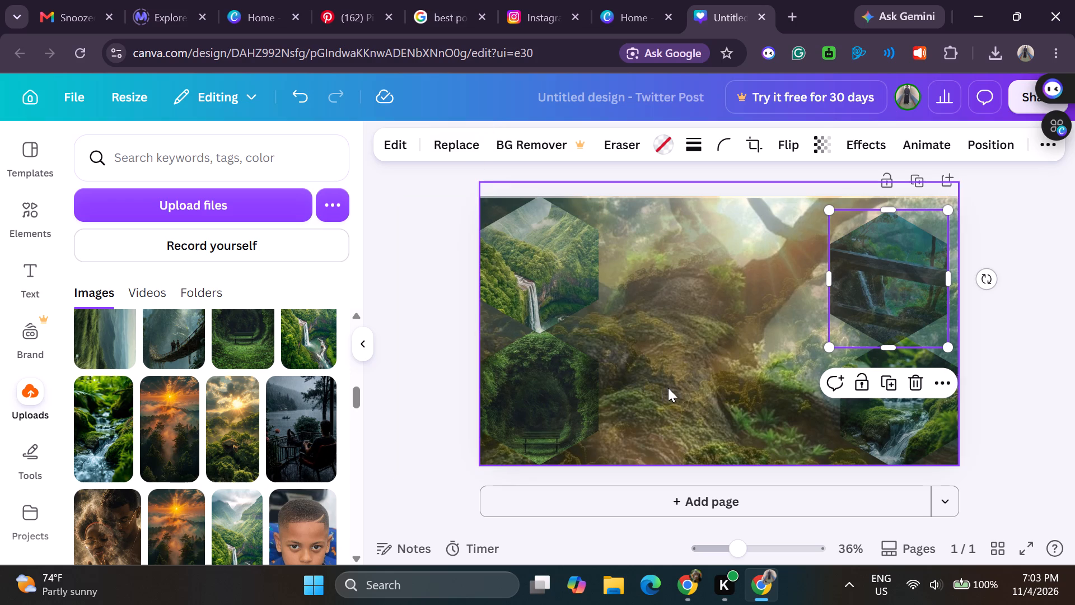
pyautogui.scroll(-2, 668, 388)
pyautogui.click(680, 505)
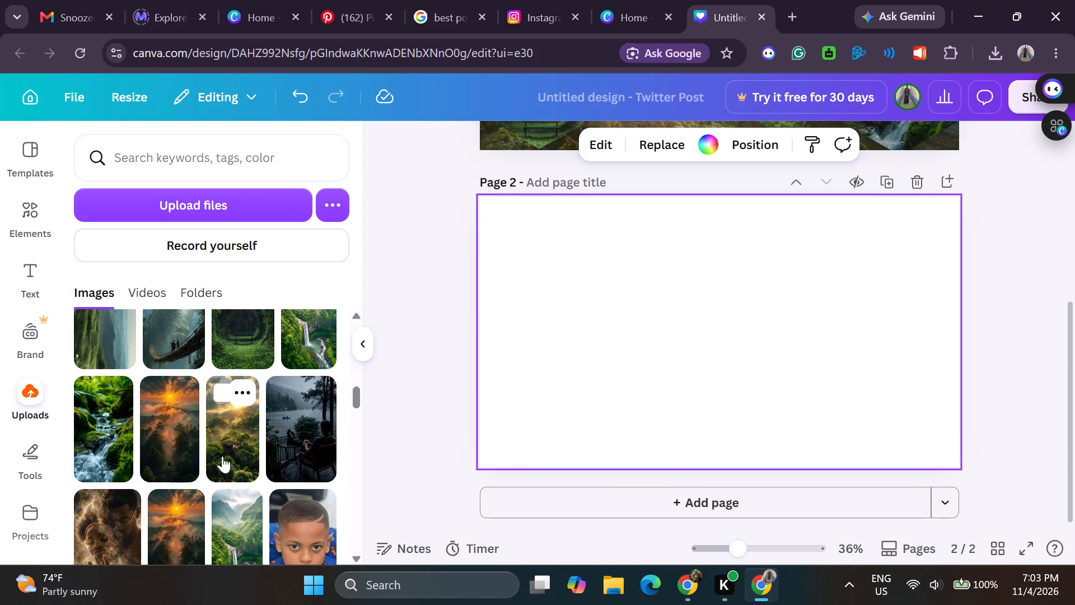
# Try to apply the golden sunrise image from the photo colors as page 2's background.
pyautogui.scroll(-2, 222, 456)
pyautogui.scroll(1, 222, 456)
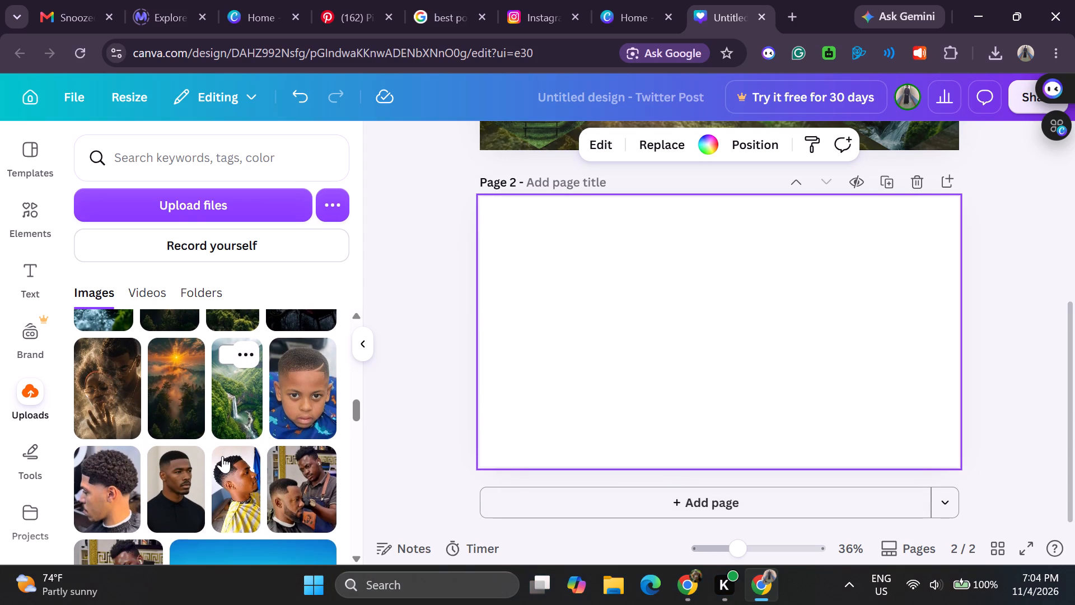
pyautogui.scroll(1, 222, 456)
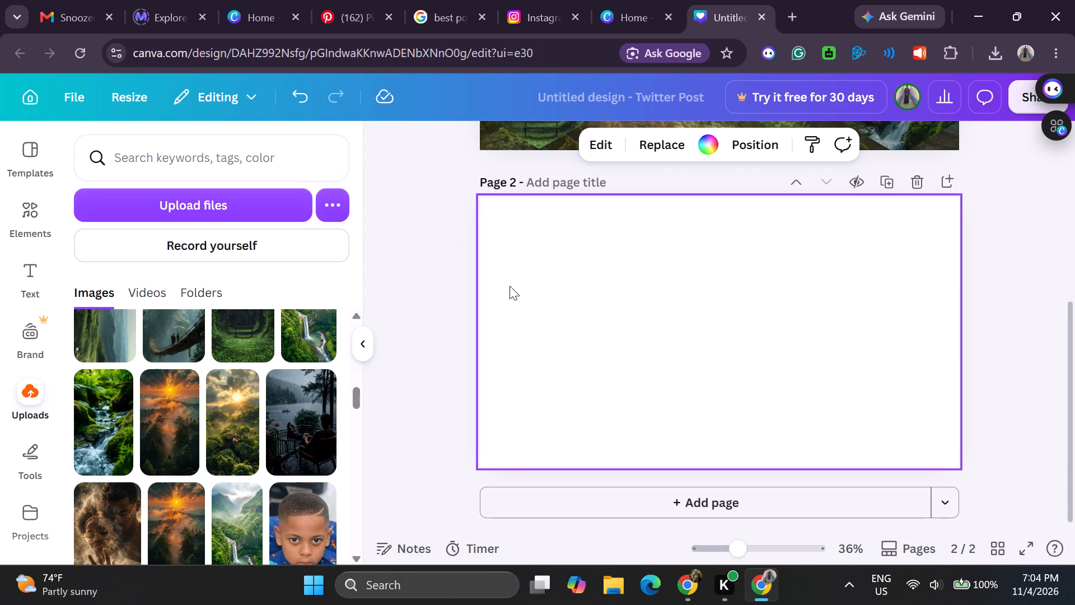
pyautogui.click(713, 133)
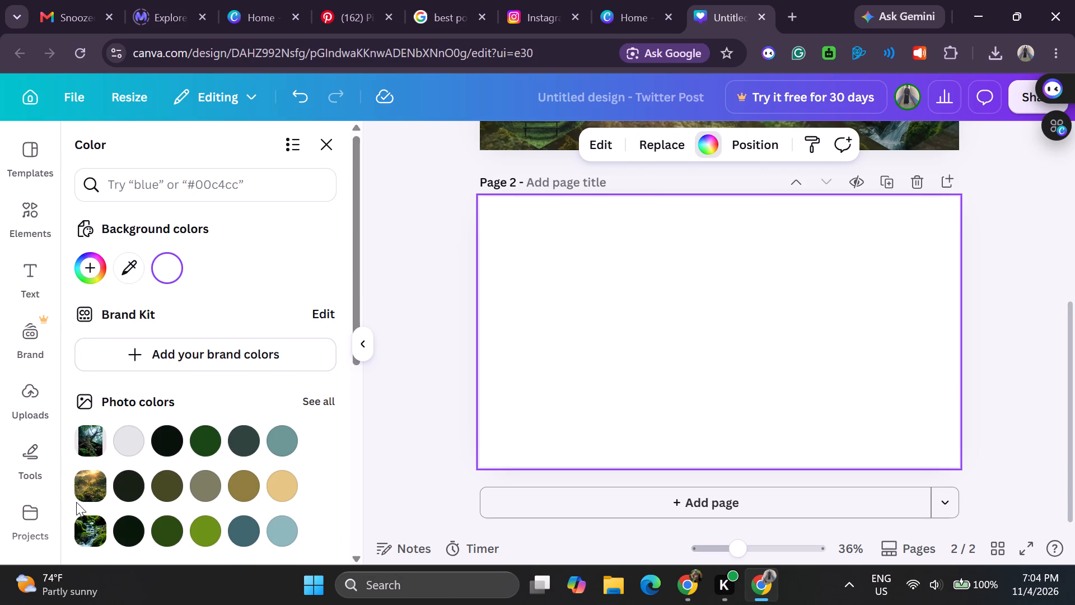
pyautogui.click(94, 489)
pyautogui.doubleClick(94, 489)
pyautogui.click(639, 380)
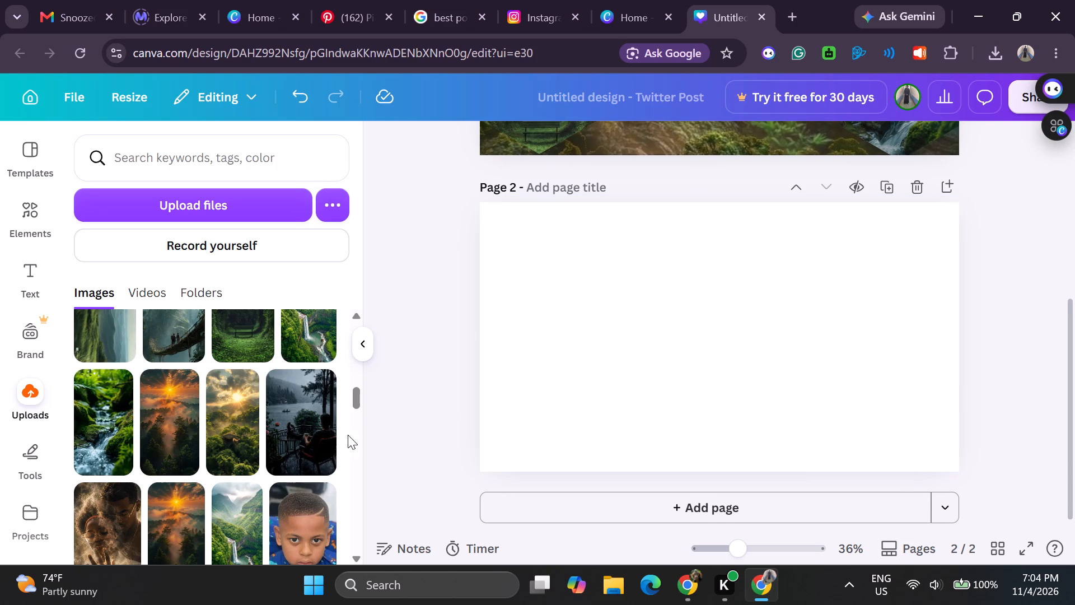
# Insert the uploaded photo of an orange sunrise over a misty forest onto page 2.
pyautogui.scroll(-1, 160, 492)
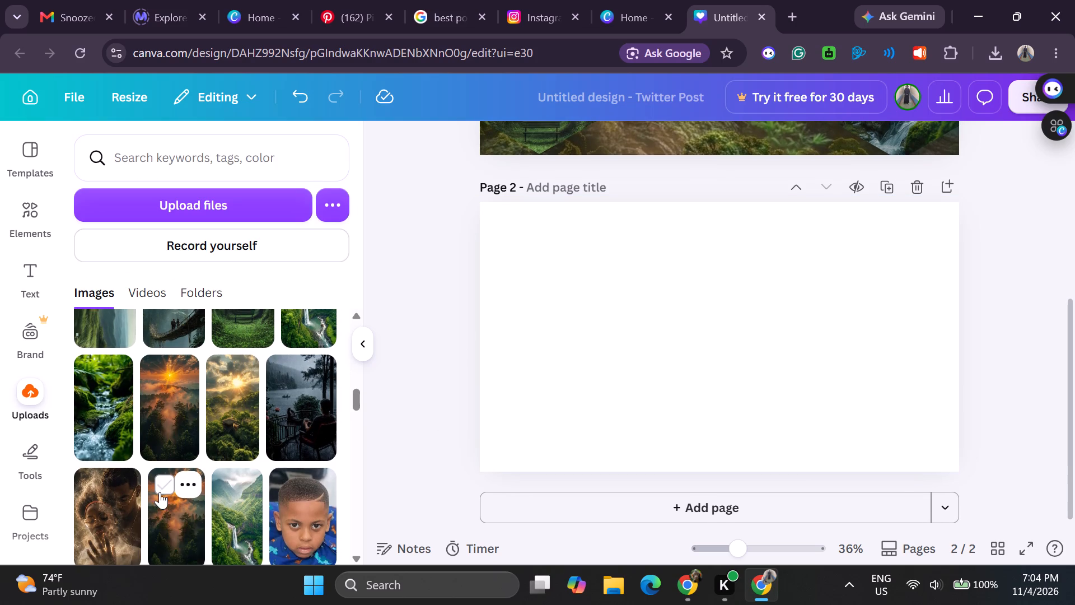
pyautogui.scroll(-3, 160, 492)
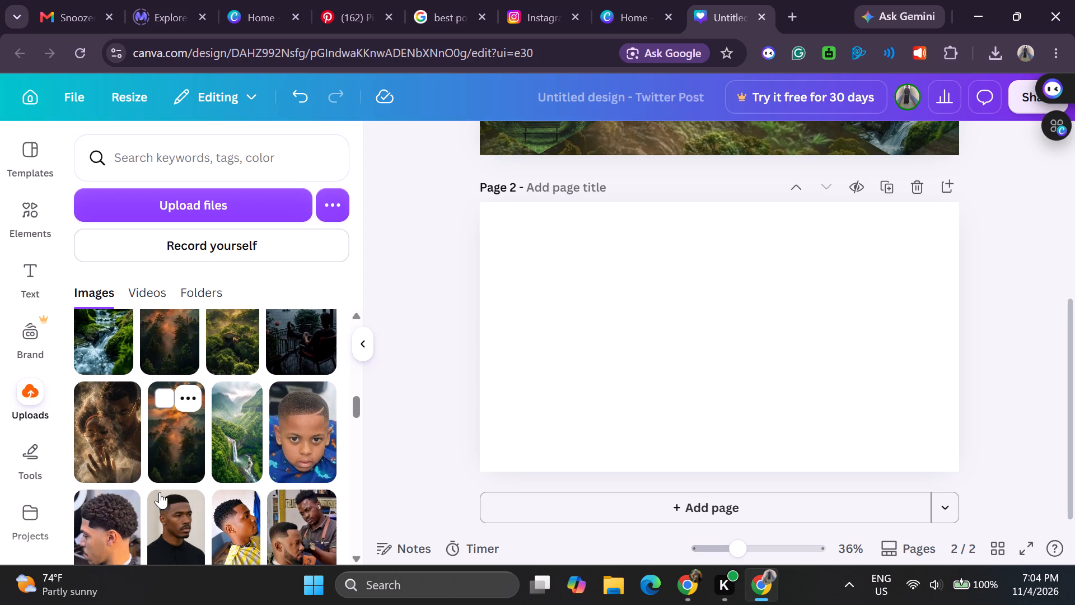
pyautogui.scroll(-1, 160, 492)
pyautogui.scroll(1, 160, 492)
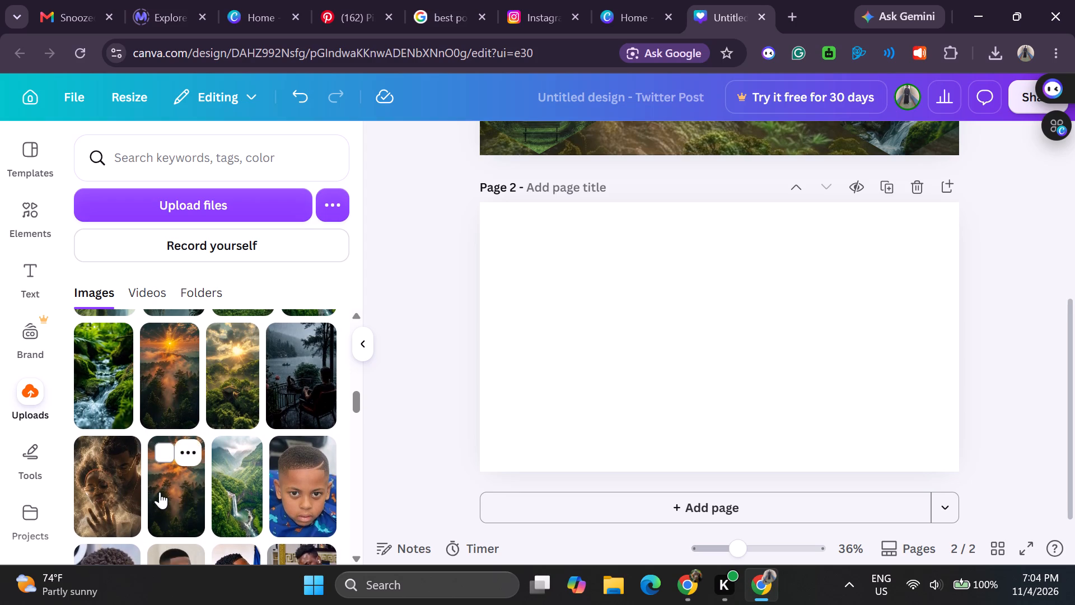
pyautogui.doubleClick(160, 492)
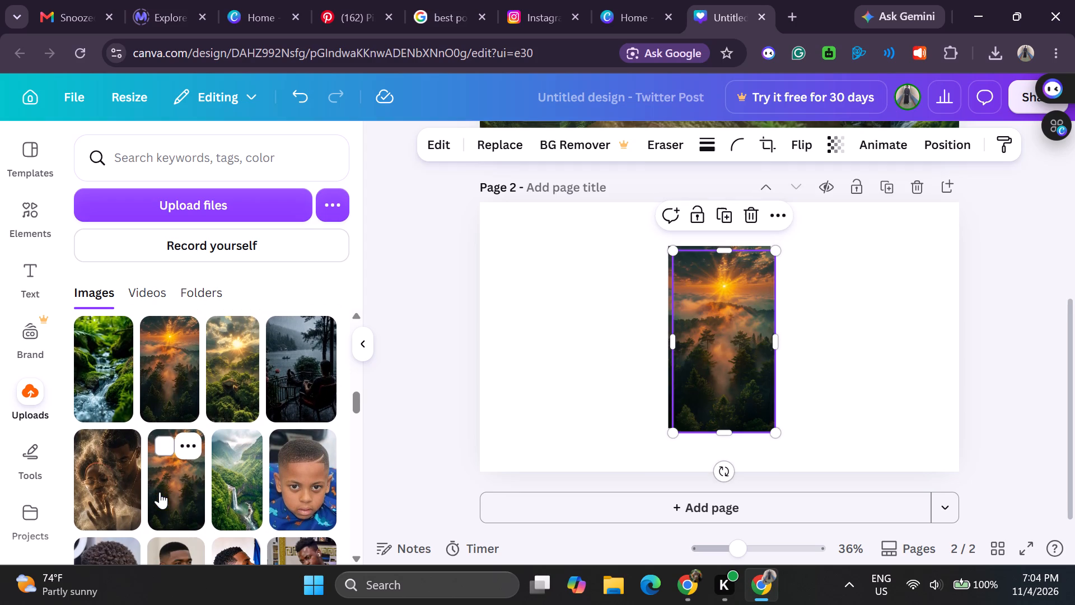
# Move the duplicate orange sunrise photo aside on page 2 and delete it.
pyautogui.click(716, 337)
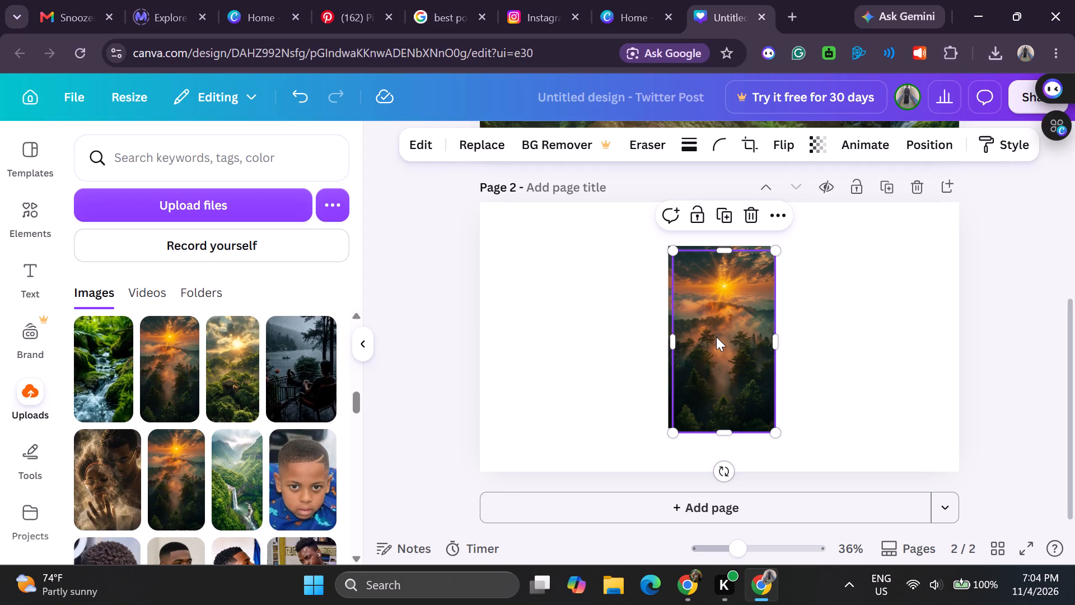
pyautogui.moveTo(718, 337); pyautogui.dragTo(811, 342)
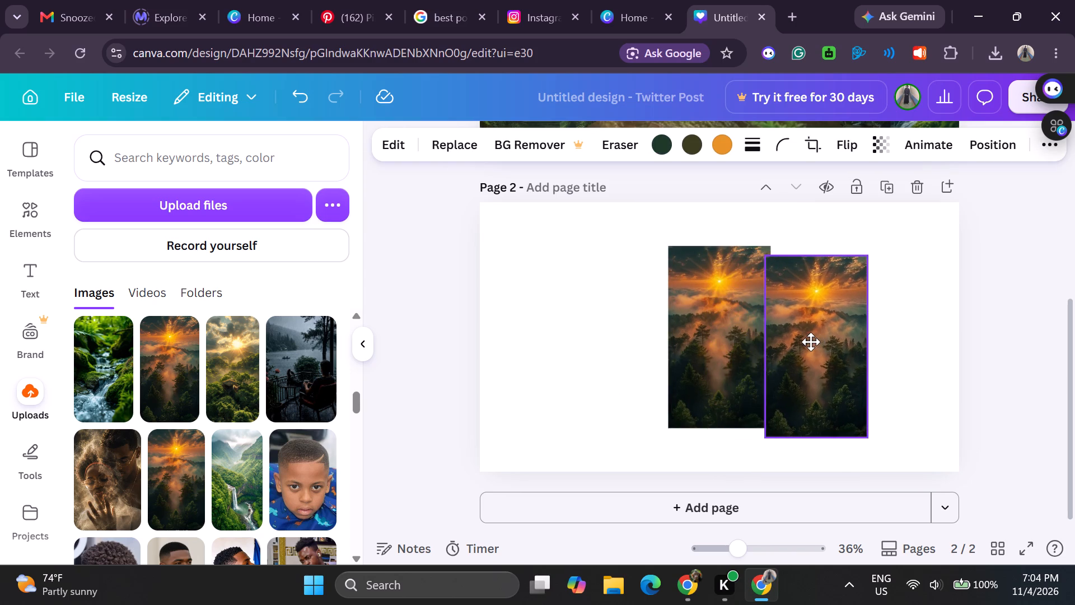
pyautogui.moveTo(811, 342); pyautogui.dragTo(826, 342)
pyautogui.click(863, 217)
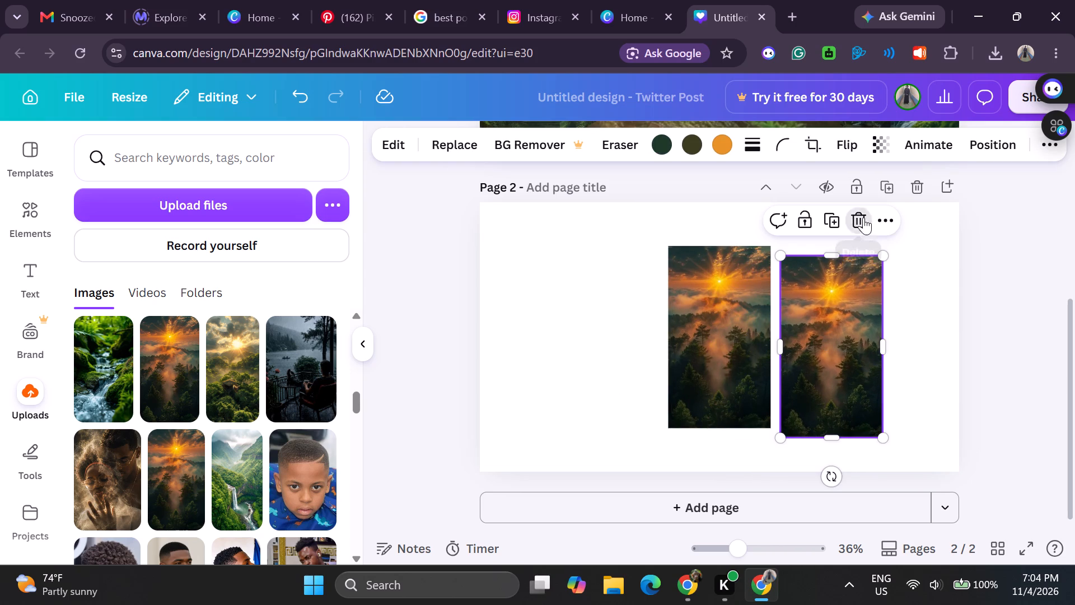
# Stretch the orange sunrise photo to about 1,624 px wide and over 900 px high so it covers all of page 2.
pyautogui.click(719, 310)
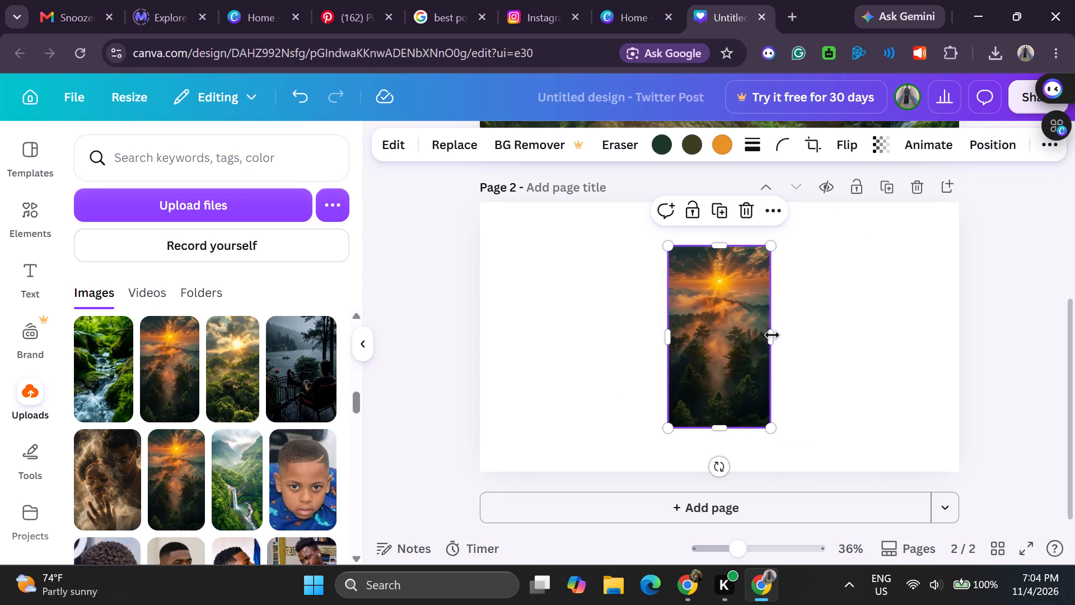
pyautogui.moveTo(774, 335); pyautogui.dragTo(814, 334)
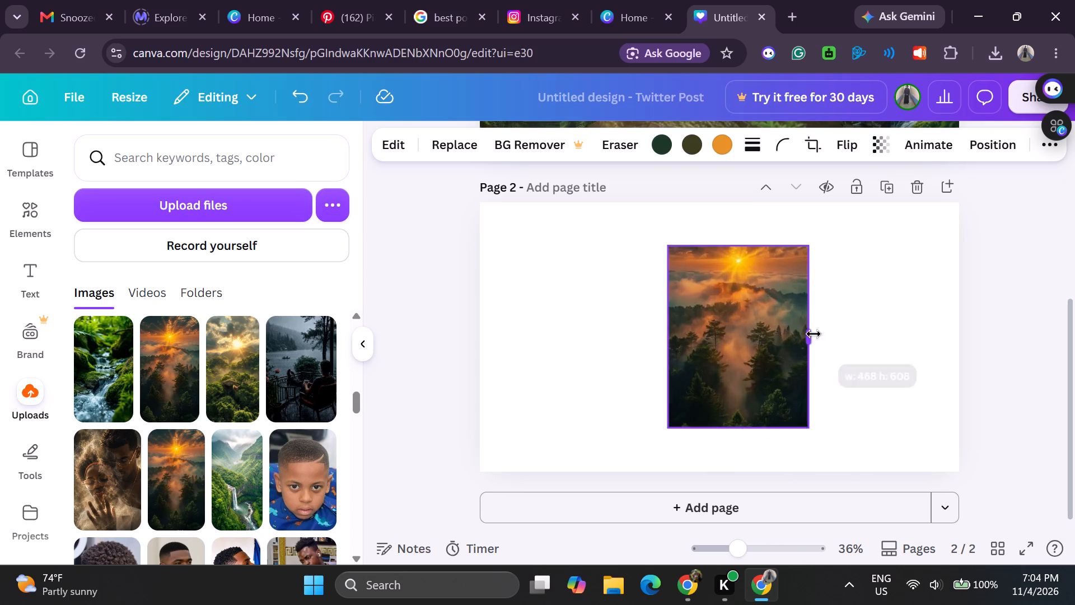
pyautogui.moveTo(814, 334); pyautogui.dragTo(936, 330)
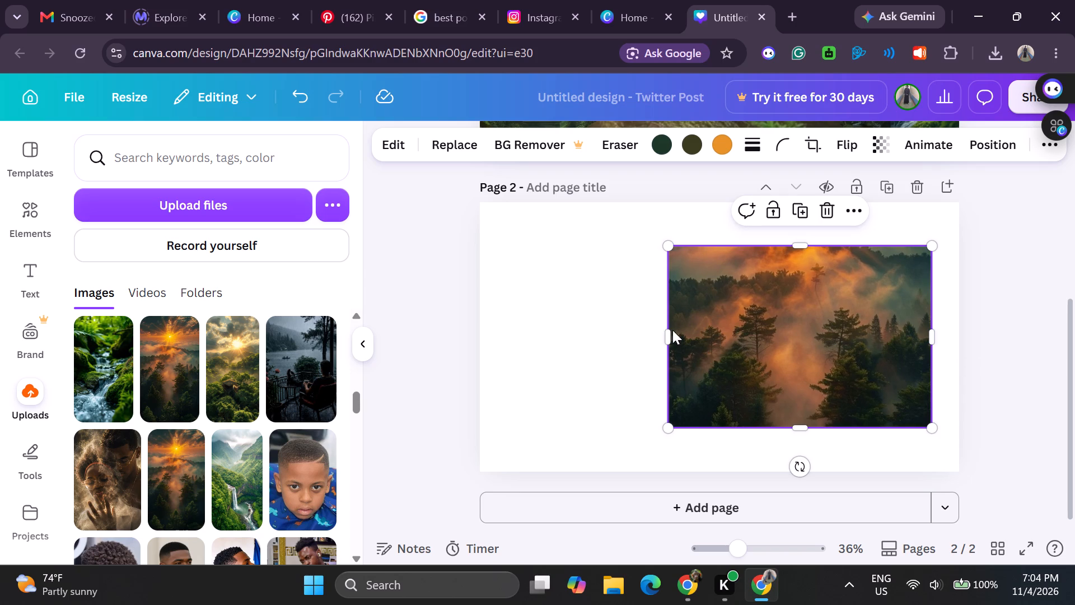
pyautogui.moveTo(669, 337); pyautogui.dragTo(558, 333)
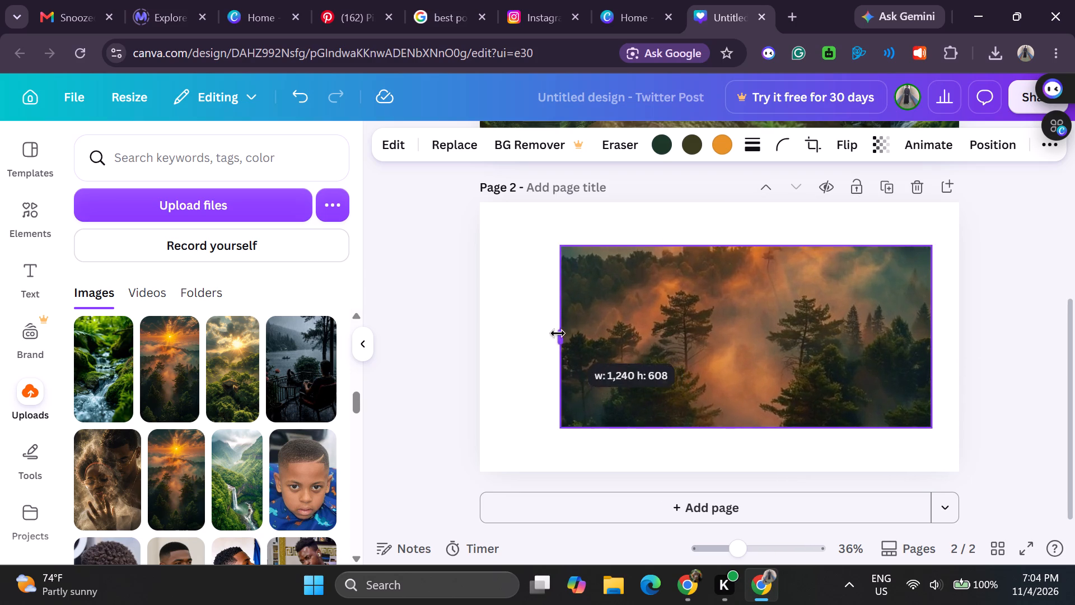
pyautogui.moveTo(558, 333); pyautogui.dragTo(473, 328)
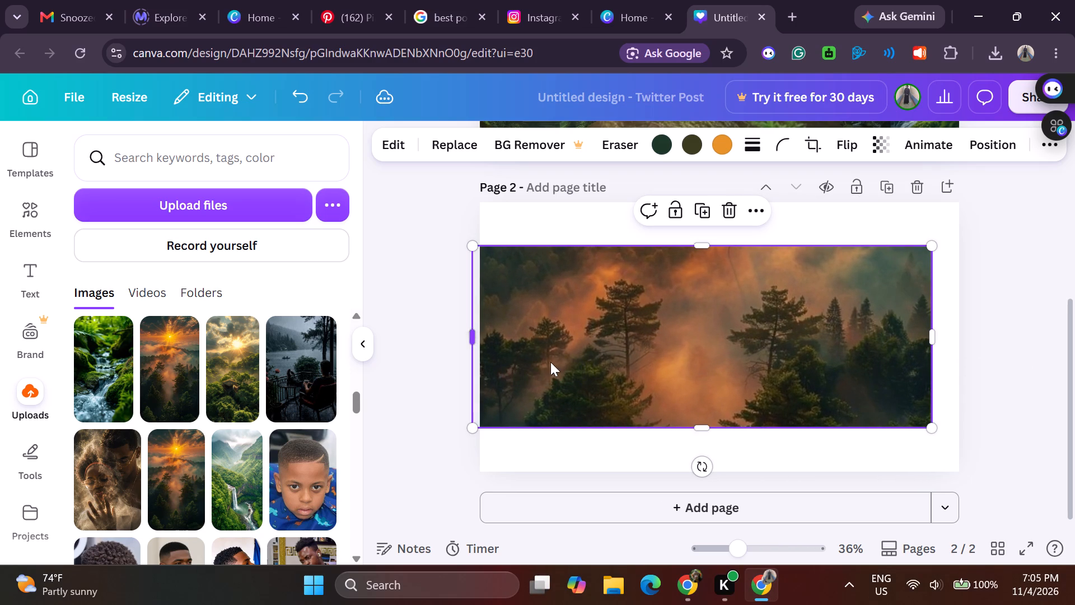
pyautogui.moveTo(703, 425); pyautogui.dragTo(704, 466)
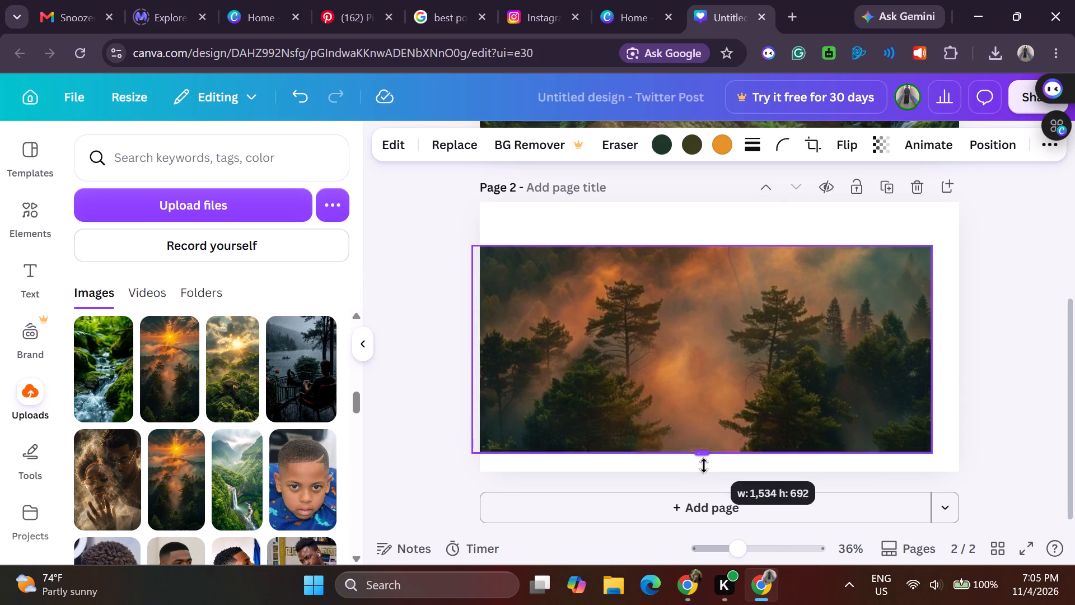
pyautogui.moveTo(704, 466); pyautogui.dragTo(711, 471)
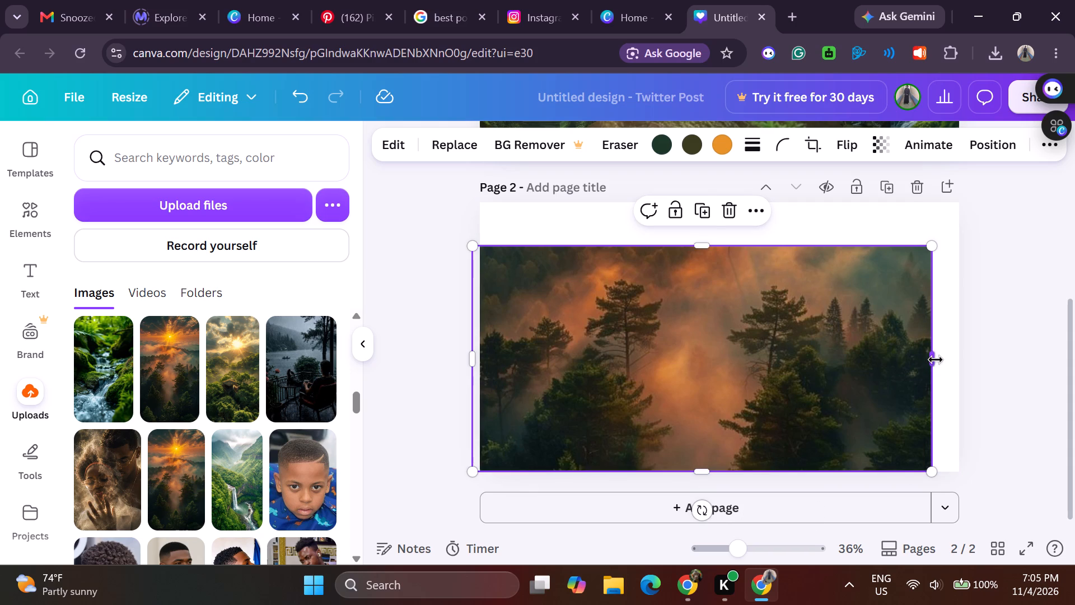
pyautogui.moveTo(936, 360); pyautogui.dragTo(965, 361)
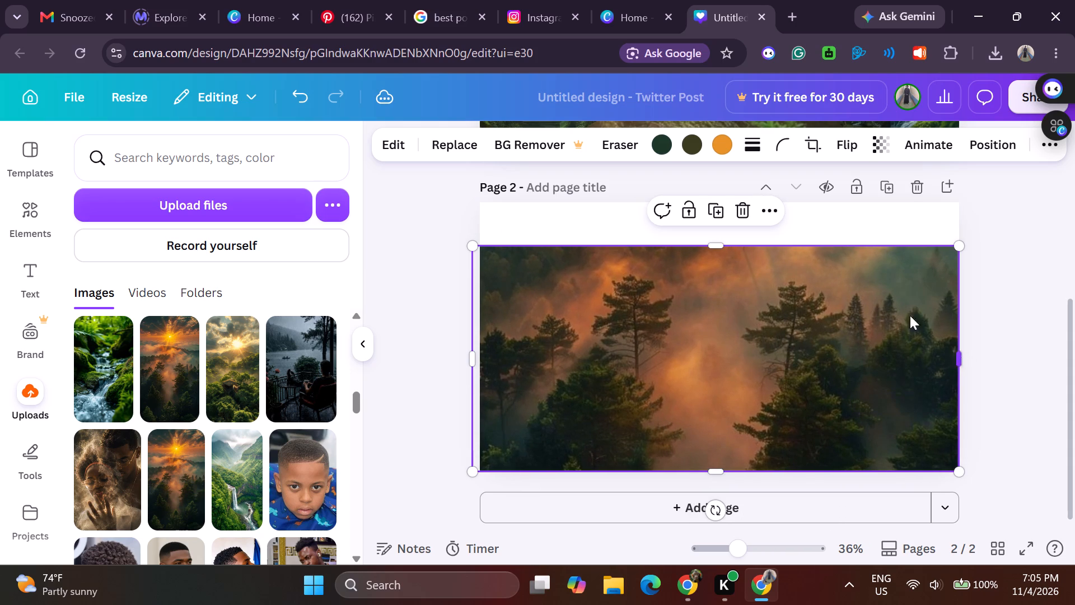
pyautogui.moveTo(718, 245); pyautogui.dragTo(717, 200)
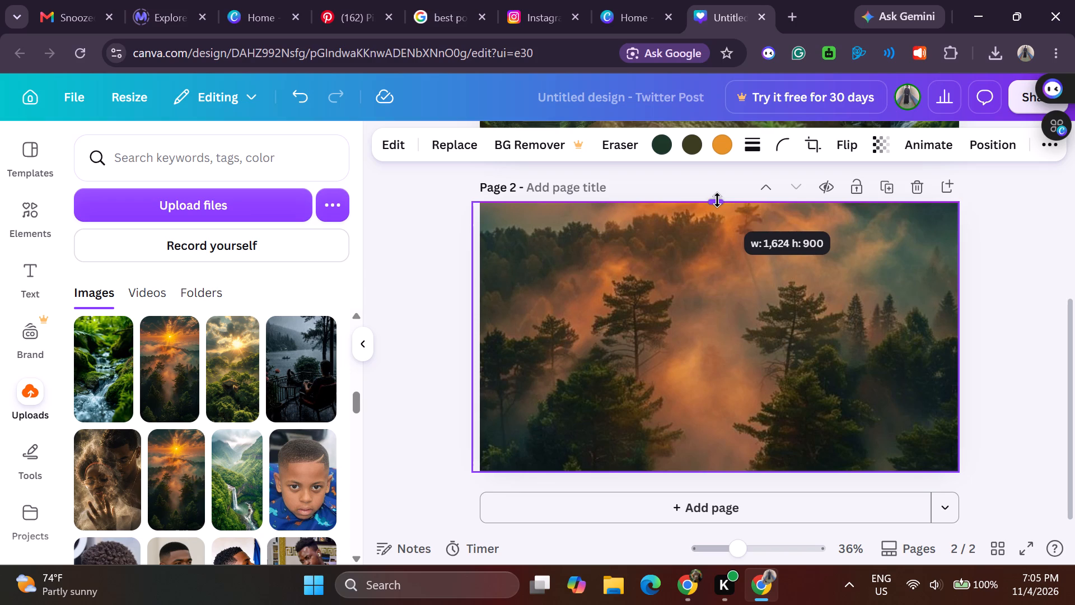
pyautogui.moveTo(717, 200); pyautogui.dragTo(718, 187)
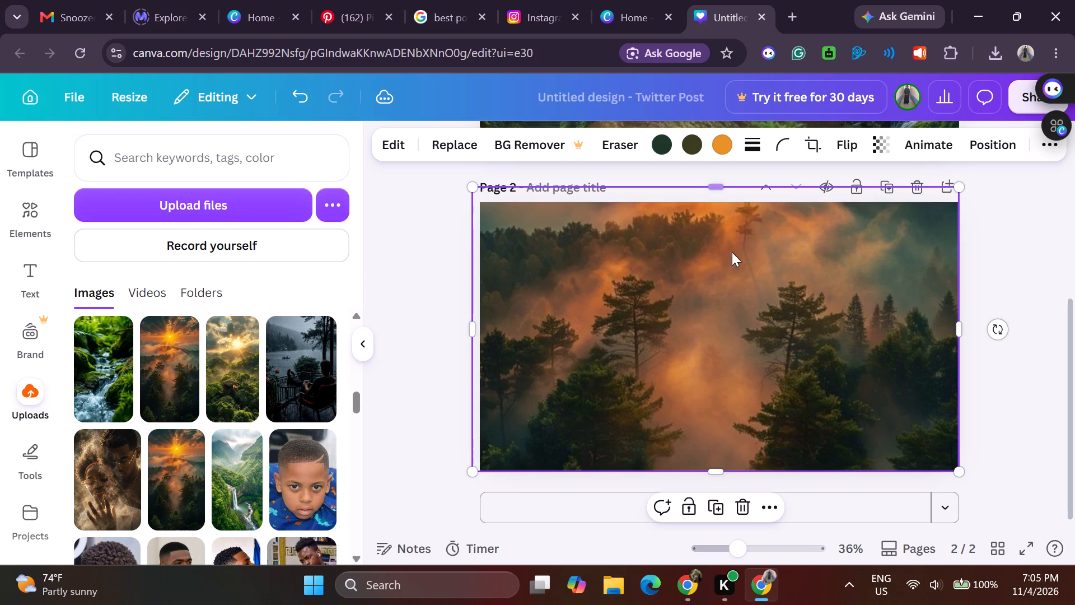
pyautogui.moveTo(732, 265); pyautogui.dragTo(733, 274)
# Crop the orange sunrise photo by shifting the image down within its frame until the sun sits near the page's top.
pyautogui.doubleClick(733, 274)
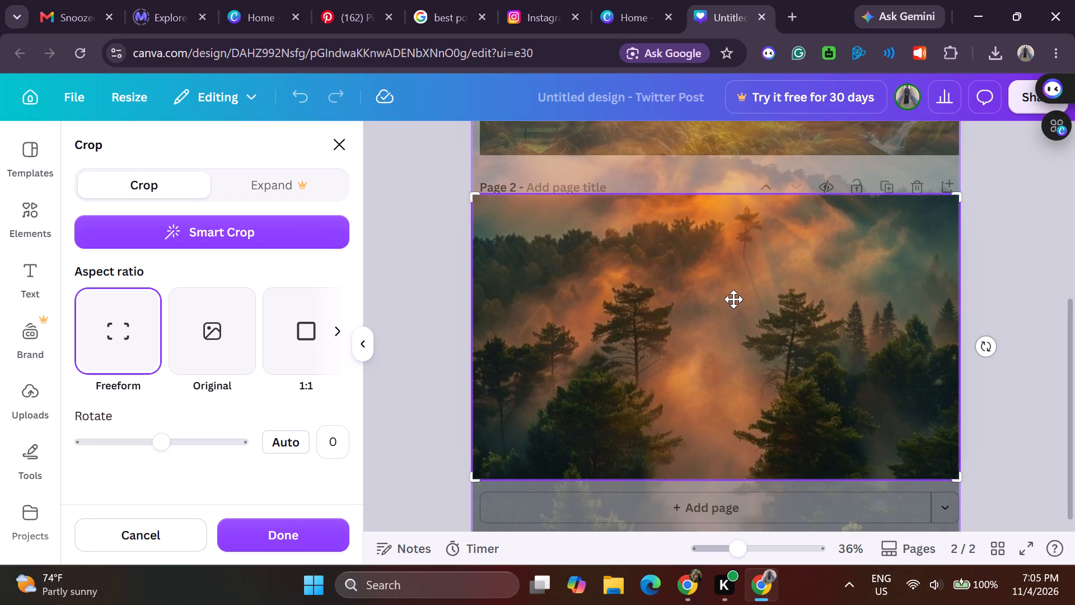
pyautogui.moveTo(732, 308); pyautogui.dragTo(736, 361)
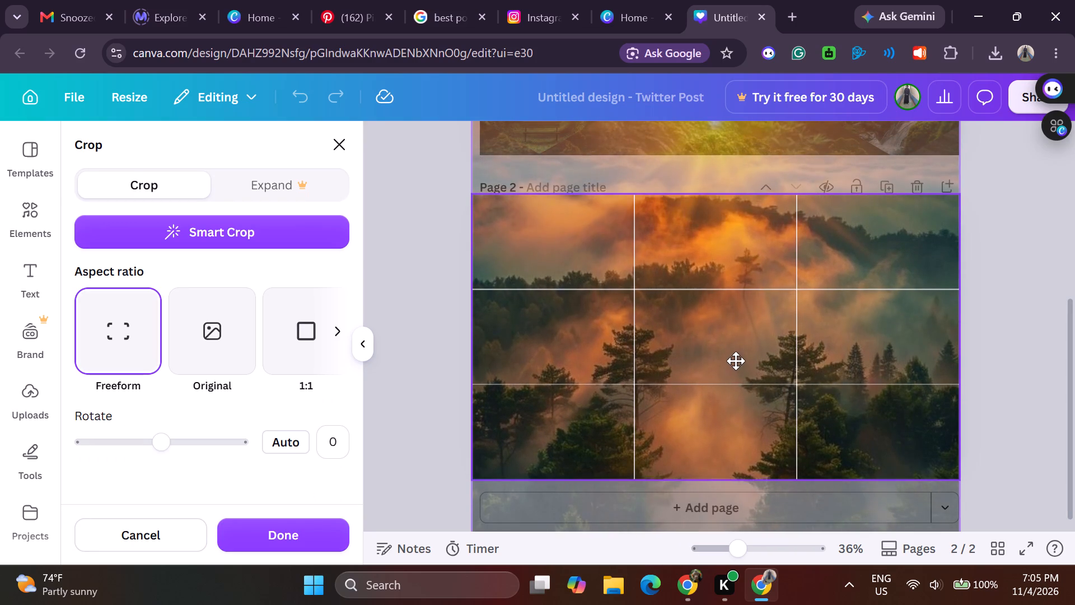
pyautogui.moveTo(736, 361); pyautogui.dragTo(737, 367)
pyautogui.moveTo(726, 334); pyautogui.dragTo(740, 415)
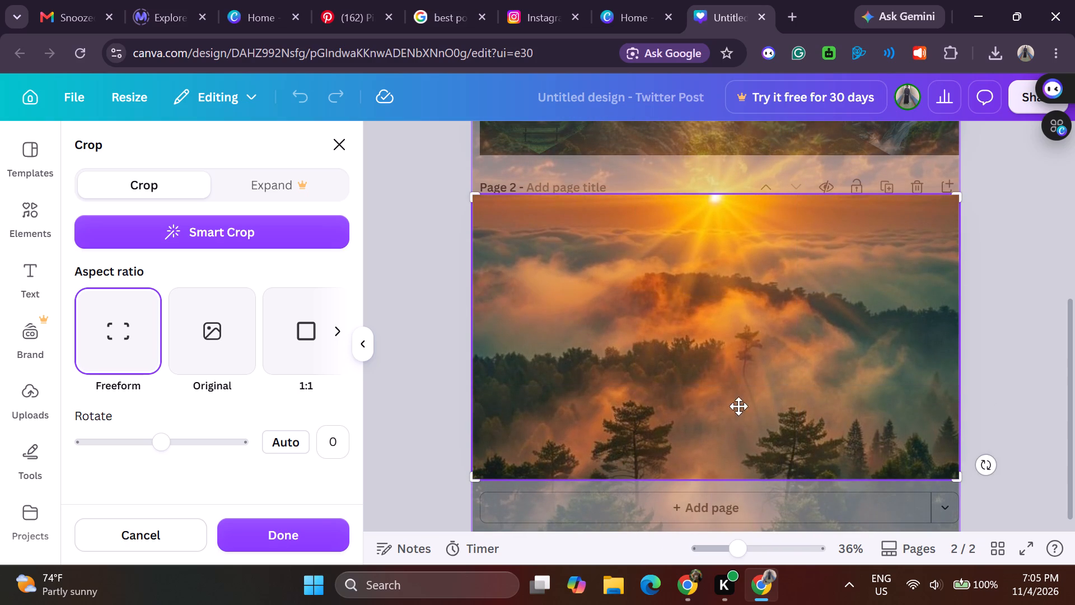
pyautogui.moveTo(735, 392); pyautogui.dragTo(745, 449)
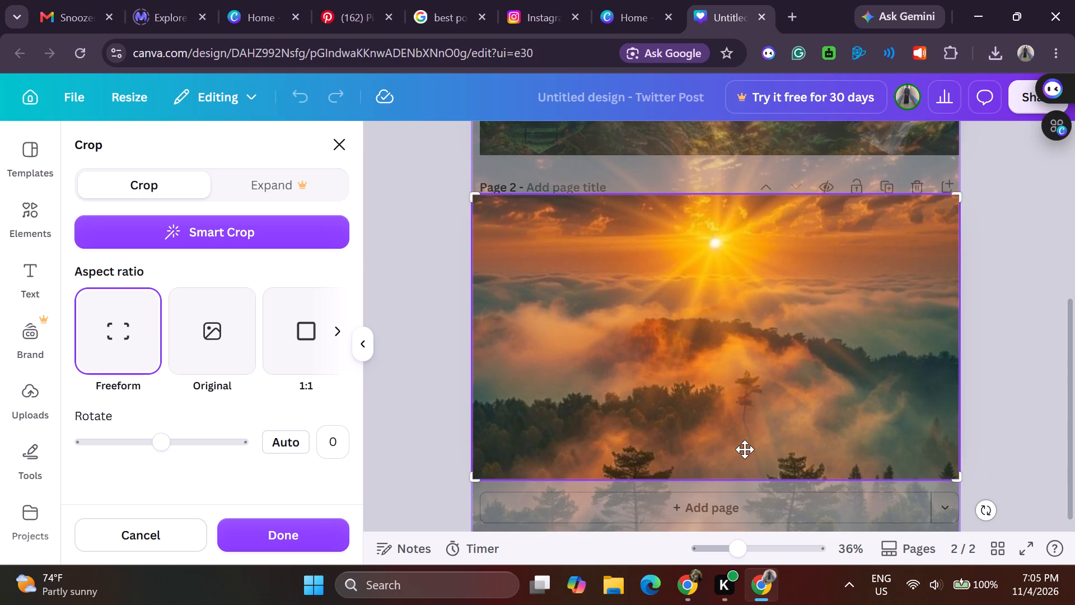
pyautogui.doubleClick(701, 436)
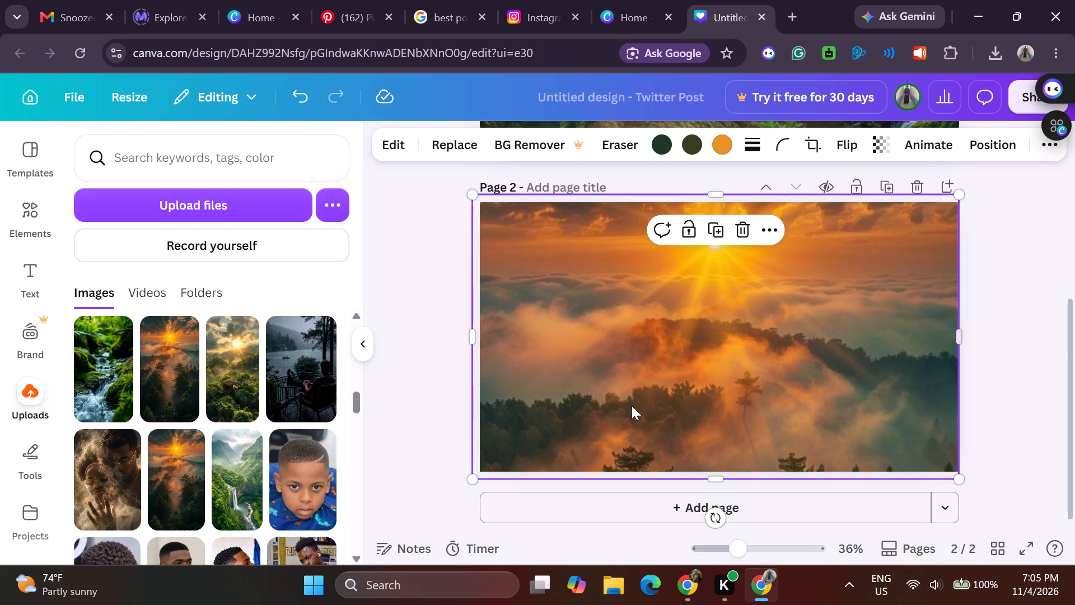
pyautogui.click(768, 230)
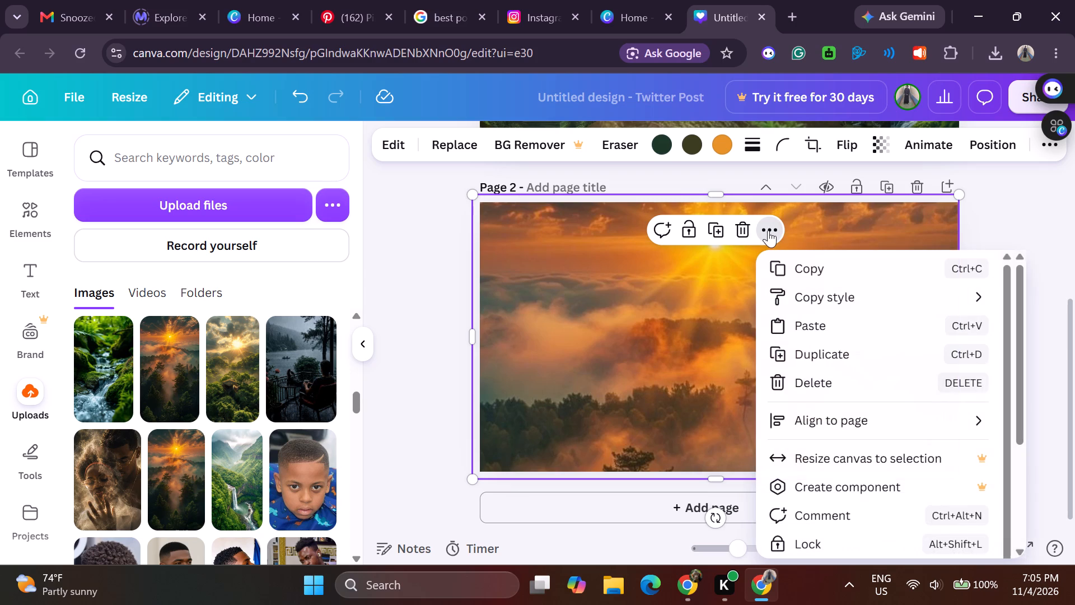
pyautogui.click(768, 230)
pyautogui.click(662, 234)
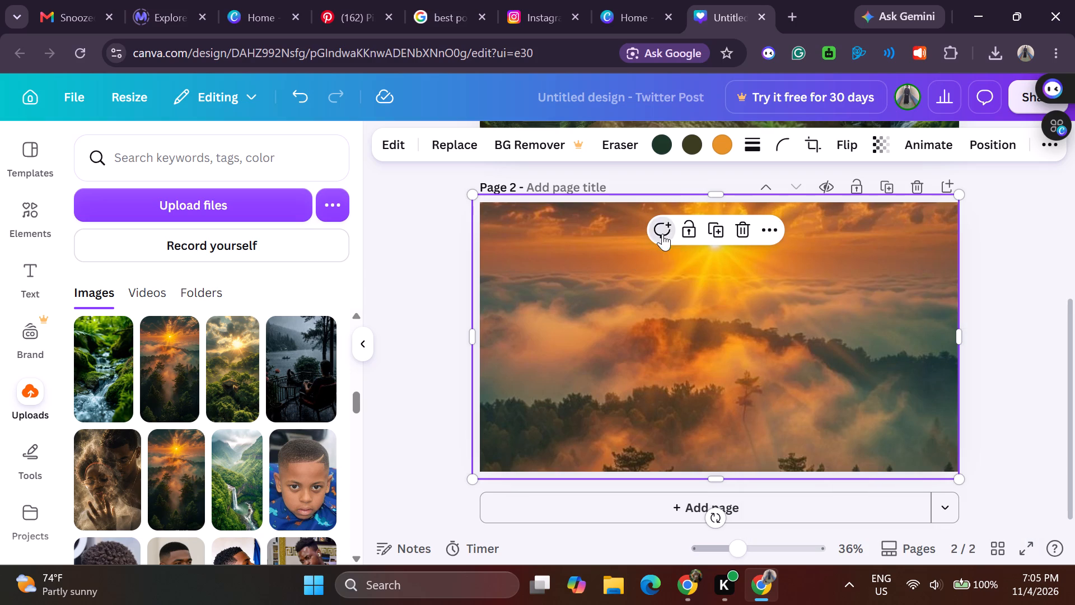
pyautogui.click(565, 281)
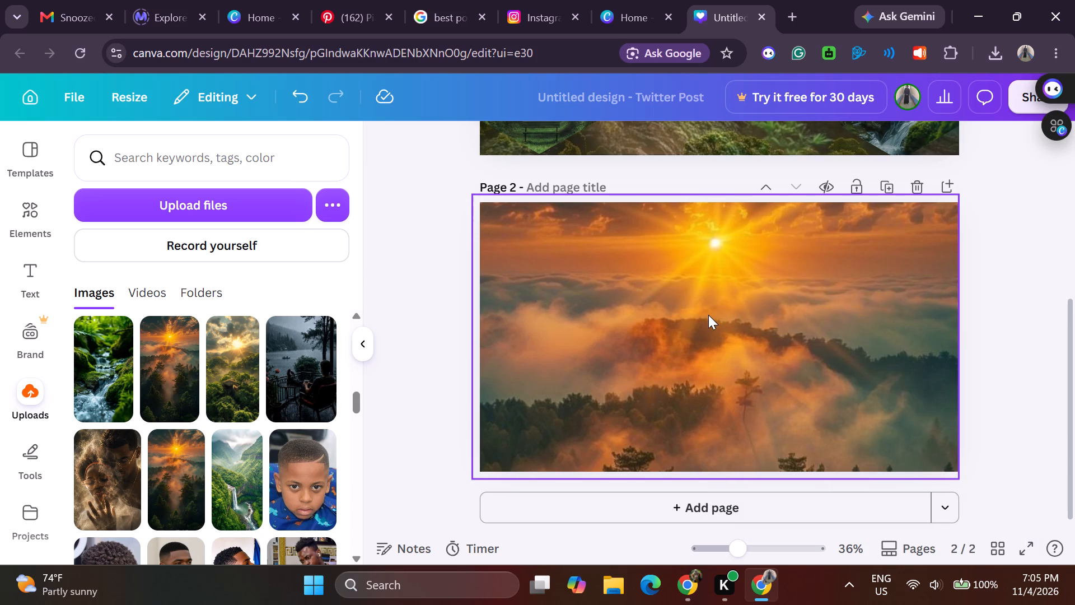
# Compare the forest-hexagon design on page 1 with the orange sunrise background on page 2.
pyautogui.scroll(-1, 657, 388)
pyautogui.scroll(3, 657, 388)
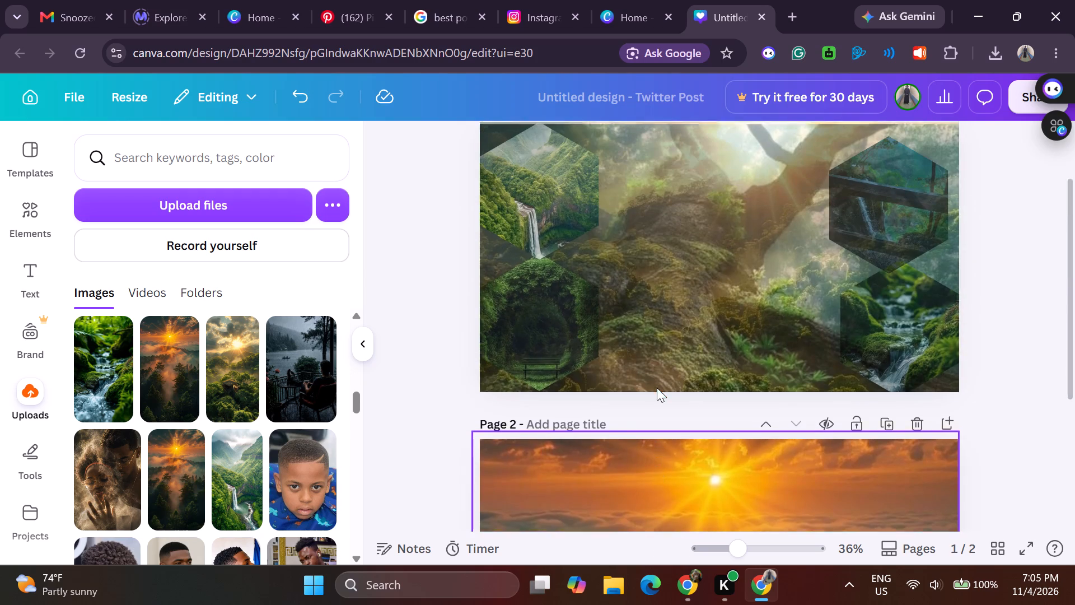
pyautogui.scroll(1, 657, 388)
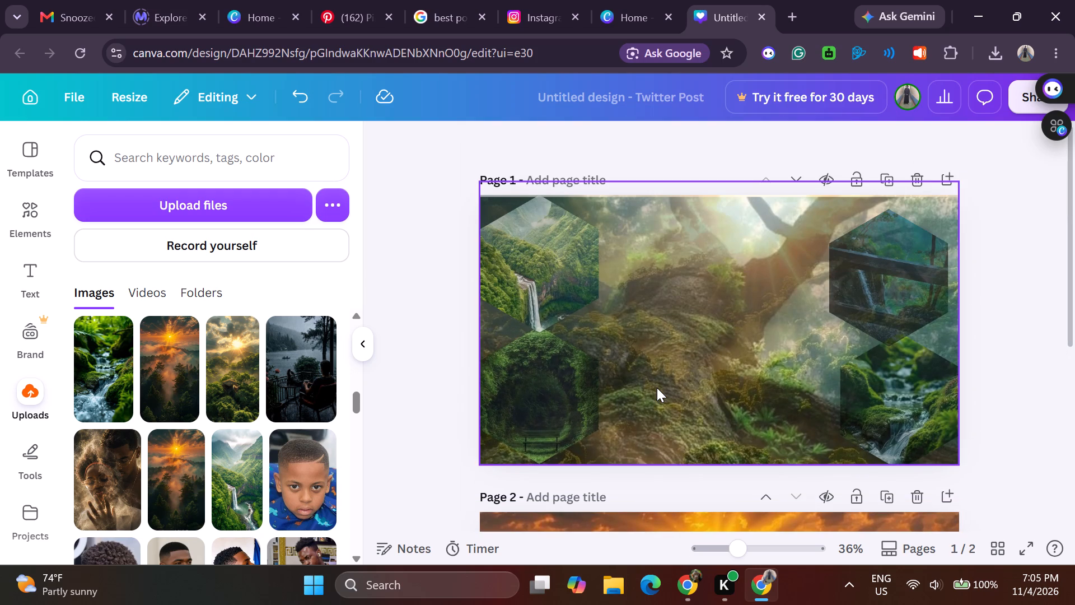
pyautogui.scroll(-2, 657, 388)
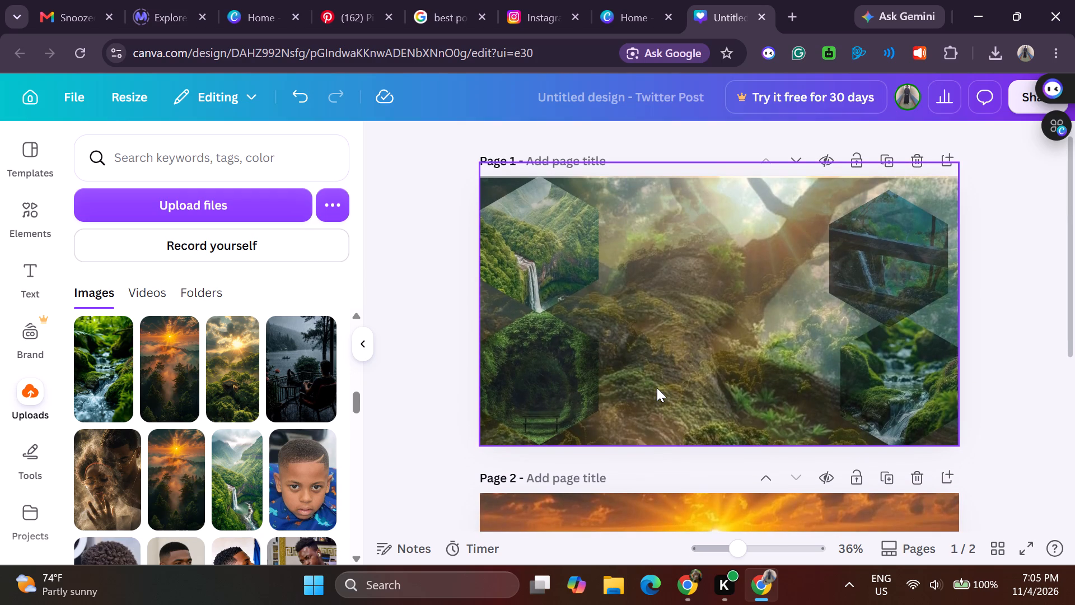
pyautogui.scroll(-1, 657, 388)
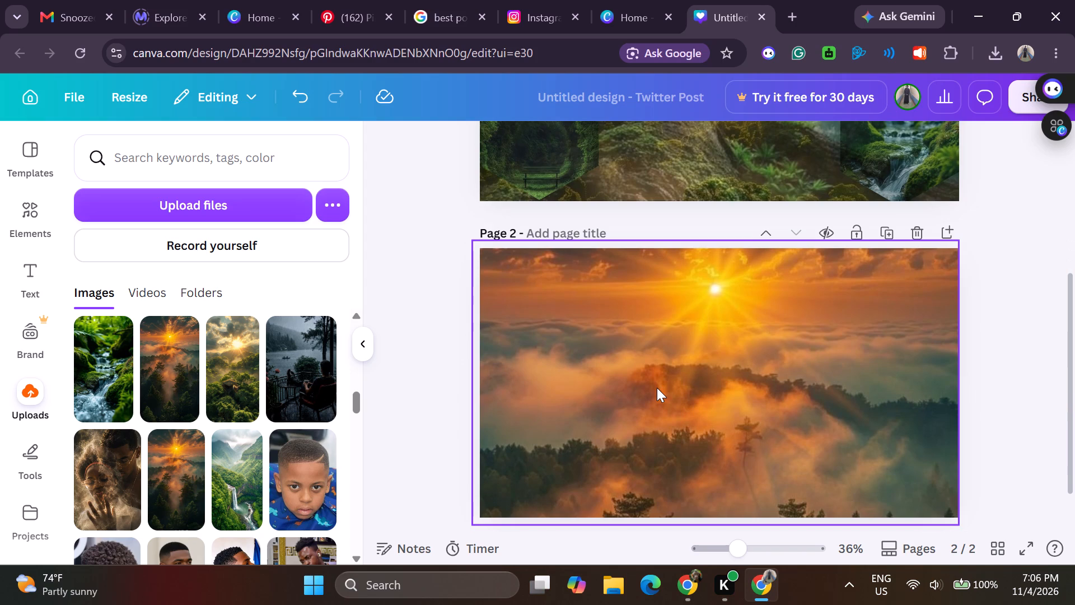
pyautogui.scroll(2, 657, 388)
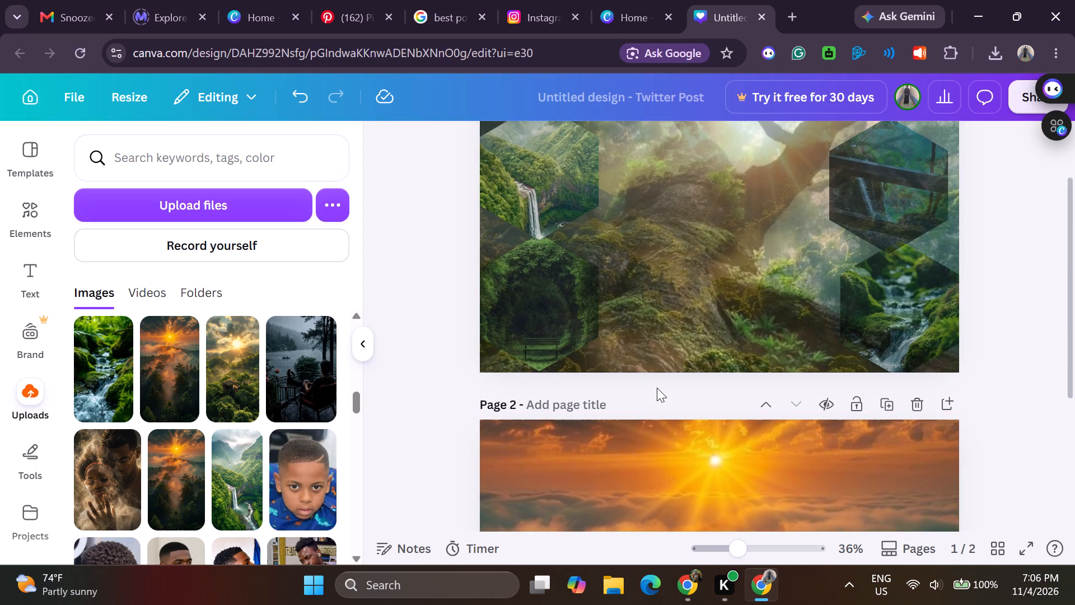
pyautogui.scroll(1, 657, 388)
pyautogui.scroll(-2, 657, 388)
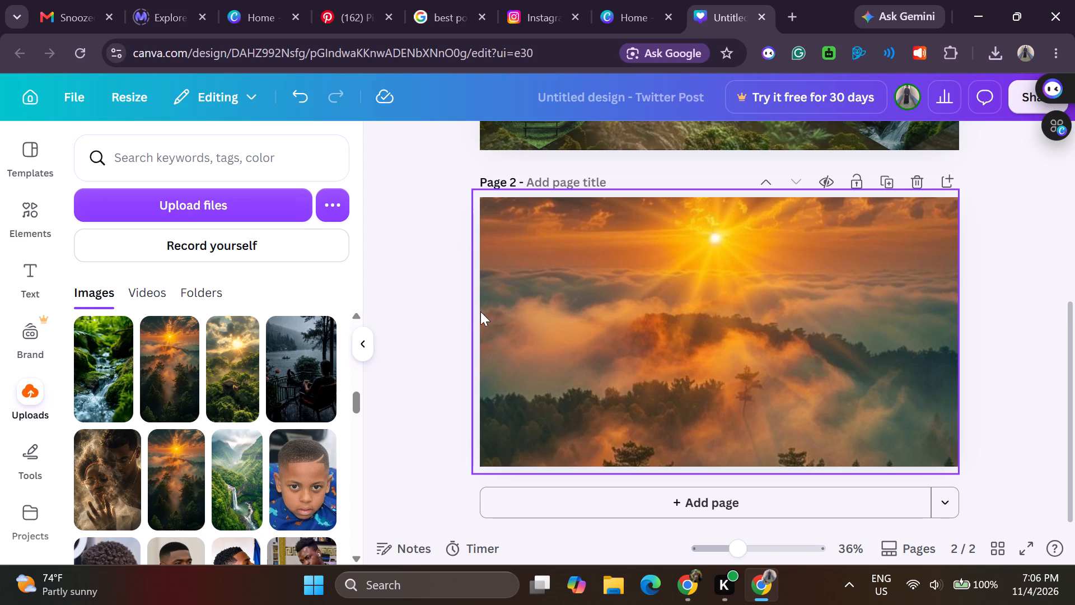
# Browse the recently used graphics in Elements for a shape or frame suited to page 2.
pyautogui.click(26, 221)
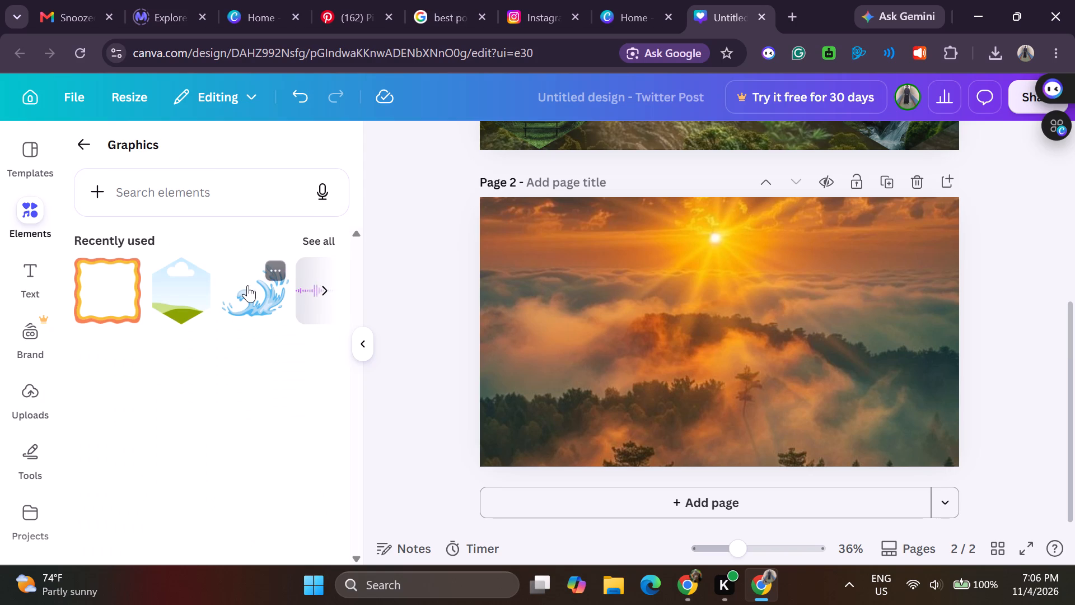
pyautogui.hscroll(-4, 247, 285)
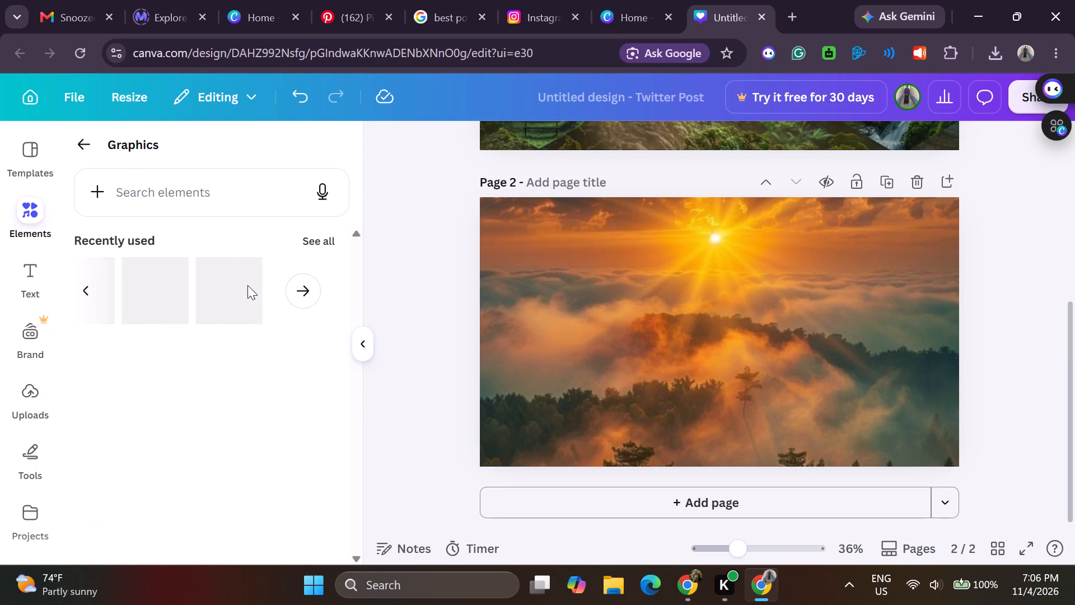
pyautogui.hscroll(3, 247, 285)
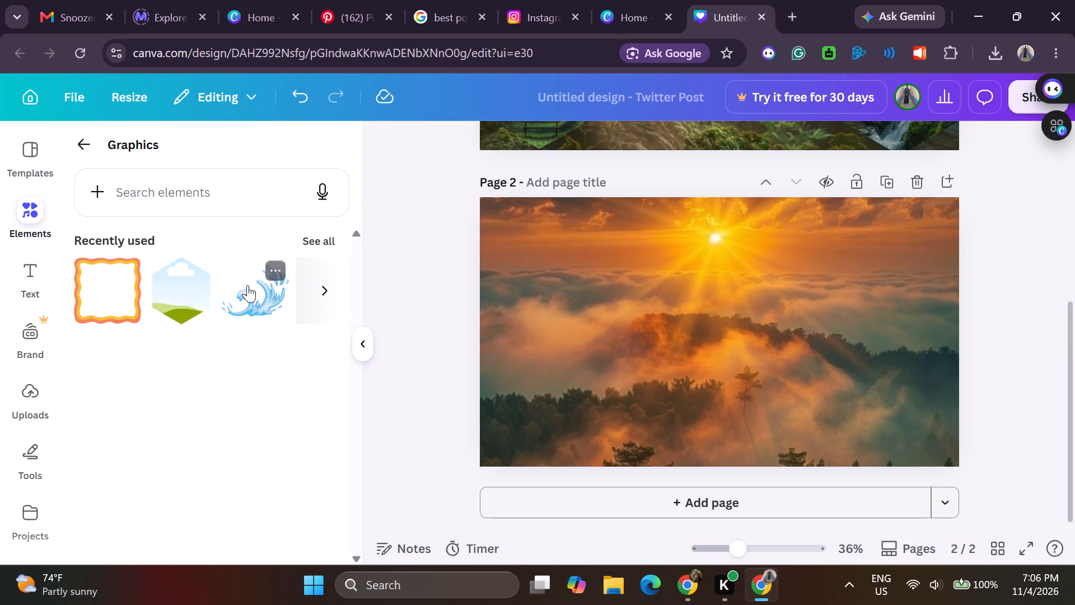
pyautogui.hscroll(-4, 247, 285)
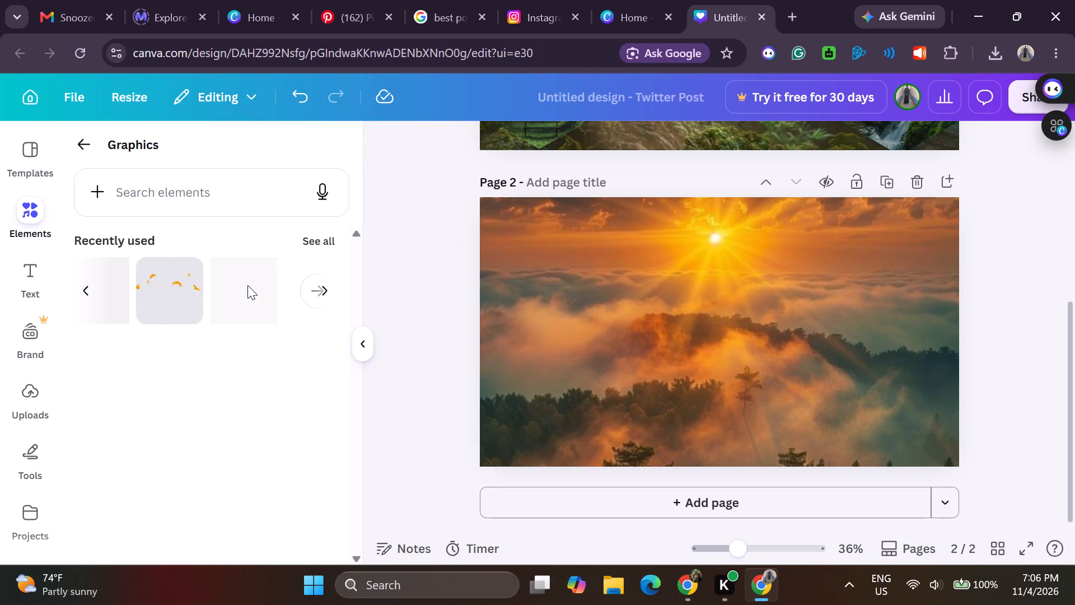
pyautogui.hscroll(-1, 247, 285)
pyautogui.hscroll(4, 247, 285)
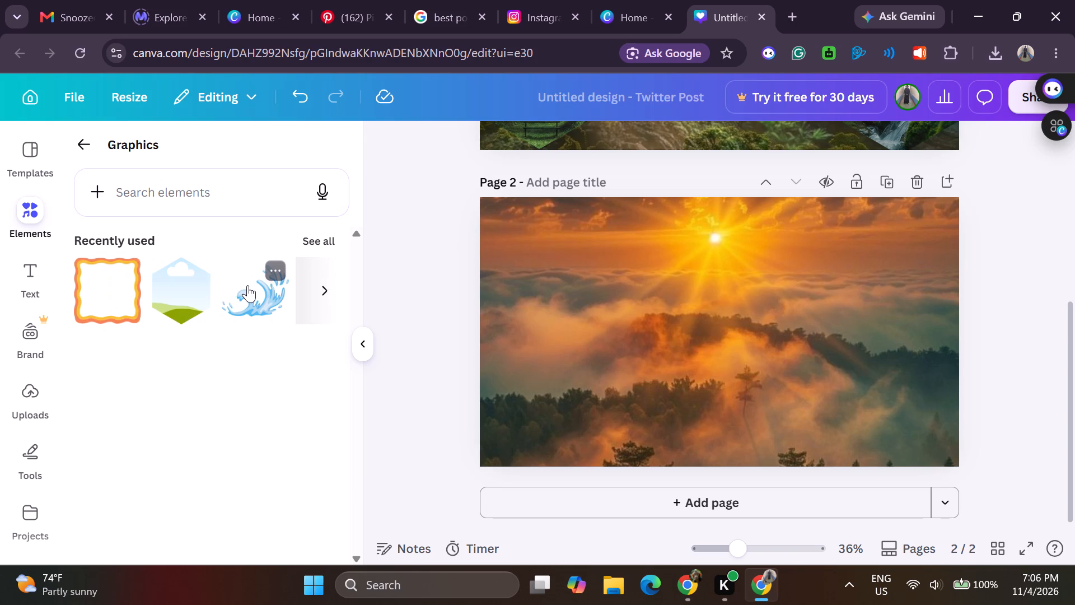
pyautogui.hscroll(1, 247, 285)
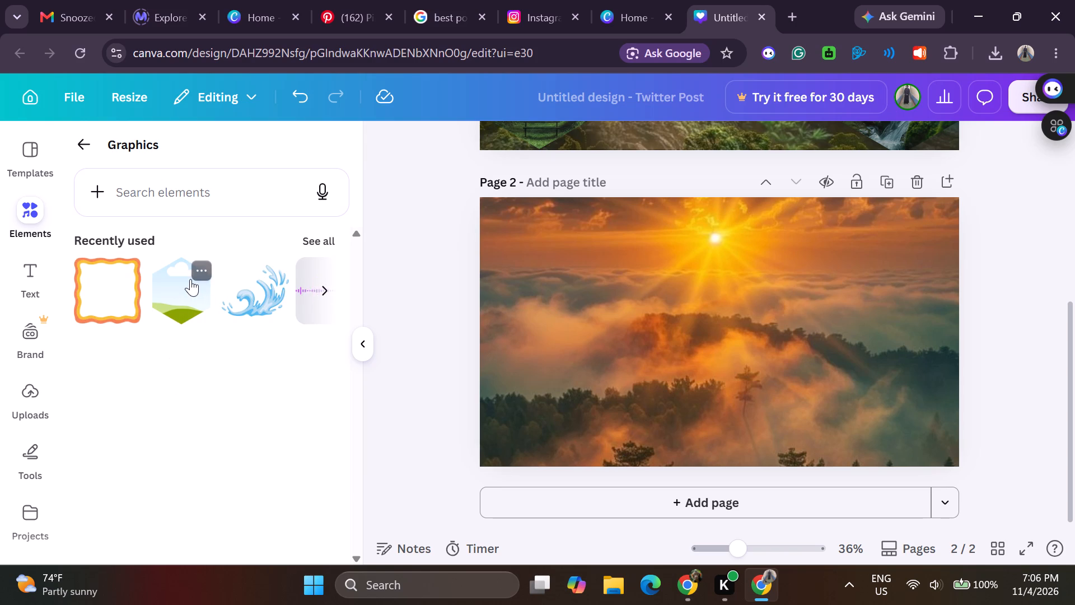
pyautogui.scroll(-1, 195, 329)
# Search graphics for "circle picture frame" and add two copies of the plain scalloped circle frame to page 2.
pyautogui.click(132, 194)
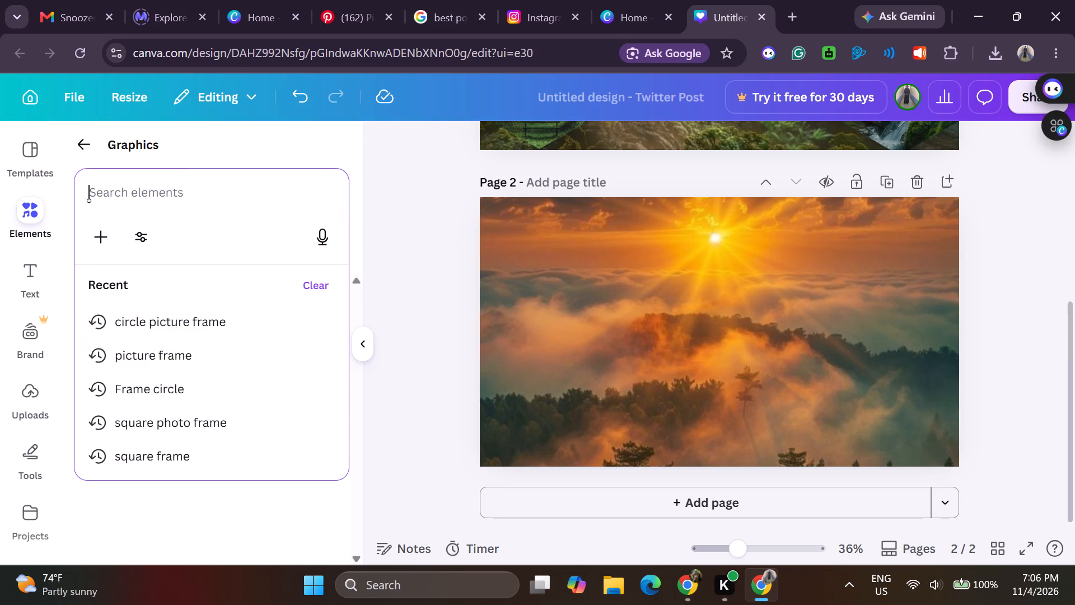
pyautogui.click(132, 194)
pyautogui.click(191, 314)
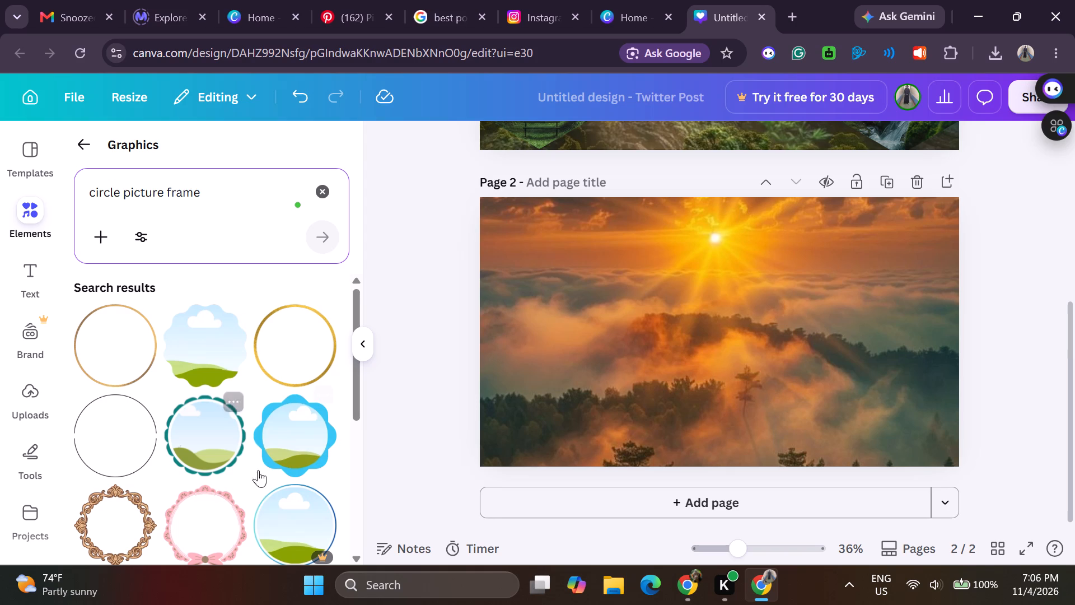
pyautogui.scroll(-1, 277, 498)
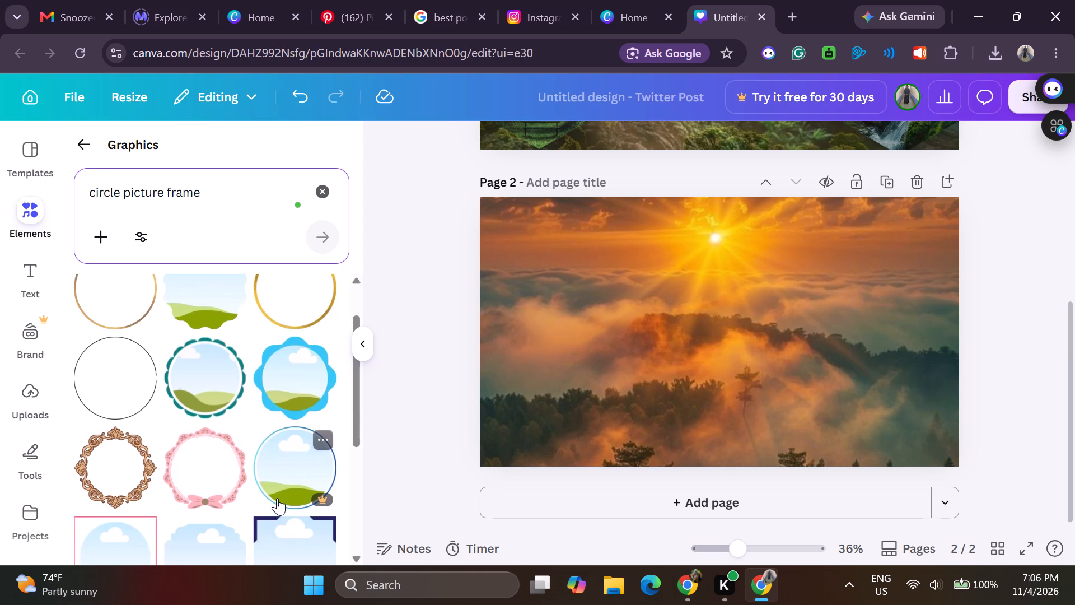
pyautogui.scroll(-4, 277, 498)
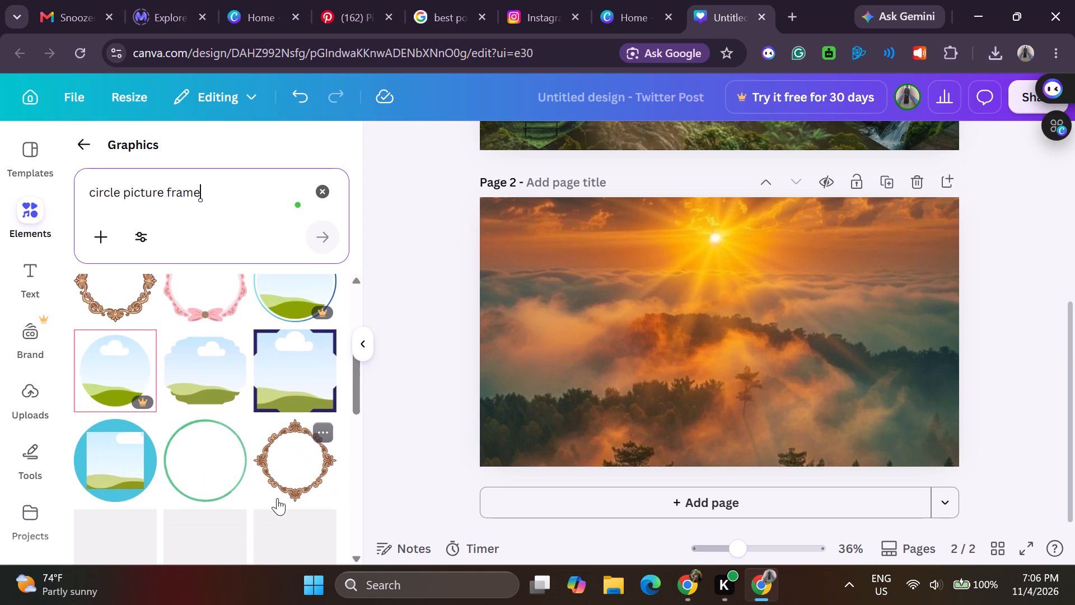
pyautogui.scroll(3, 277, 498)
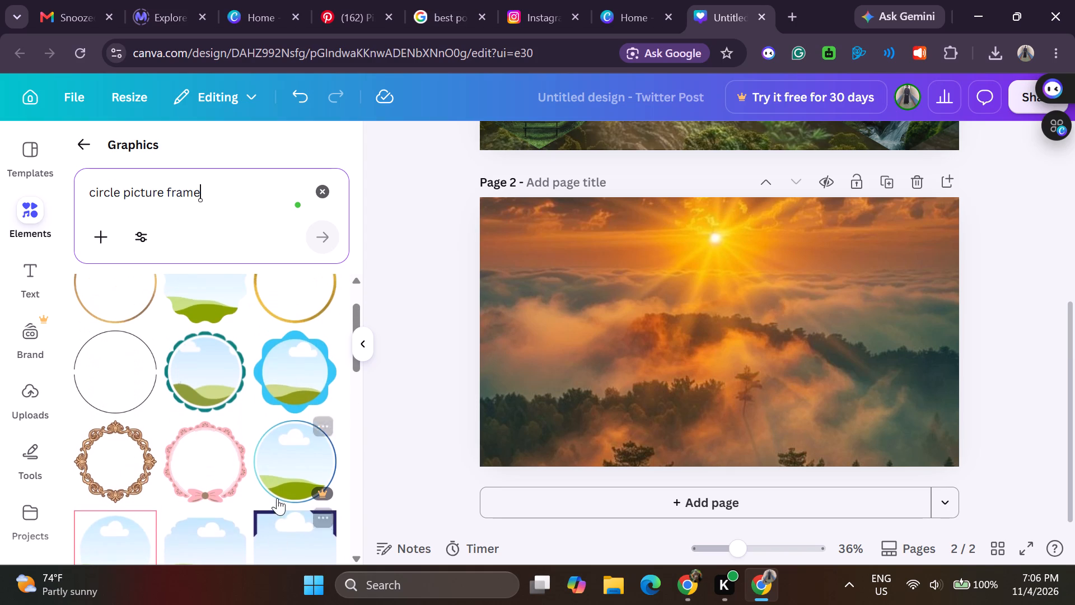
pyautogui.scroll(2, 277, 498)
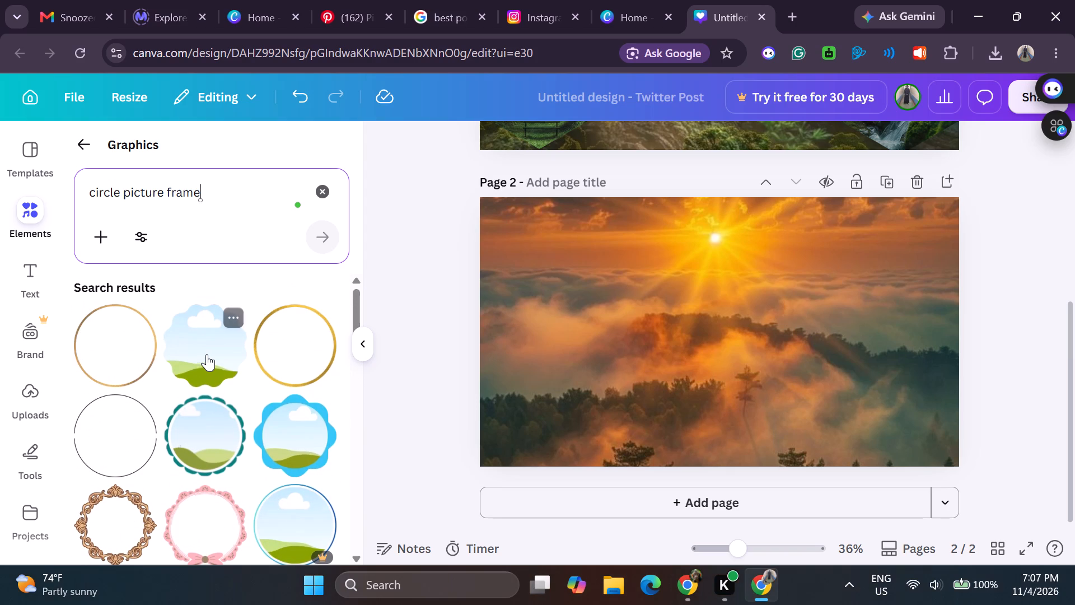
pyautogui.doubleClick(207, 354)
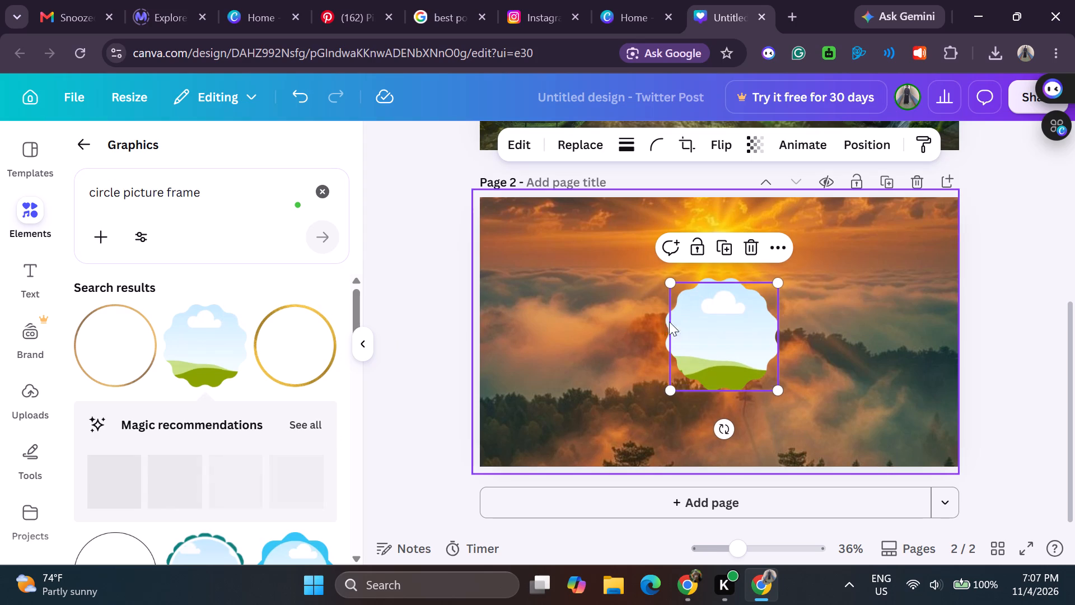
# Separate the two overlapping scalloped frames by moving one to the upper-left area of page 2.
pyautogui.click(690, 328)
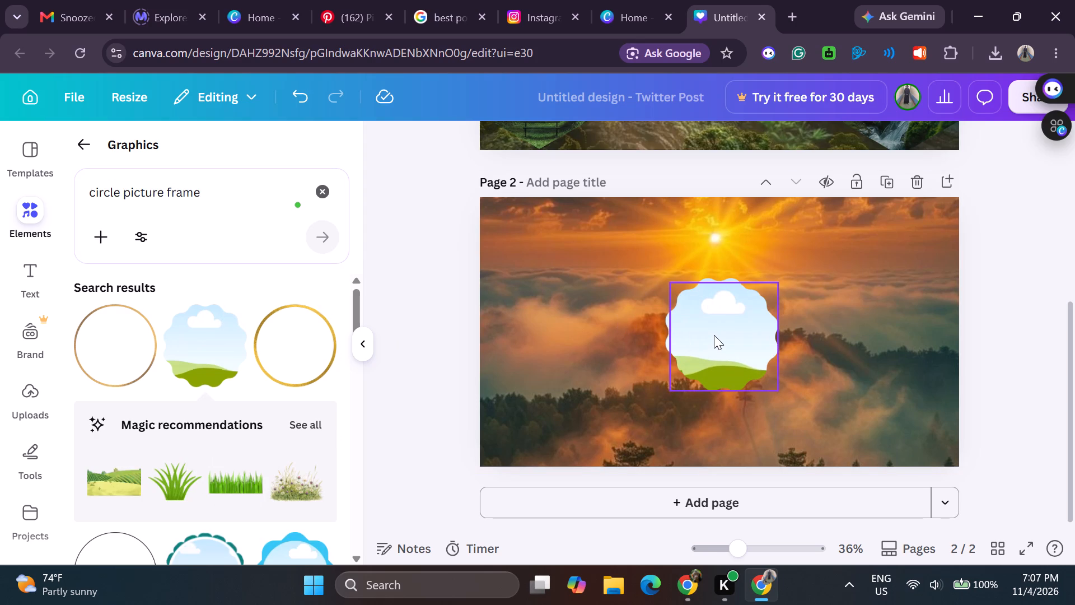
pyautogui.click(714, 335)
pyautogui.moveTo(714, 335); pyautogui.dragTo(572, 276)
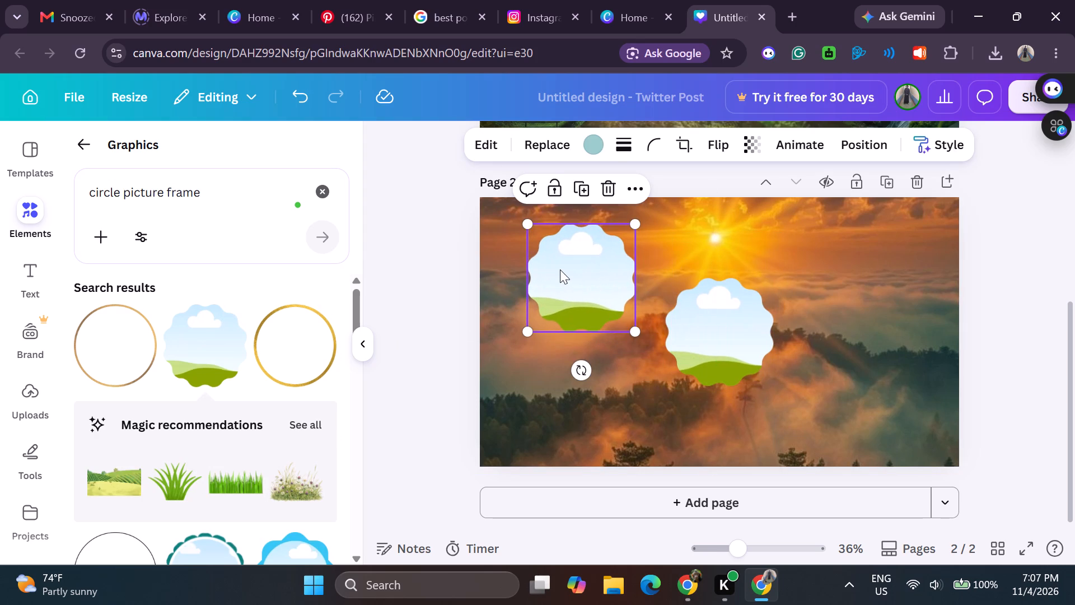
pyautogui.click(558, 268)
pyautogui.click(572, 273)
# Move the other scalloped frame against page 2's right edge, slightly above mid-height.
pyautogui.doubleClick(702, 314)
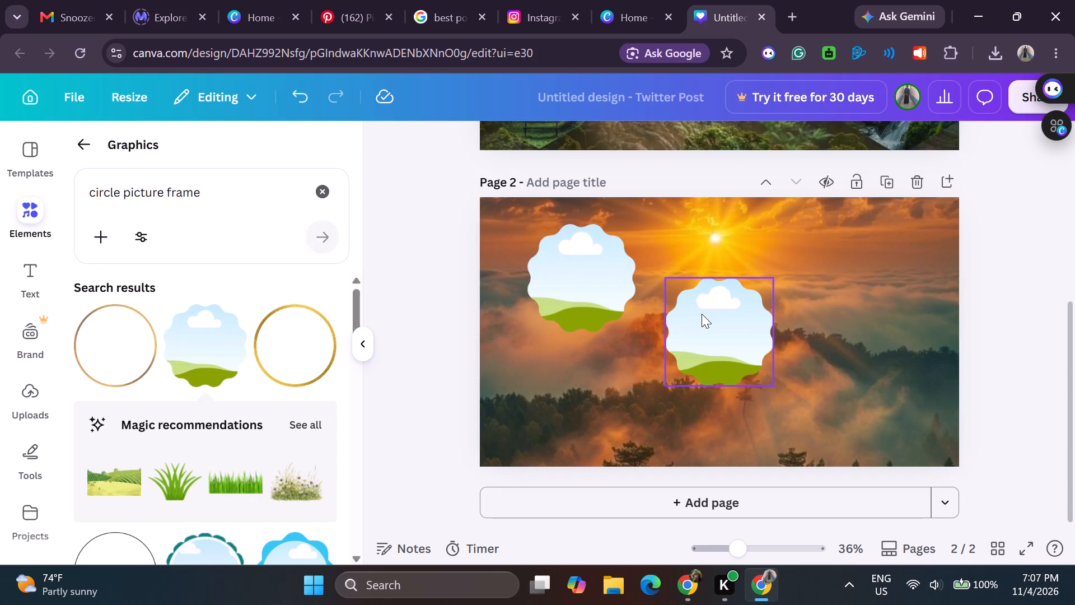
pyautogui.moveTo(702, 314); pyautogui.dragTo(553, 388)
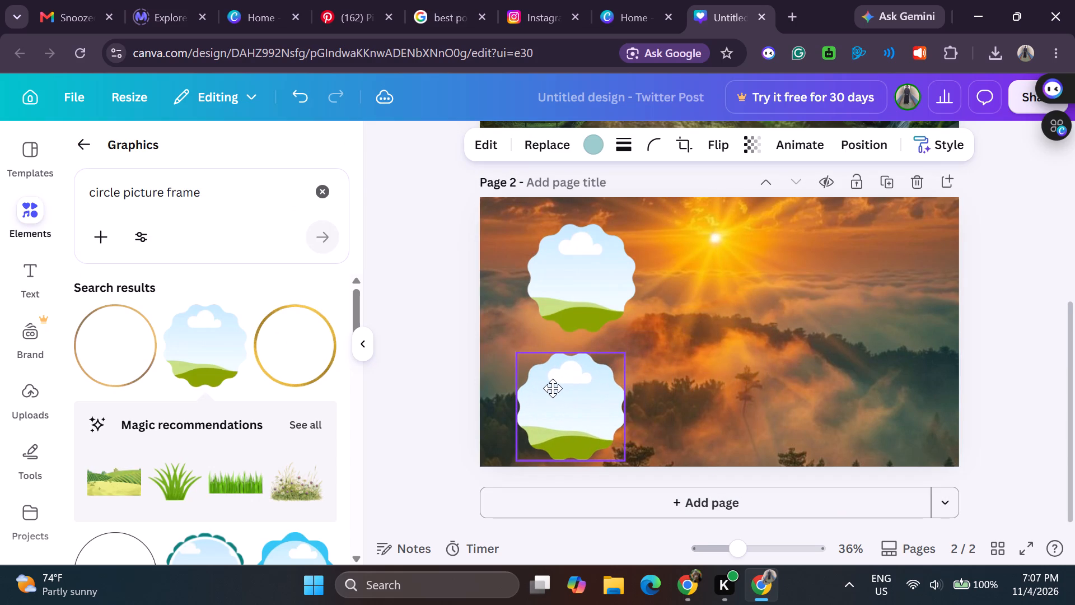
pyautogui.moveTo(553, 388); pyautogui.dragTo(803, 323)
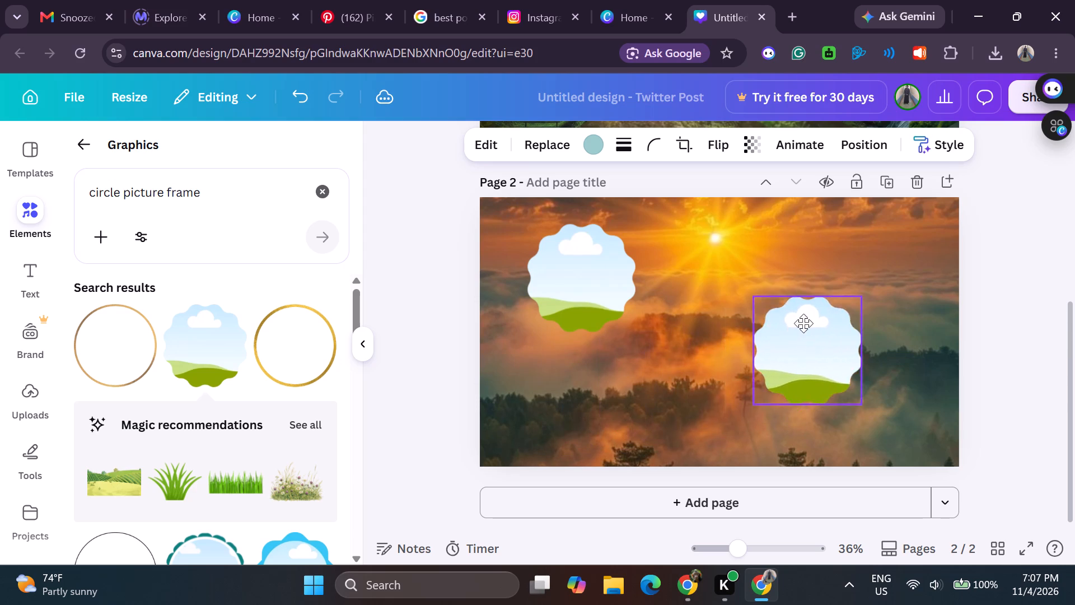
pyautogui.moveTo(803, 323); pyautogui.dragTo(883, 294)
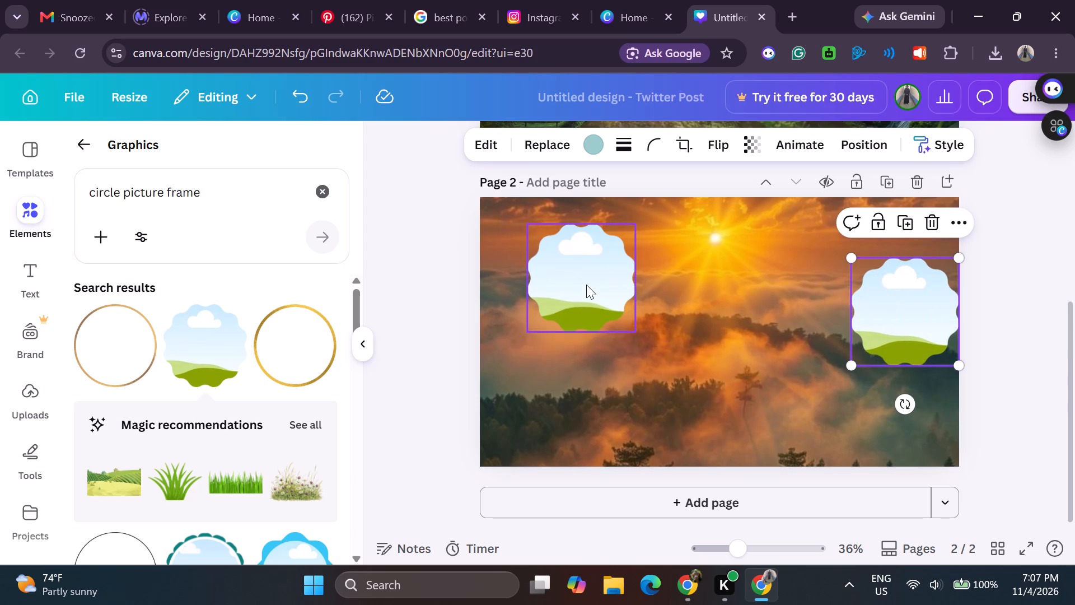
# Move the upper-left scalloped frame to page 2's left edge, level with the frame on the right edge.
pyautogui.moveTo(581, 284); pyautogui.dragTo(516, 334)
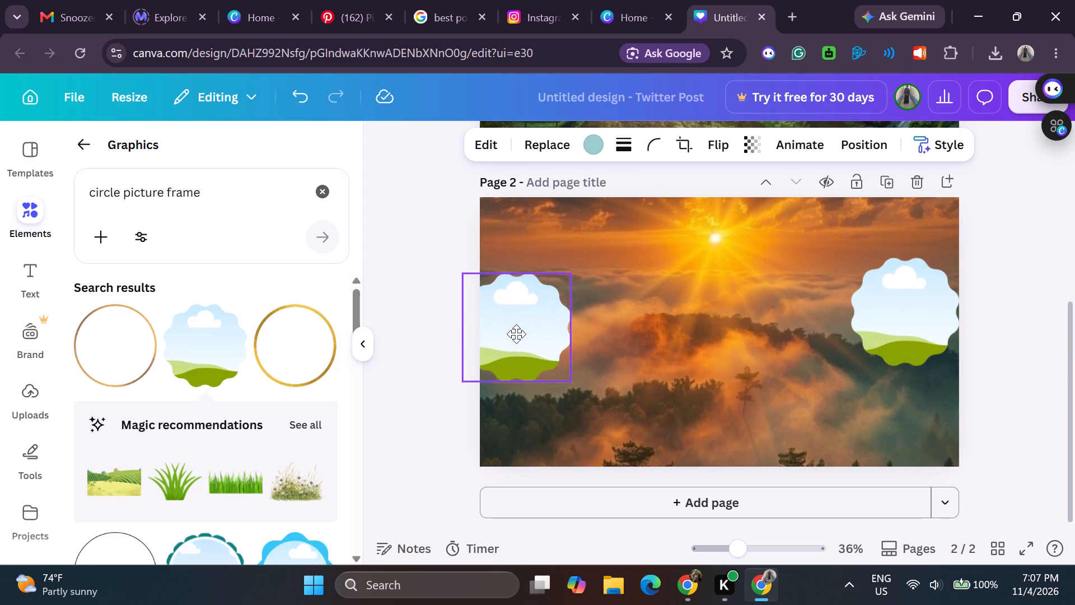
pyautogui.moveTo(516, 334); pyautogui.dragTo(521, 322)
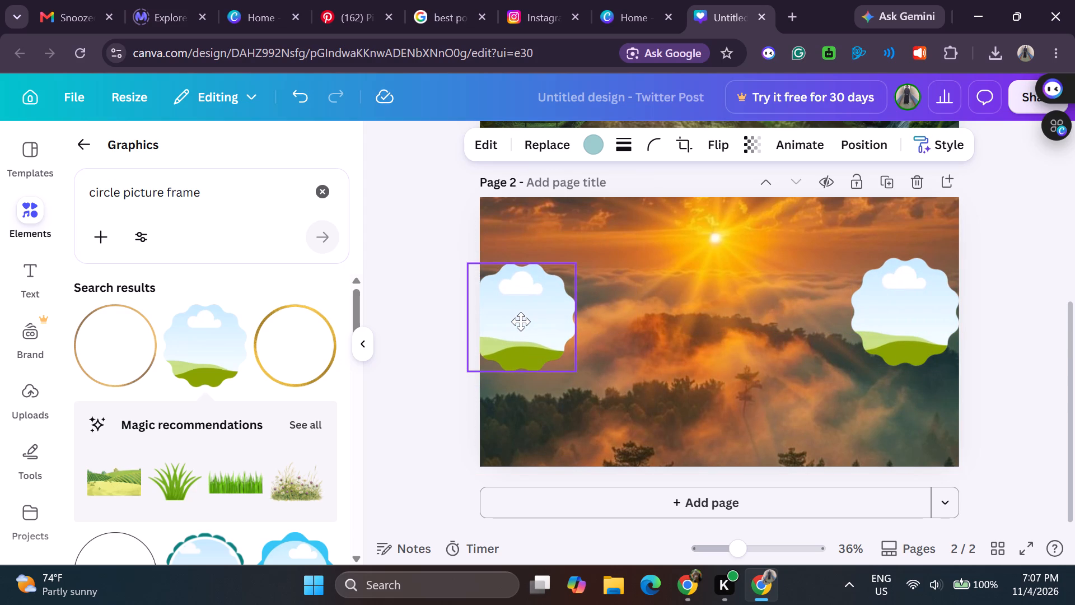
pyautogui.moveTo(521, 322); pyautogui.dragTo(521, 323)
pyautogui.moveTo(521, 323); pyautogui.dragTo(521, 320)
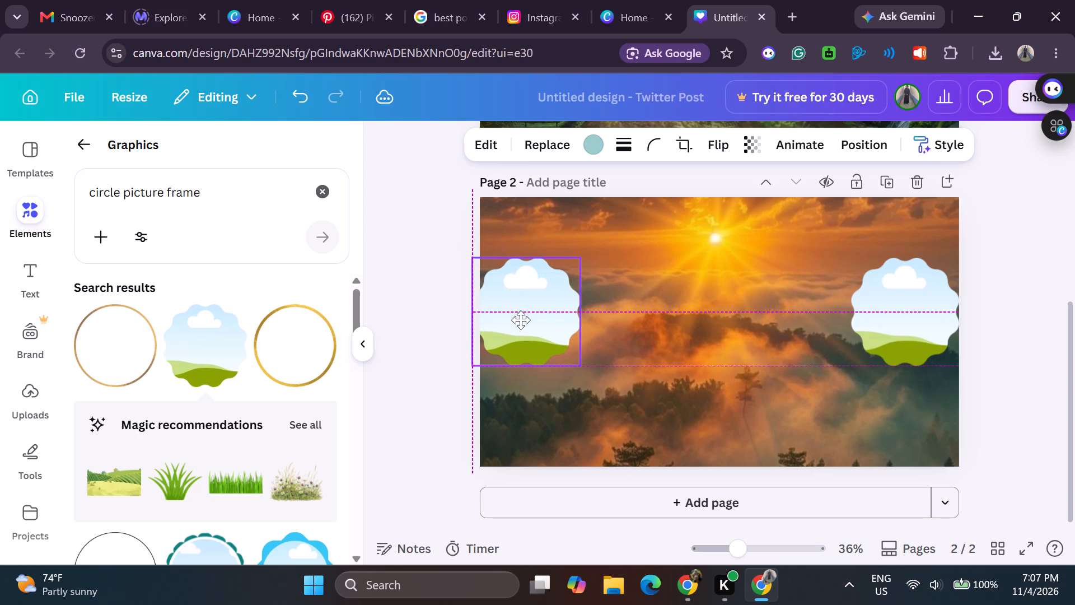
pyautogui.moveTo(521, 320); pyautogui.dragTo(522, 321)
pyautogui.moveTo(522, 321); pyautogui.dragTo(522, 314)
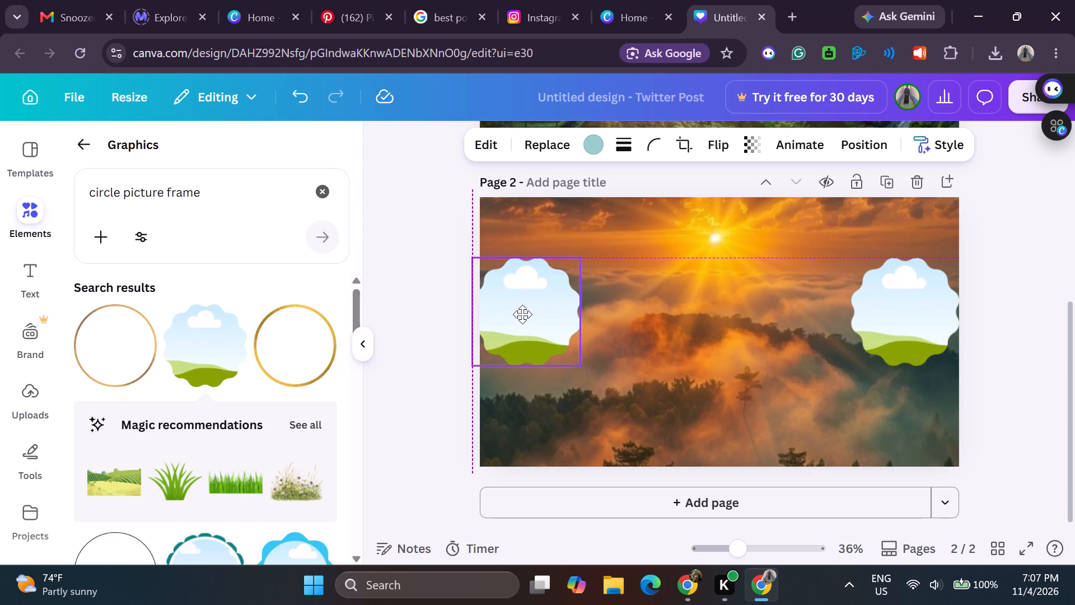
pyautogui.moveTo(522, 314); pyautogui.dragTo(522, 320)
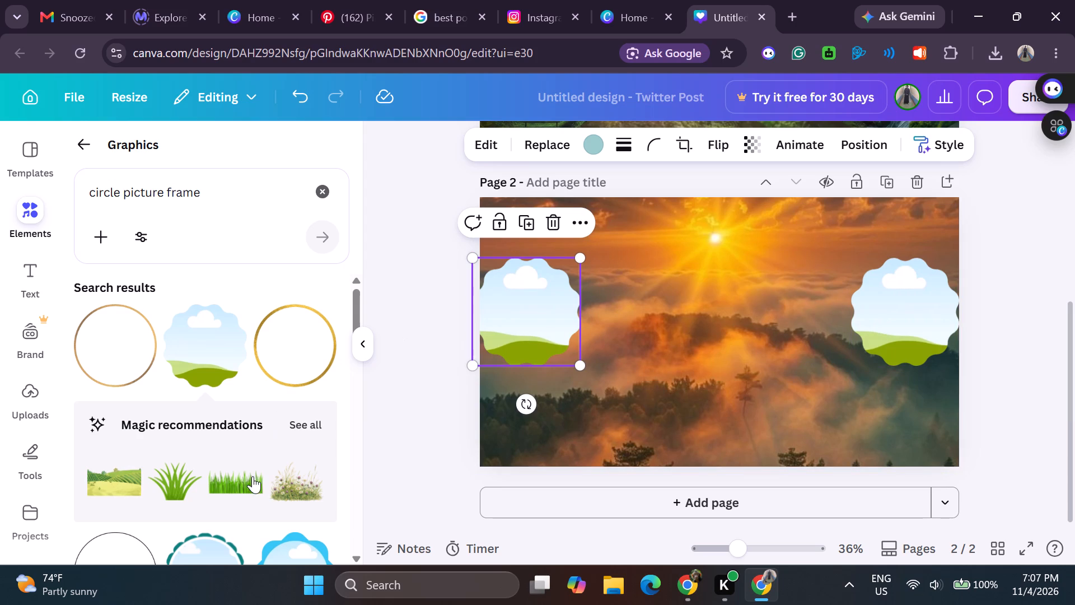
# Add two copies of the uploaded photo of sunlight over a green forest to page 2.
pyautogui.scroll(-1, 253, 476)
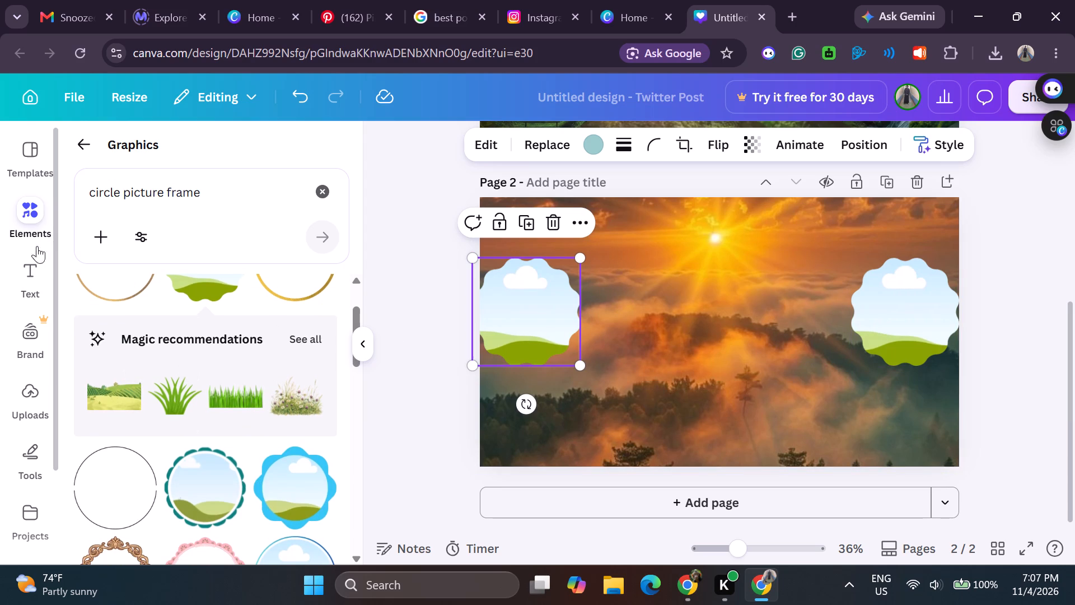
pyautogui.click(32, 396)
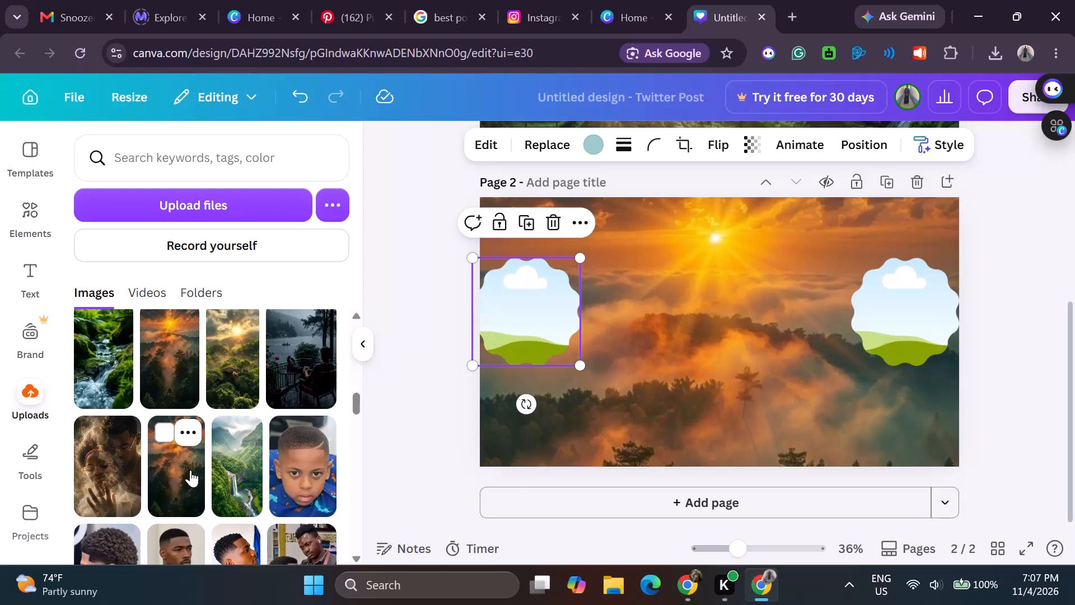
pyautogui.doubleClick(217, 371)
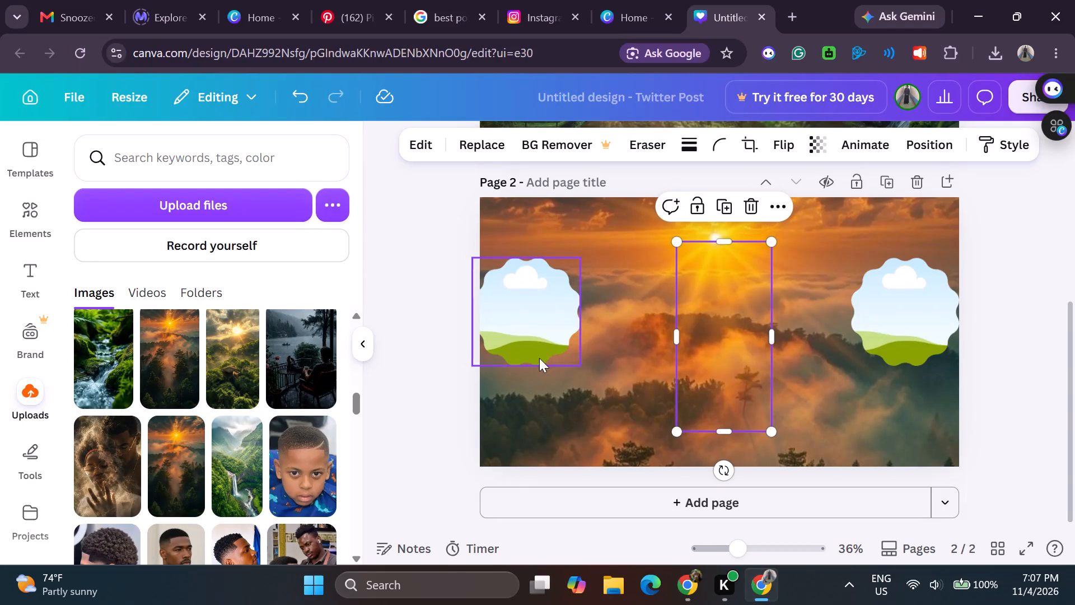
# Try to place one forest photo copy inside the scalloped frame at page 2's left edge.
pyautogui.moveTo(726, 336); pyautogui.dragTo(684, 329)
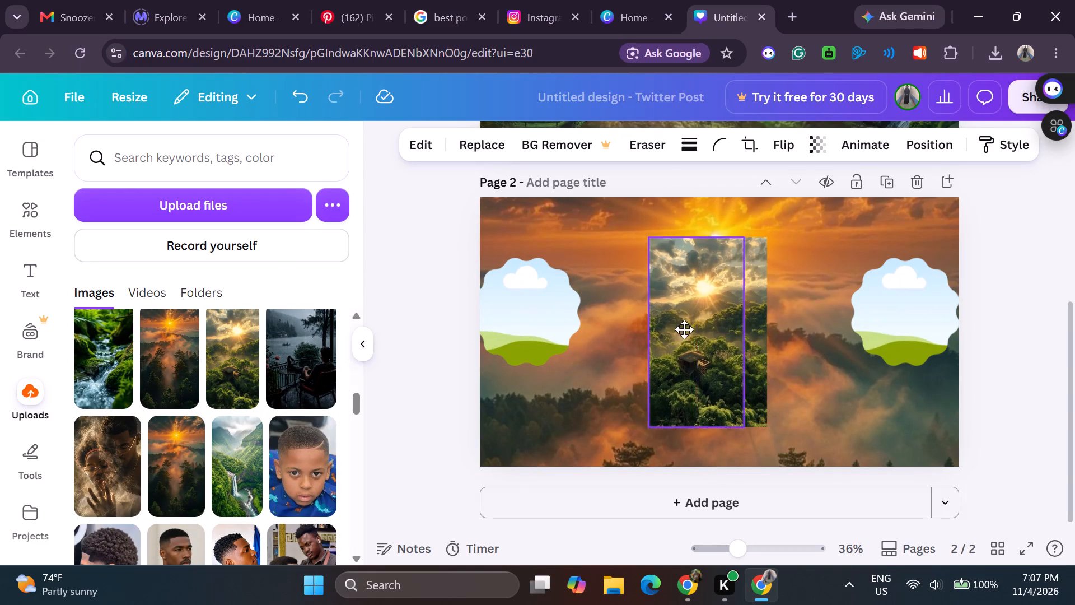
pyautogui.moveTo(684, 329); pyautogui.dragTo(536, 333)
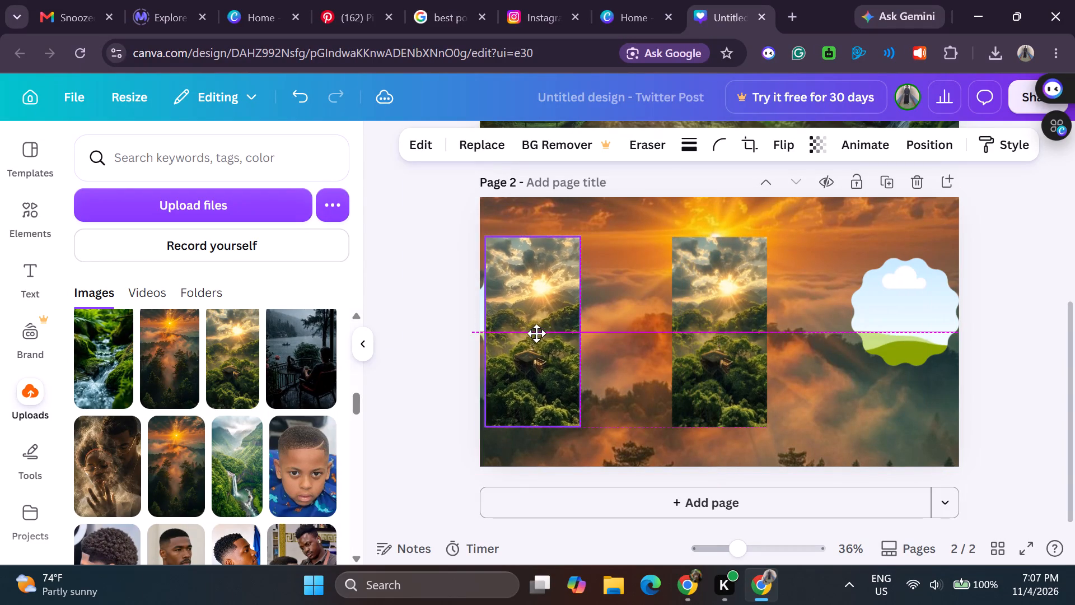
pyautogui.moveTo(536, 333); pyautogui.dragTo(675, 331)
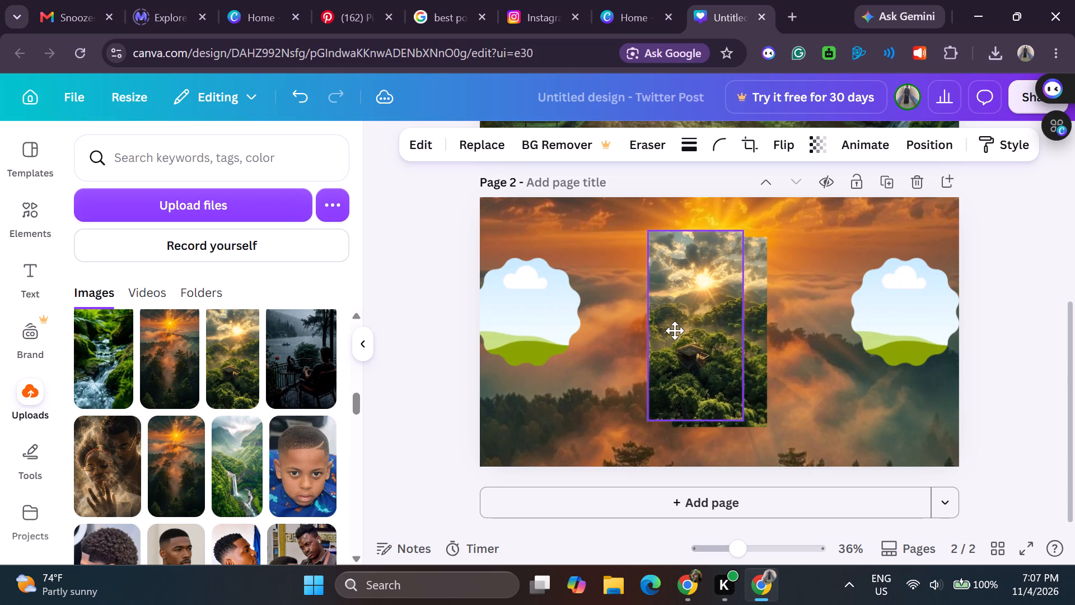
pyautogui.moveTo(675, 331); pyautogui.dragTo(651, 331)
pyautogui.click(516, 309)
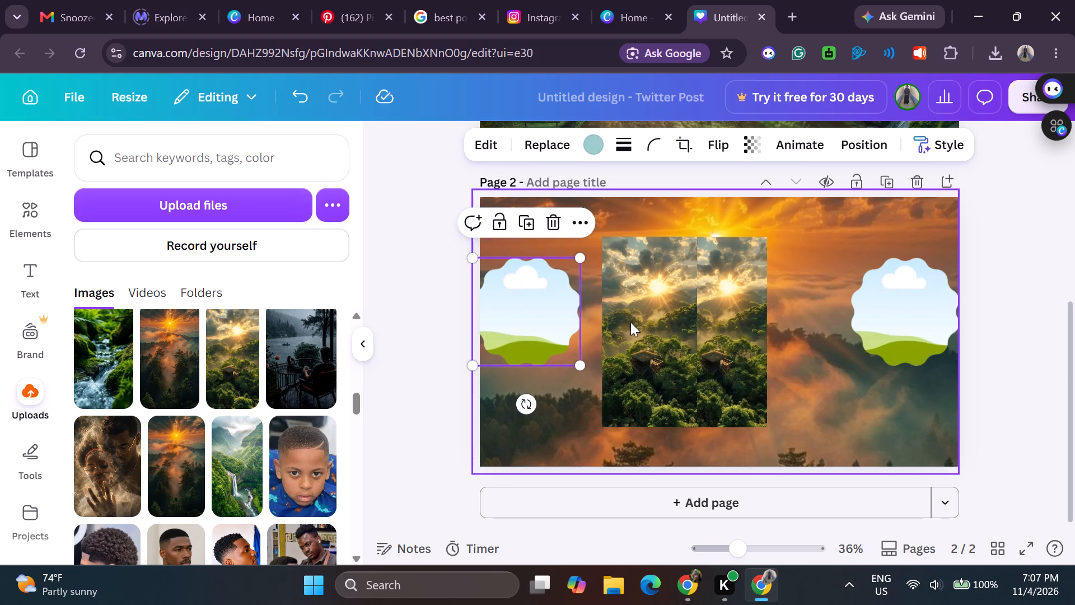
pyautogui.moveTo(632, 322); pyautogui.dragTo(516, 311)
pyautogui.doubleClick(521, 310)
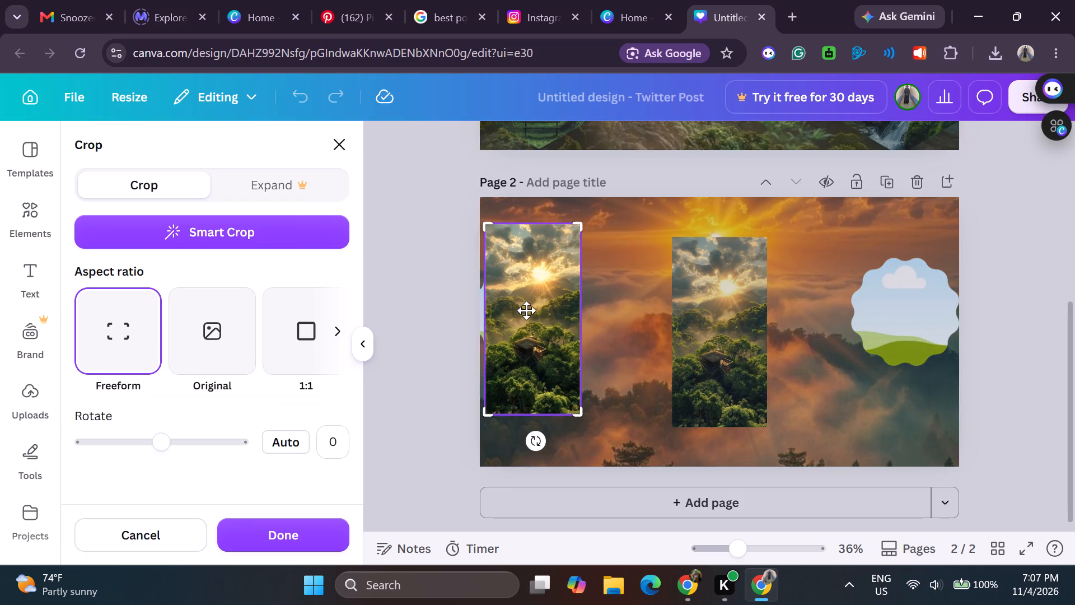
# Delete the forest photo copy near the centre of page 2.
pyautogui.click(740, 343)
pyautogui.click(740, 343)
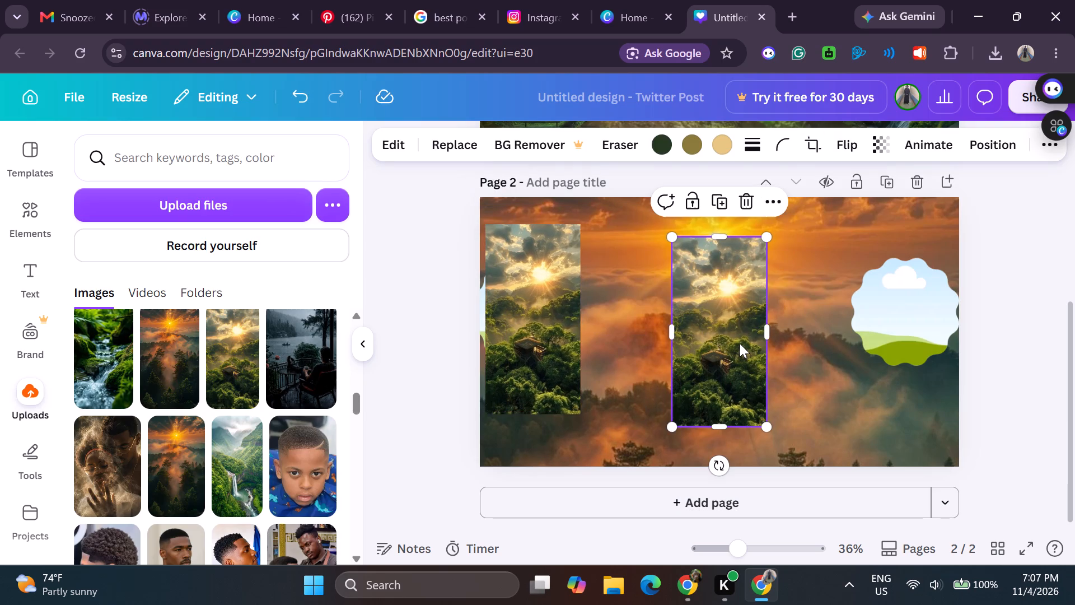
pyautogui.click(738, 199)
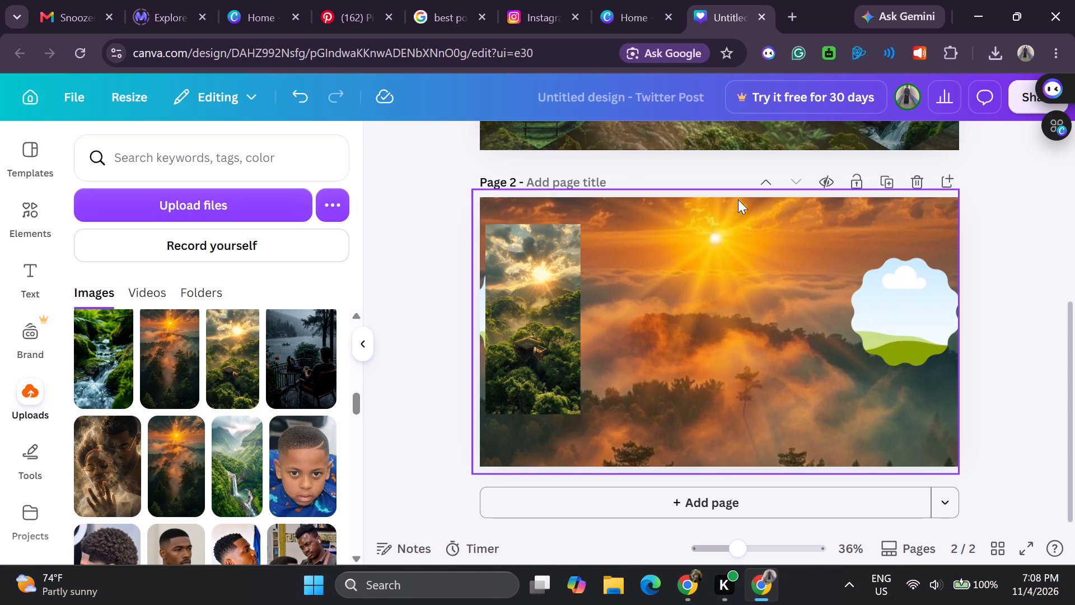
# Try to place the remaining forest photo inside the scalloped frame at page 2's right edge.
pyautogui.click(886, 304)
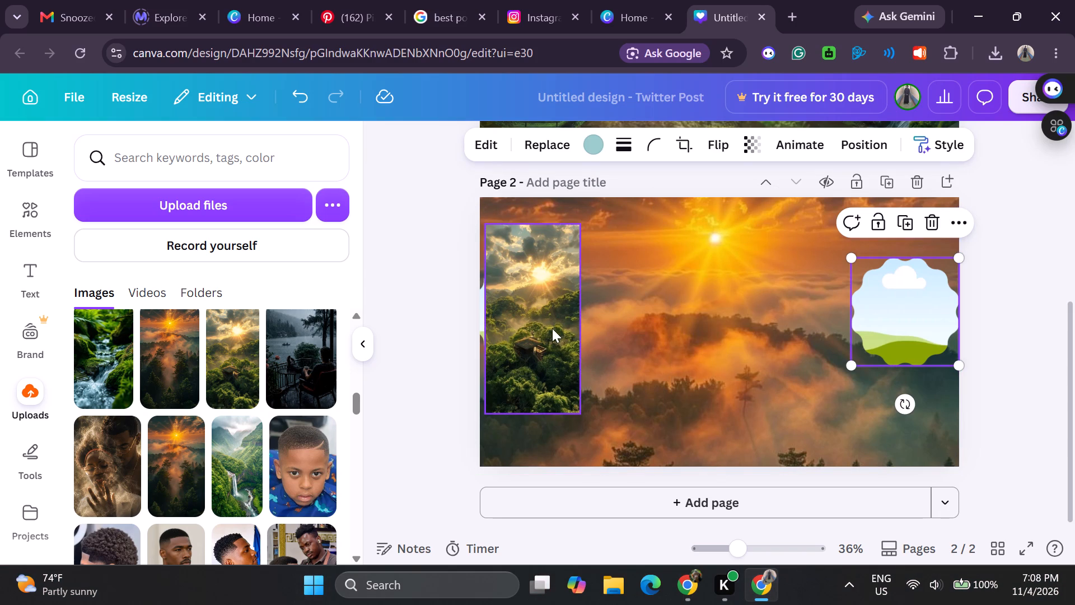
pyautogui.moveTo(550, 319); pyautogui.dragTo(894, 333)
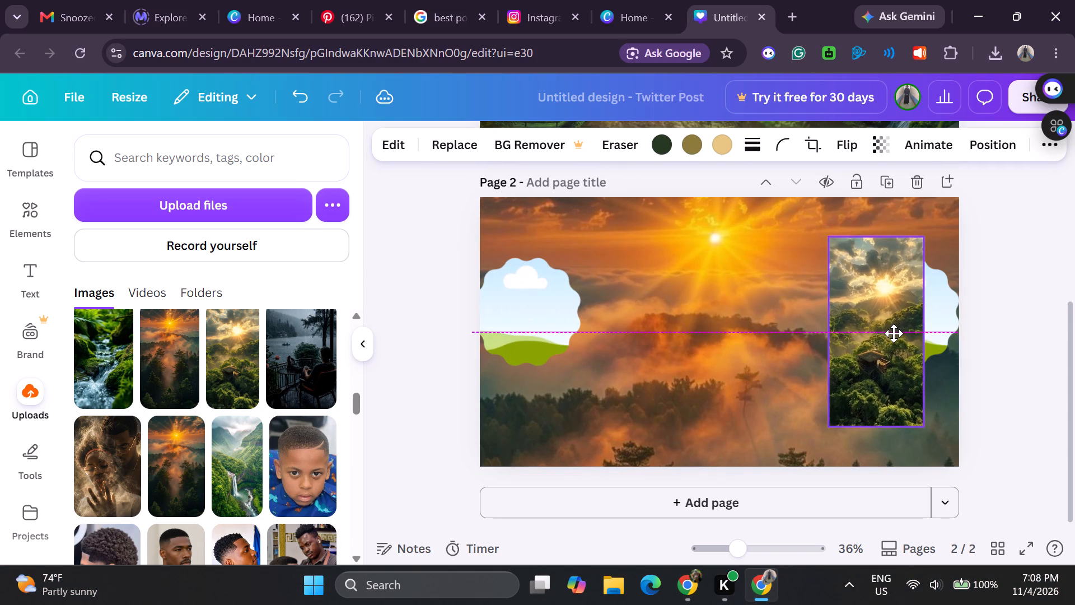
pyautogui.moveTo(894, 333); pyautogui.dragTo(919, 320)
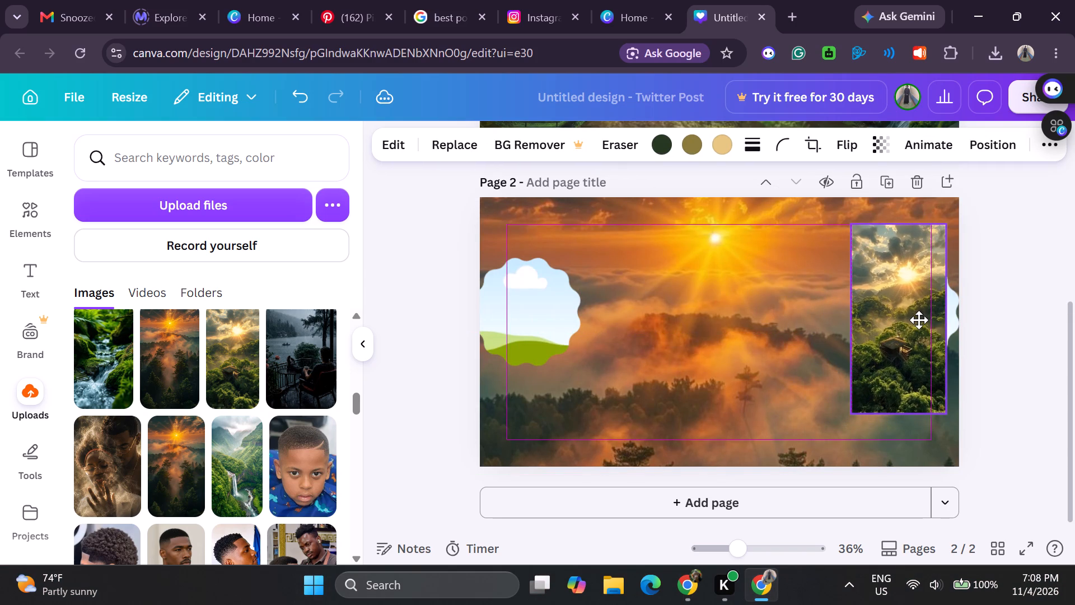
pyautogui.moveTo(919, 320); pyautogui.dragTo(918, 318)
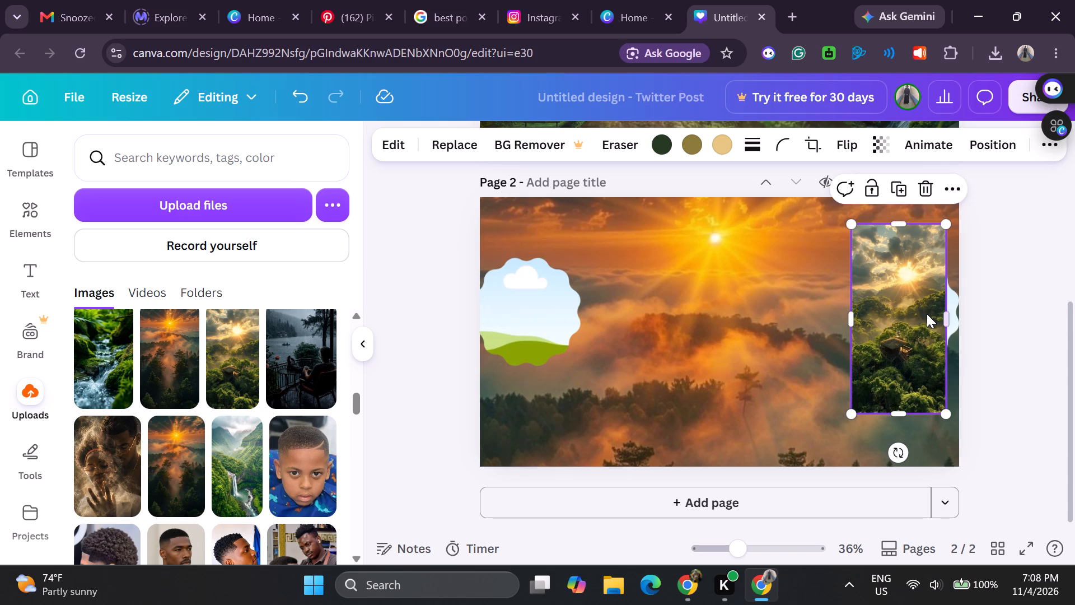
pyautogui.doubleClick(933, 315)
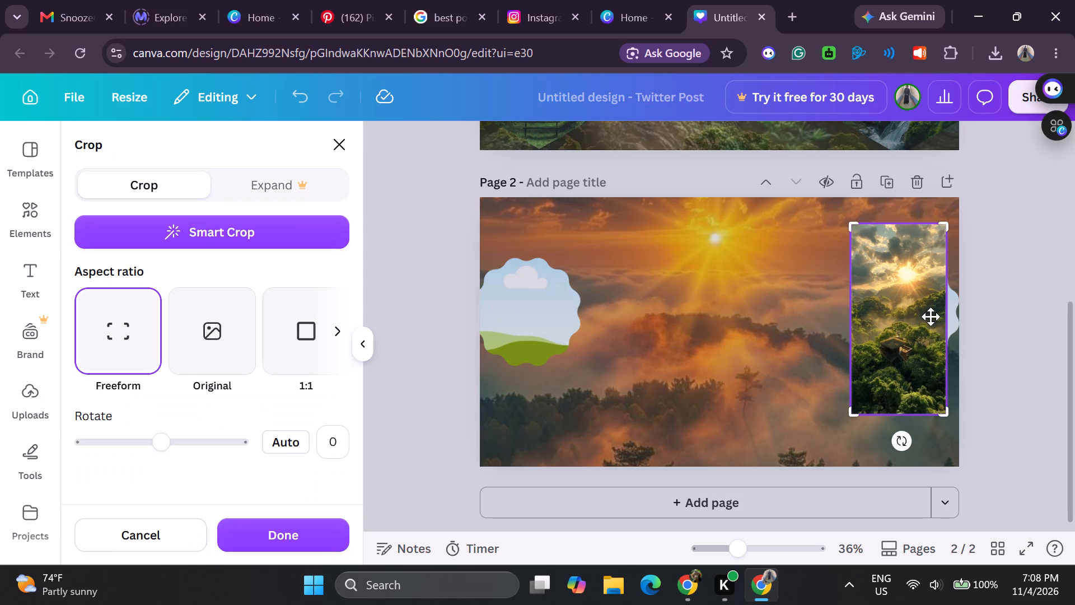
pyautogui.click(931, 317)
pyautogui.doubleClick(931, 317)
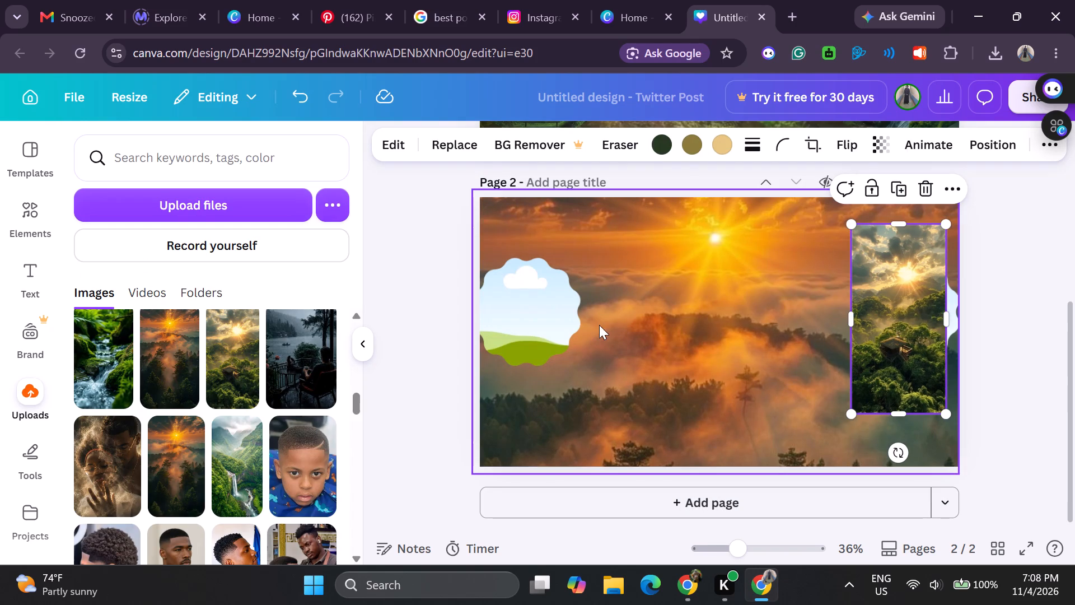
# Clear the graphics search and add the recently used hexagon frame to page 2.
pyautogui.click(534, 322)
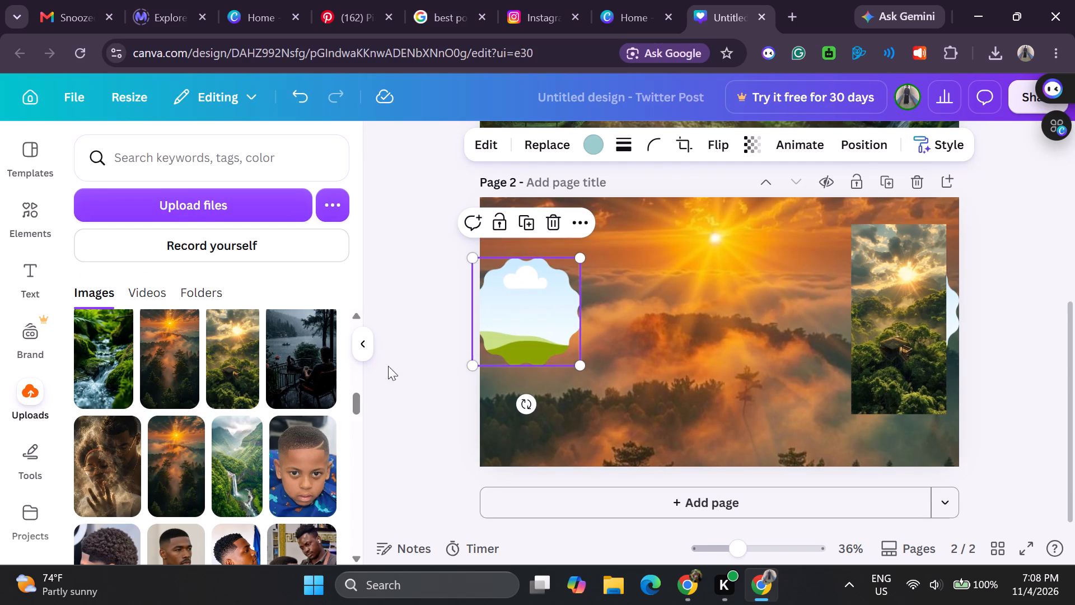
pyautogui.click(38, 215)
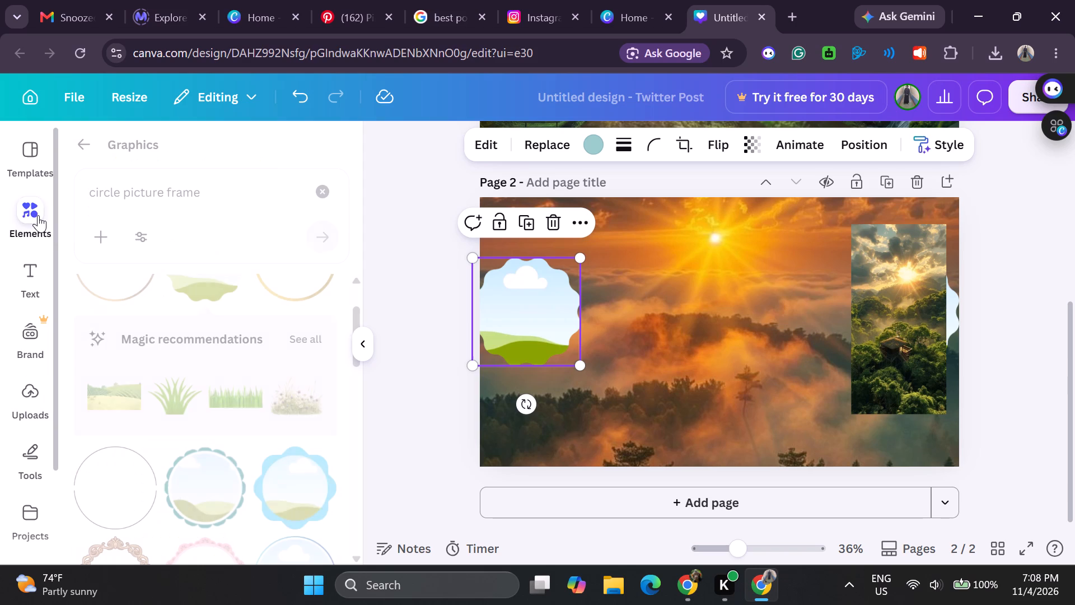
pyautogui.scroll(7, 153, 312)
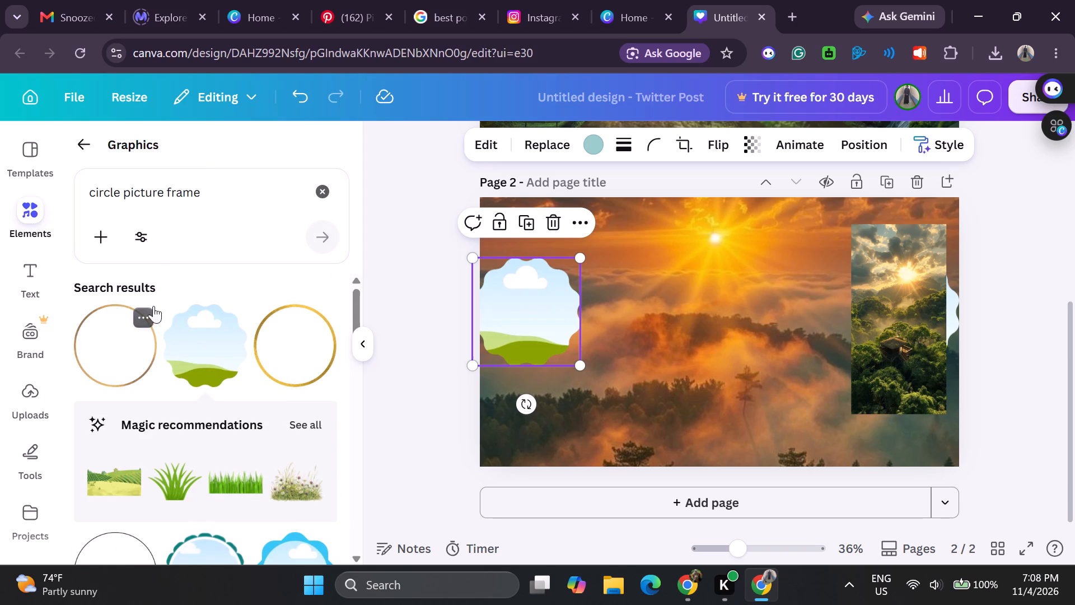
pyautogui.click(321, 187)
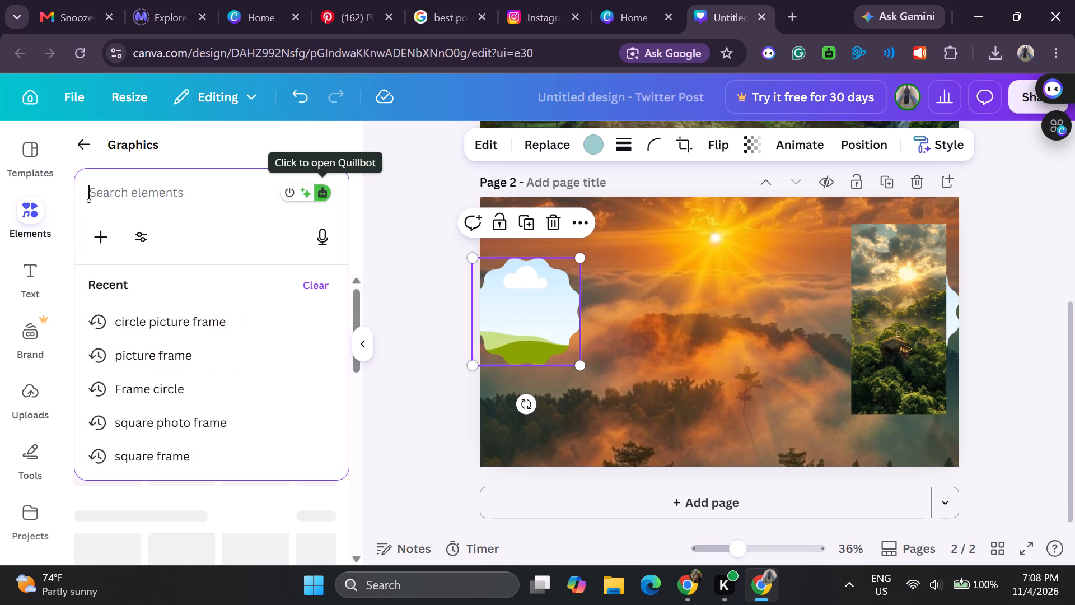
pyautogui.click(149, 513)
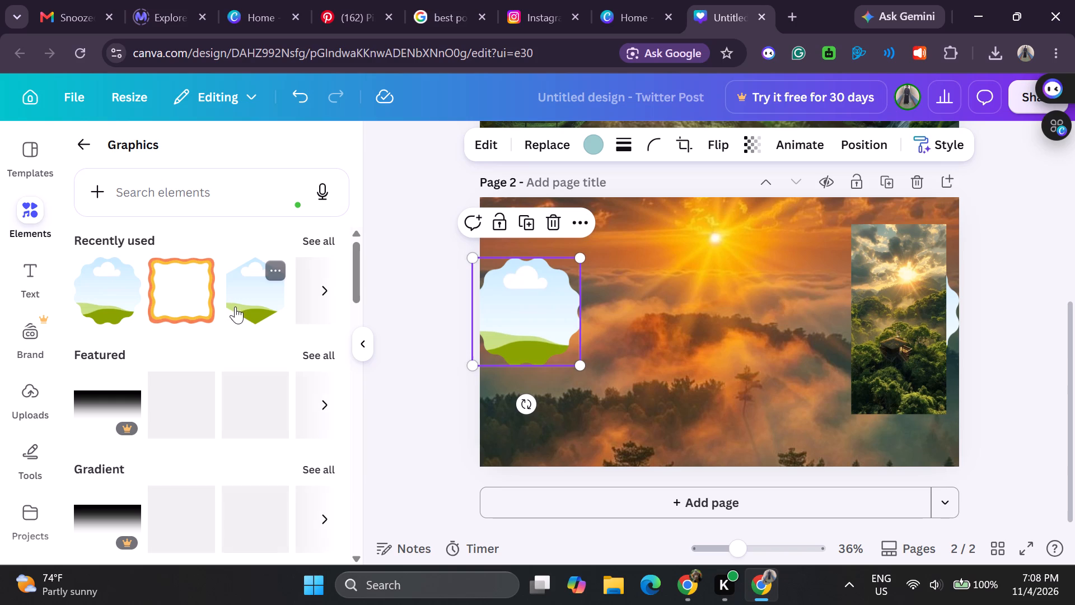
pyautogui.click(251, 299)
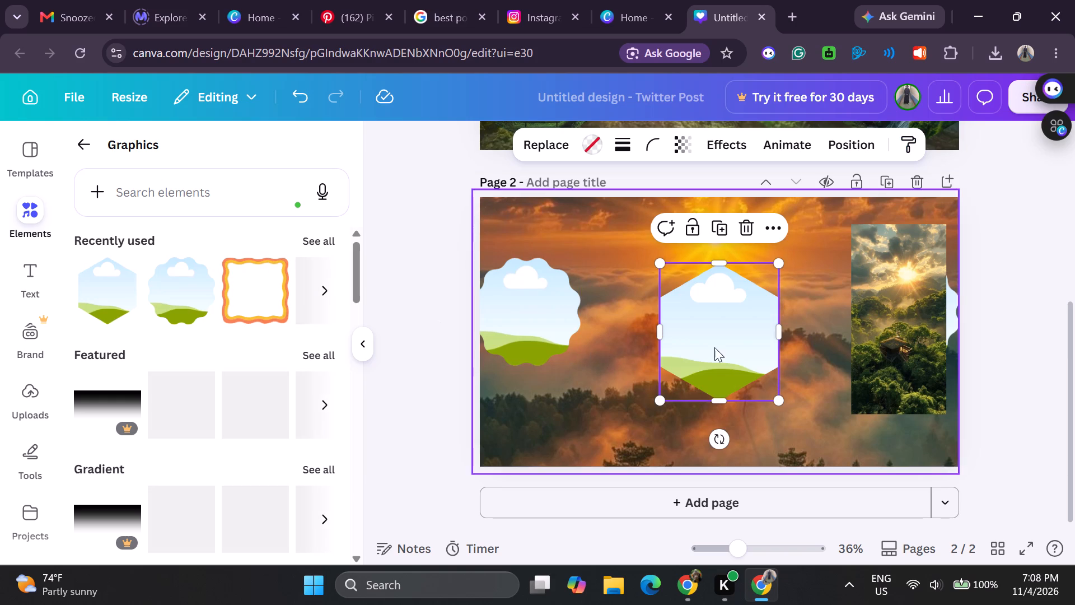
# Fill the hexagon frame on page 2 with the sunlit forest photo.
pyautogui.moveTo(899, 318); pyautogui.dragTo(763, 324)
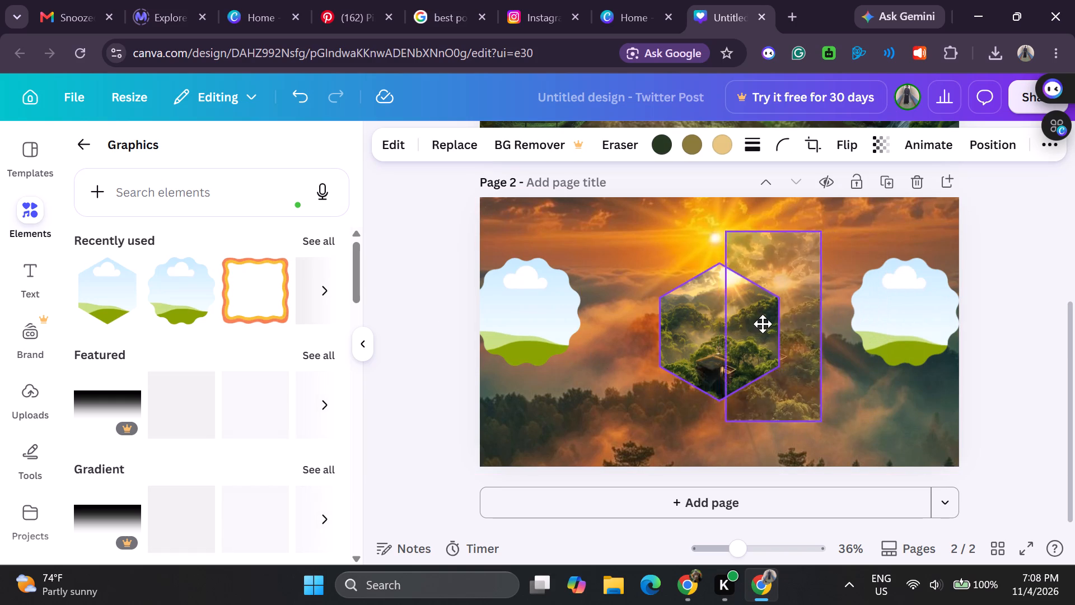
pyautogui.moveTo(763, 324); pyautogui.dragTo(734, 327)
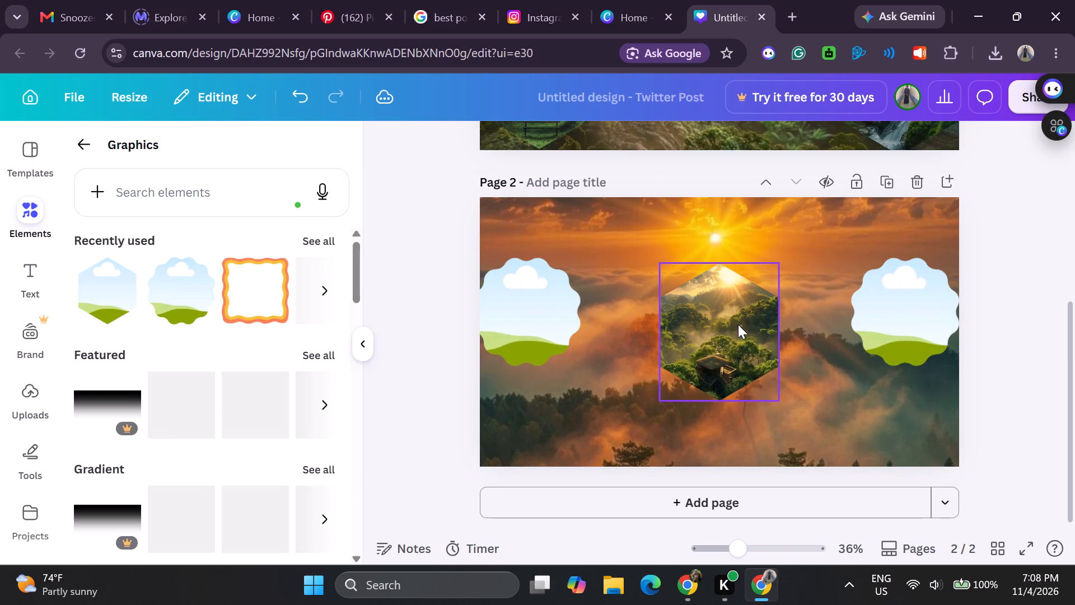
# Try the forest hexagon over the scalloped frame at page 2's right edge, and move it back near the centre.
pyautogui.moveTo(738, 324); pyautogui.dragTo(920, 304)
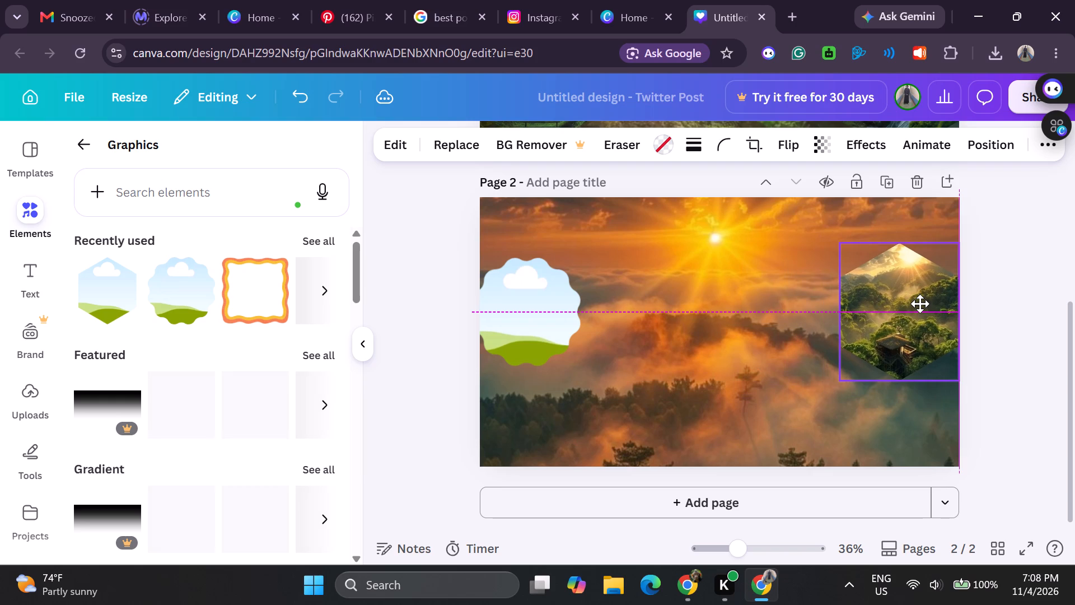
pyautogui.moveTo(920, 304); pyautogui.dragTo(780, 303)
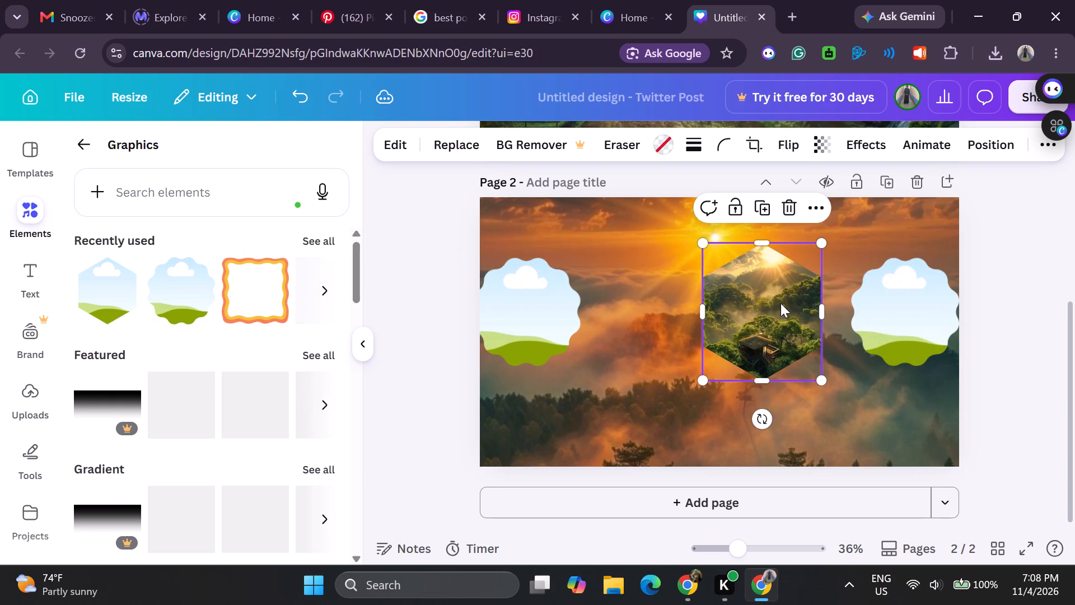
# Delete the scalloped frame at page 2's right edge.
pyautogui.doubleClick(909, 297)
pyautogui.click(909, 297)
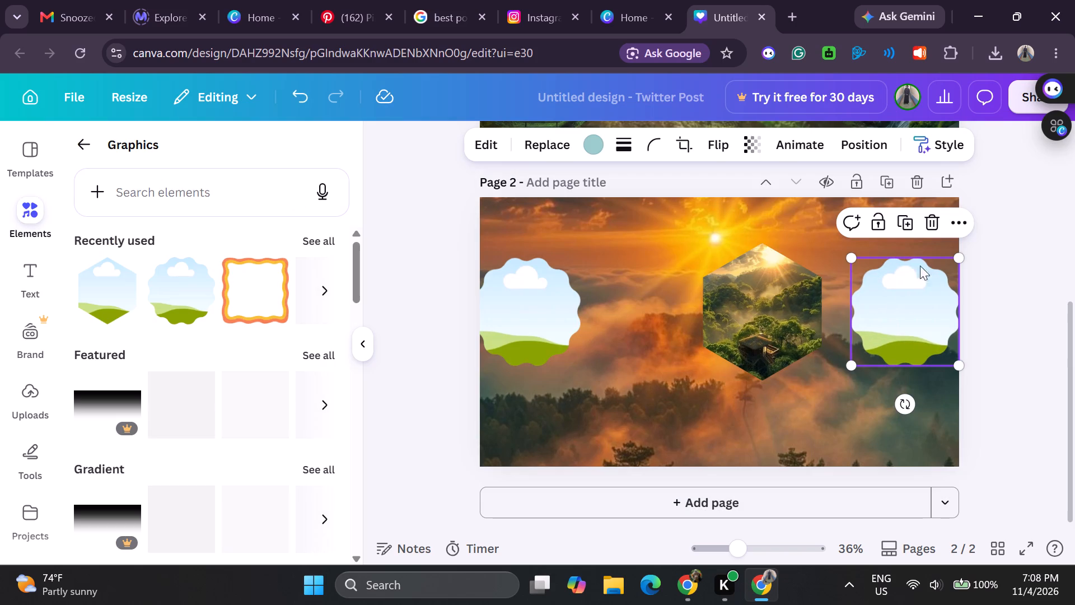
pyautogui.click(932, 223)
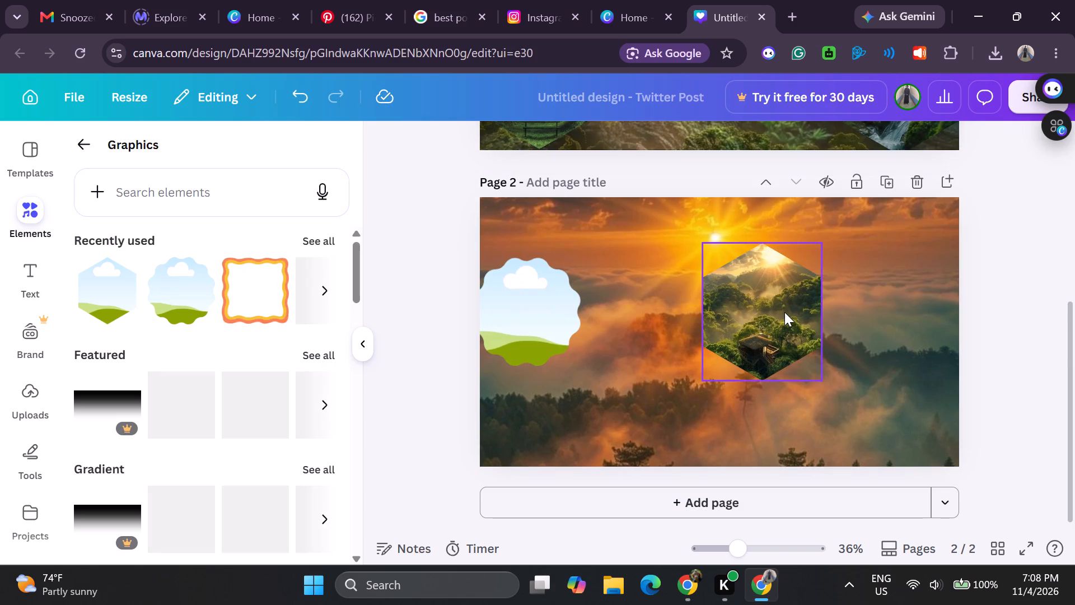
# Move the forest hexagon against page 2's right edge, slightly above mid-height.
pyautogui.moveTo(784, 312); pyautogui.dragTo(922, 323)
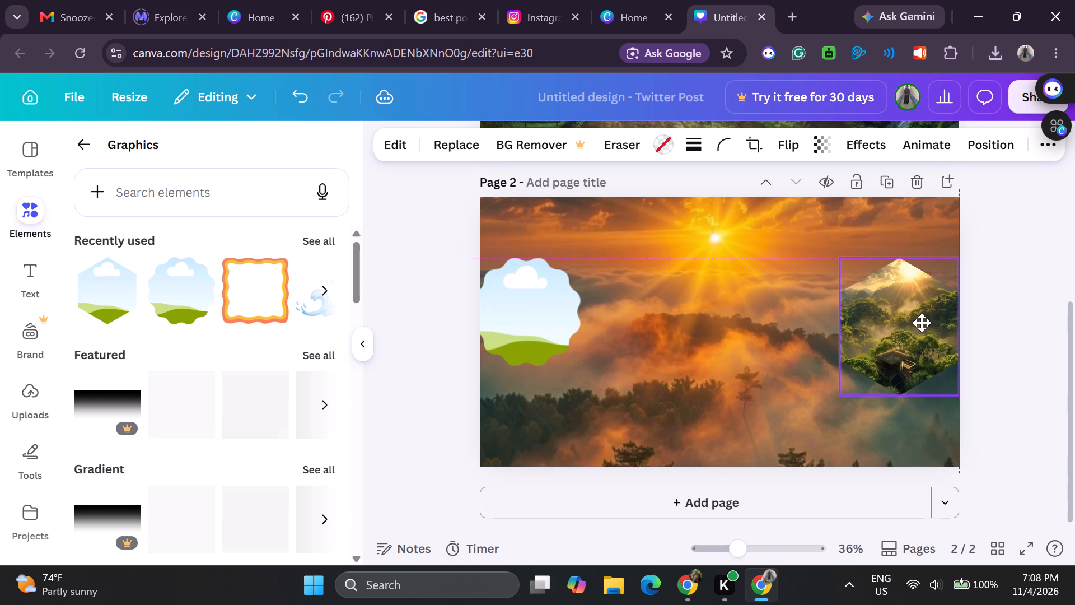
pyautogui.moveTo(922, 323); pyautogui.dragTo(920, 319)
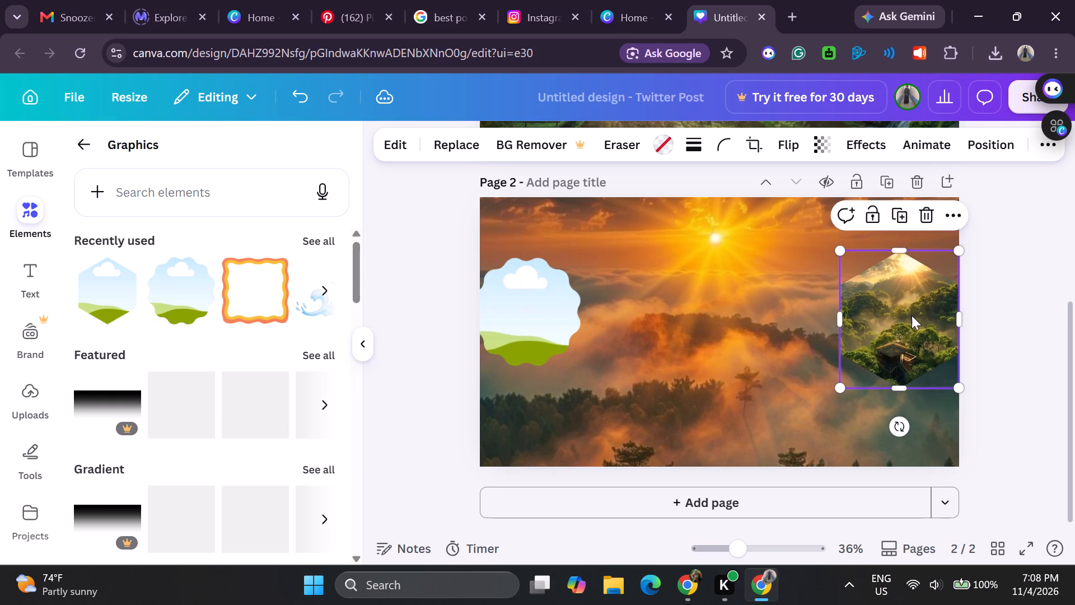
pyautogui.click(910, 315)
pyautogui.doubleClick(910, 315)
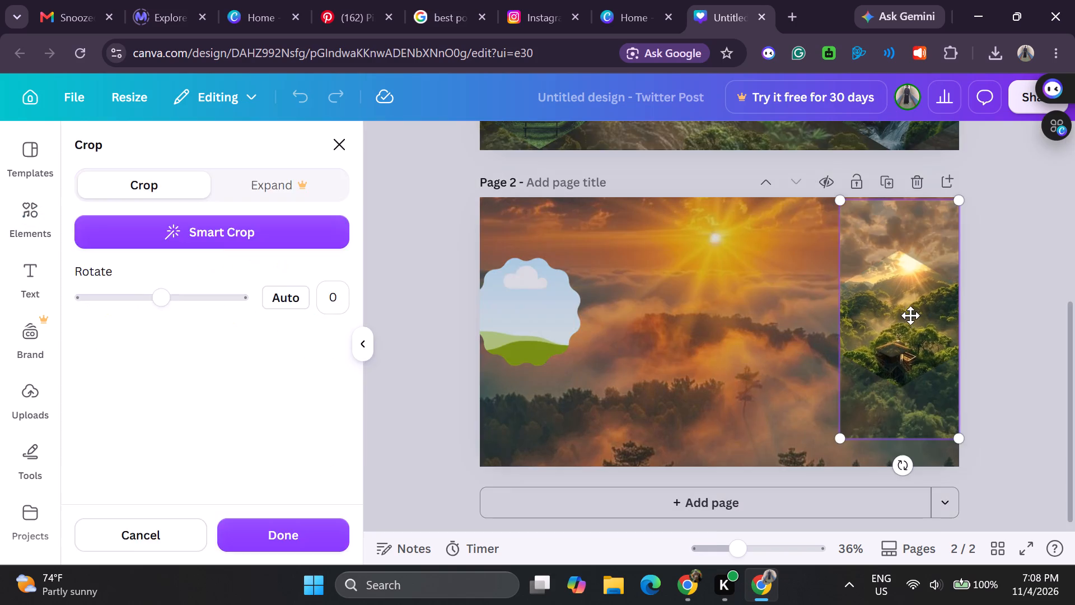
pyautogui.click(910, 315)
pyautogui.click(910, 315)
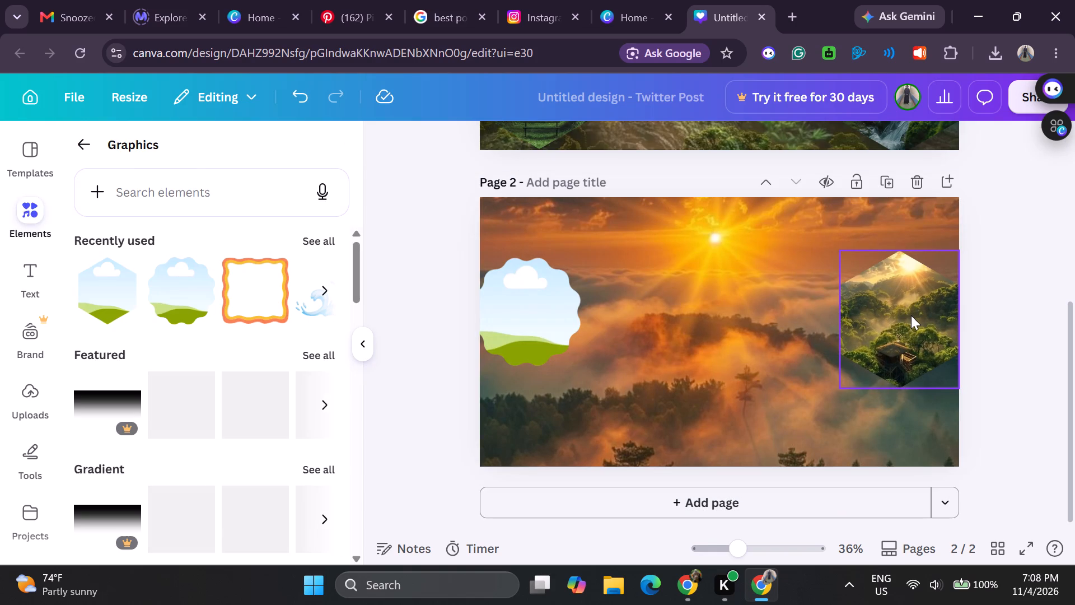
# Select the scalloped frame at page 2's left edge and open the uploaded images.
pyautogui.click(546, 319)
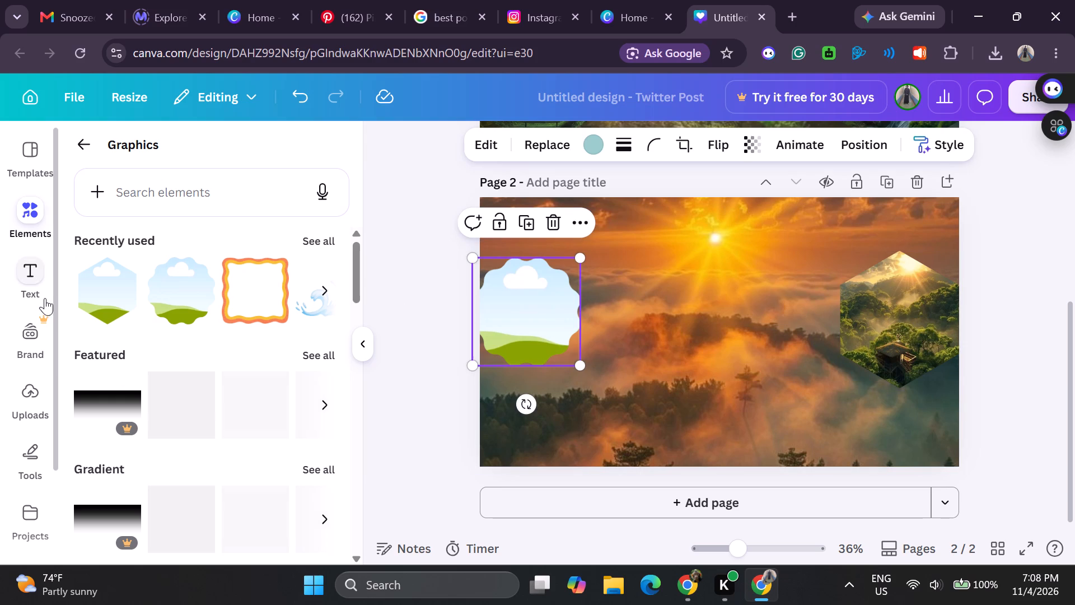
pyautogui.doubleClick(26, 399)
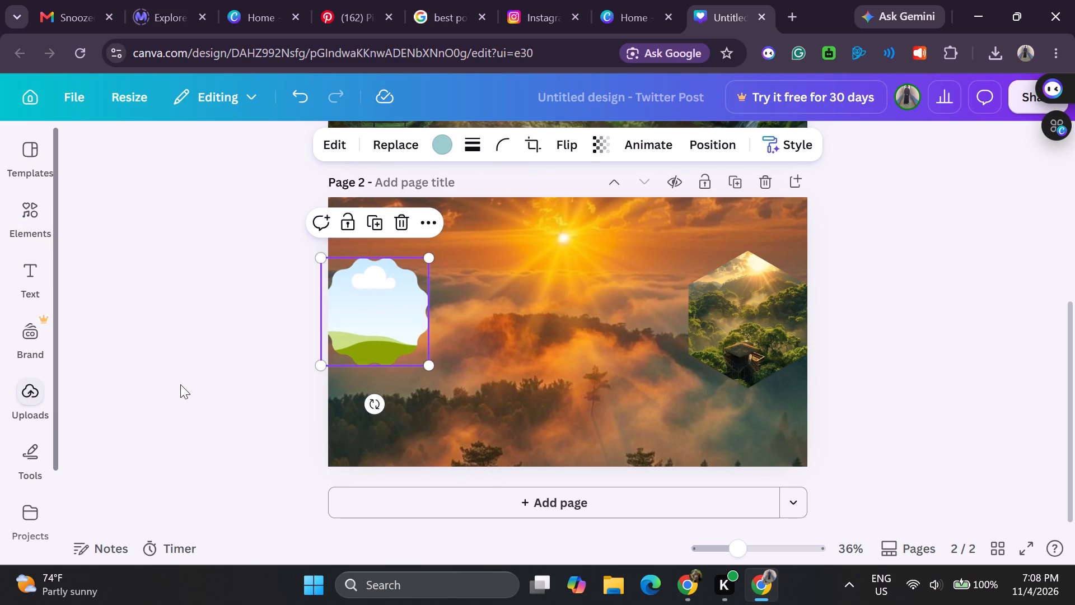
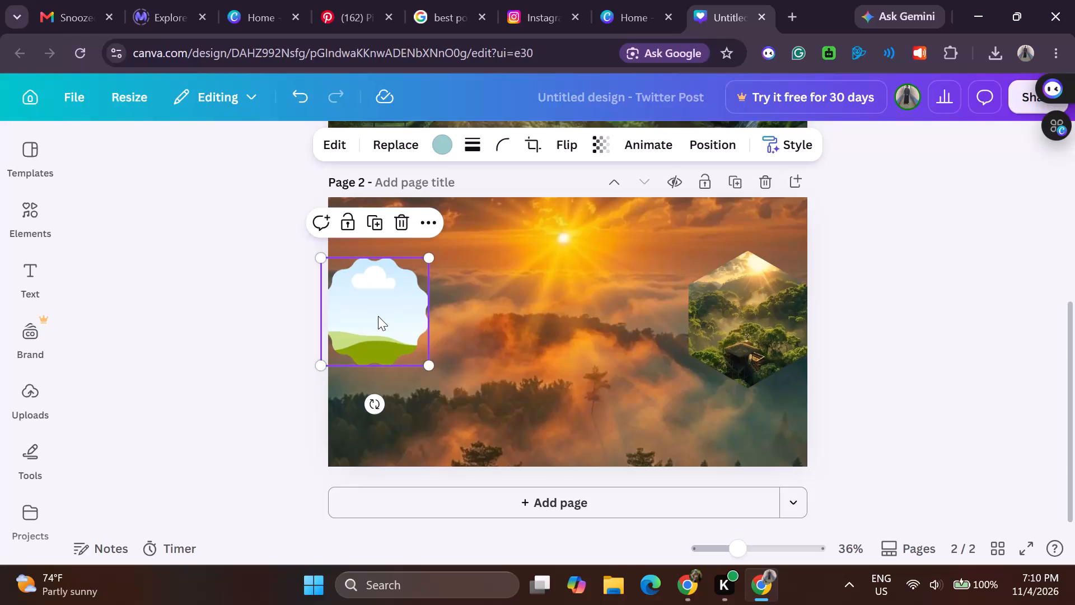
# Add two copies of the uploaded photo of a man silhouetted at a window, moving one over page 2's scalloped frame.
pyautogui.click(21, 401)
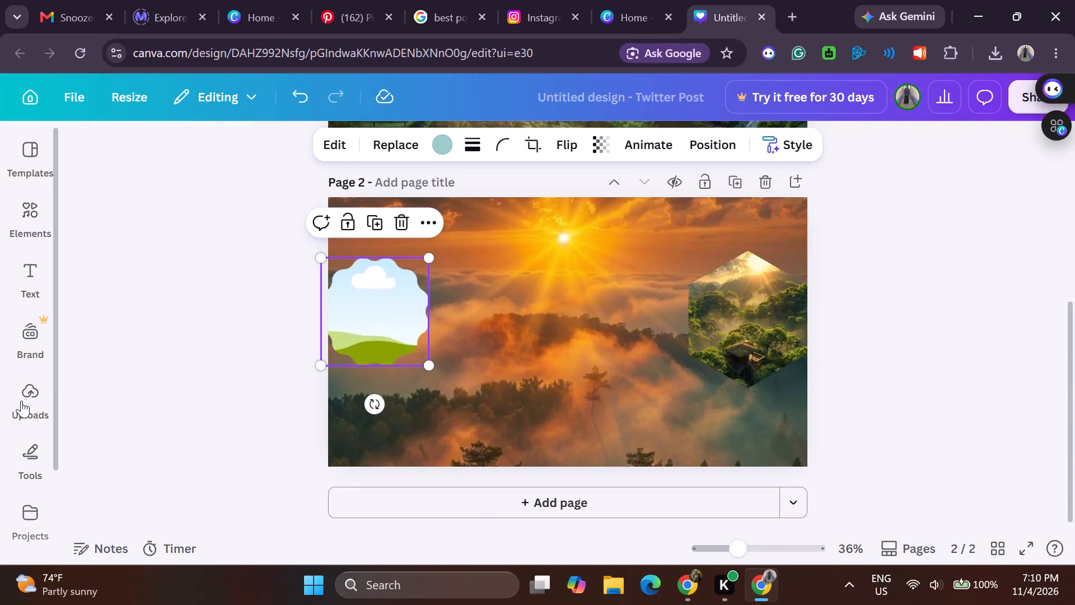
pyautogui.scroll(-1, 158, 495)
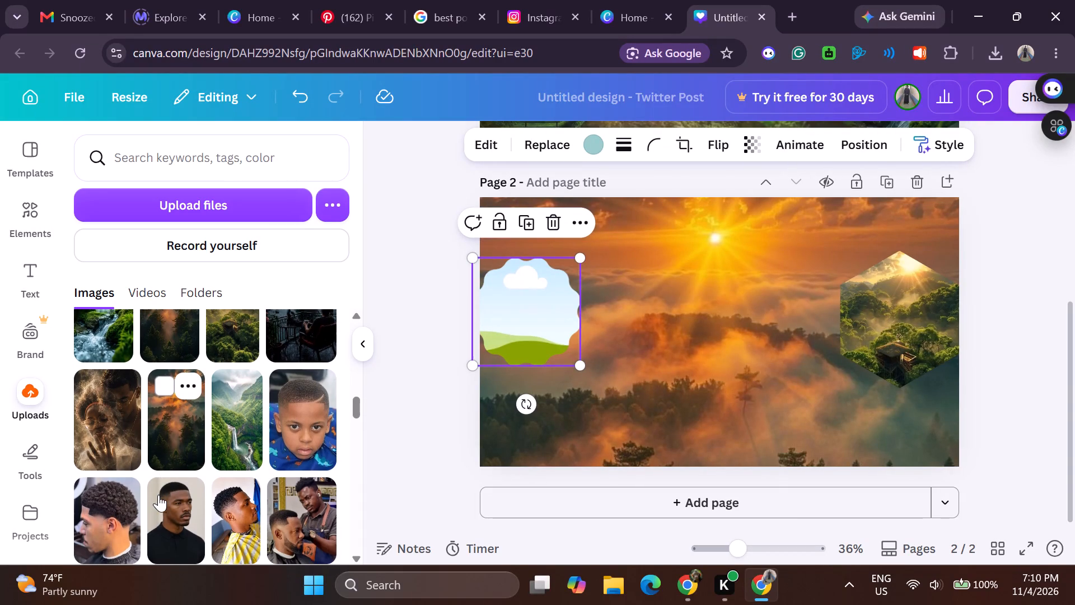
pyautogui.scroll(-3, 158, 495)
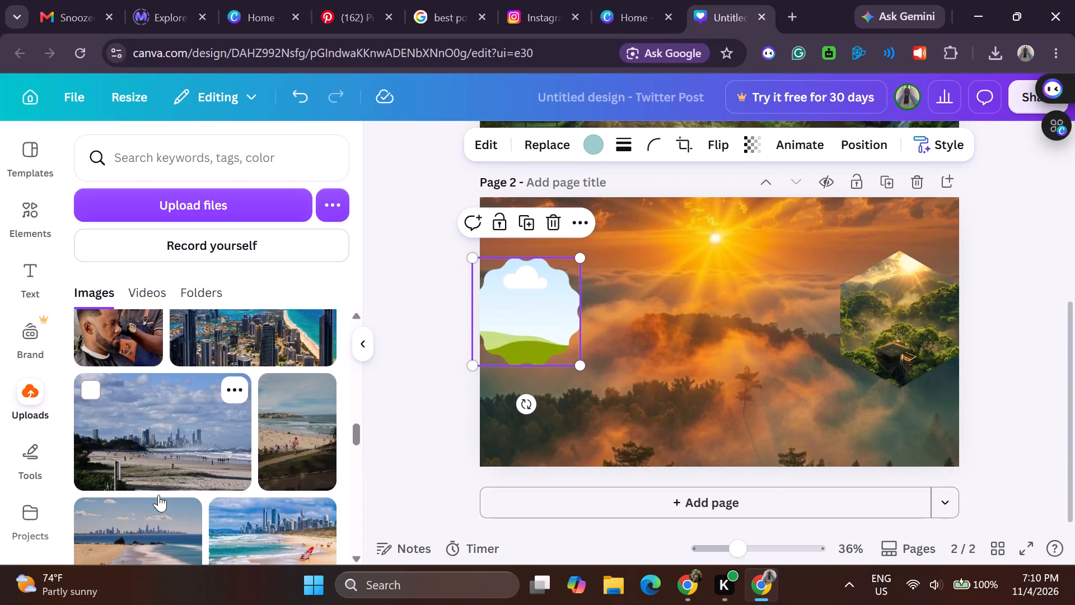
pyautogui.scroll(-2, 158, 495)
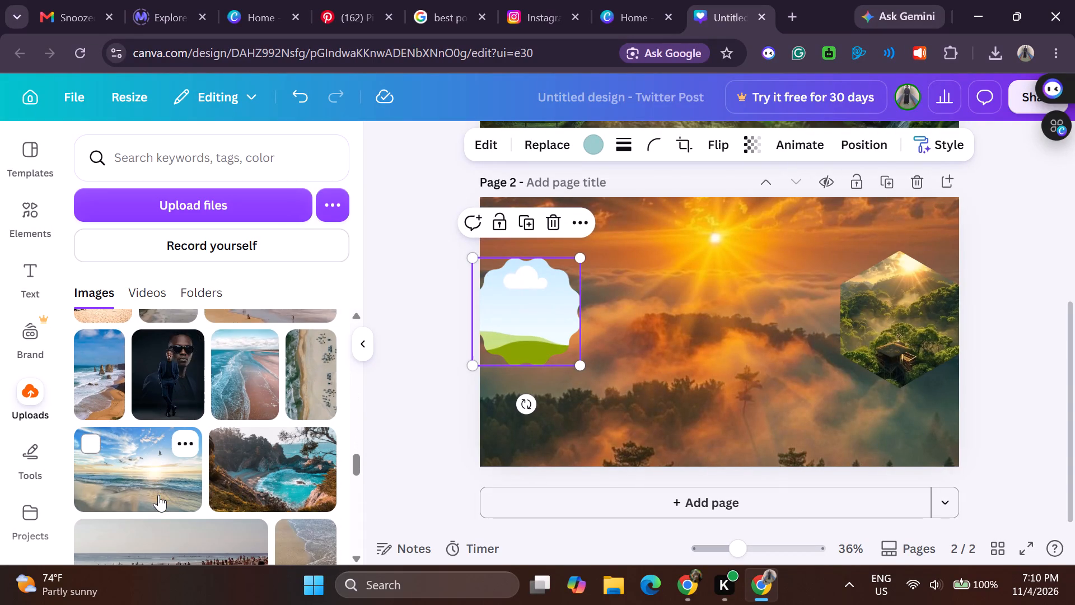
pyautogui.scroll(-2, 158, 495)
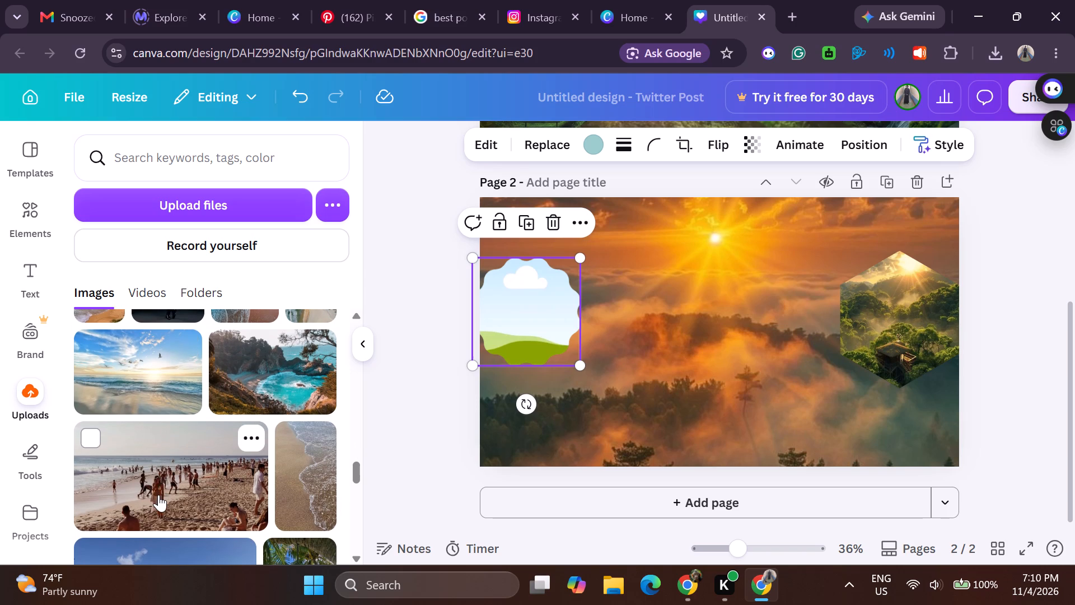
pyautogui.scroll(-2, 158, 495)
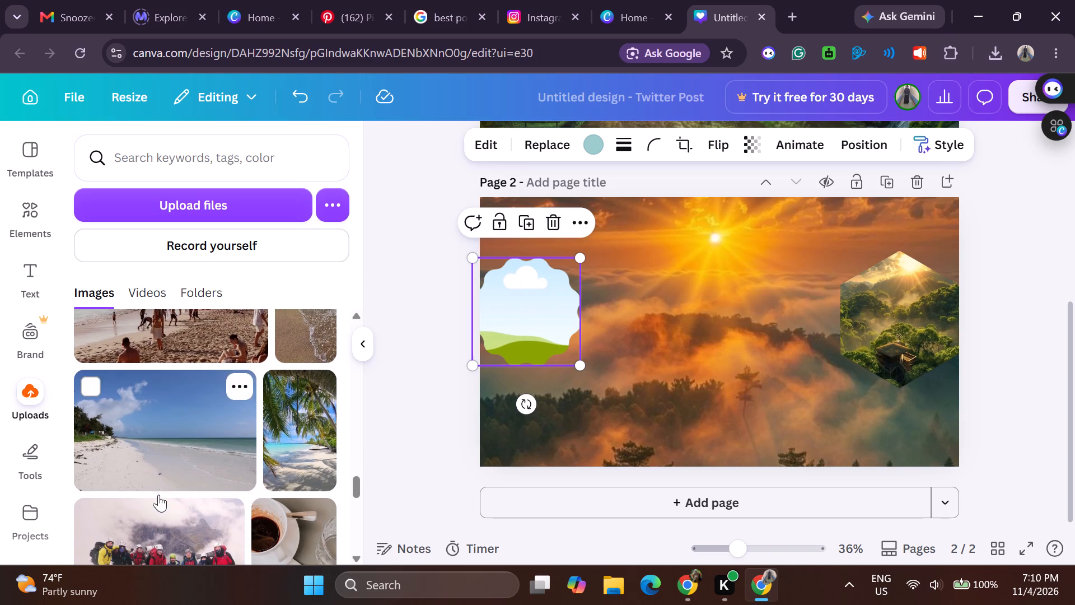
pyautogui.scroll(-2, 158, 495)
pyautogui.scroll(1, 158, 495)
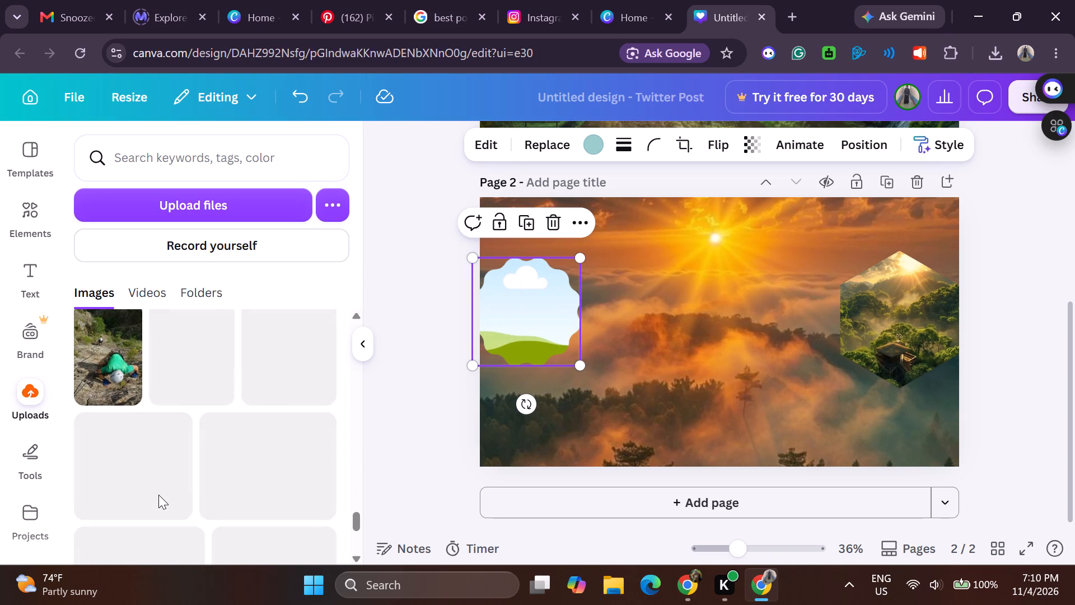
pyautogui.scroll(3, 158, 495)
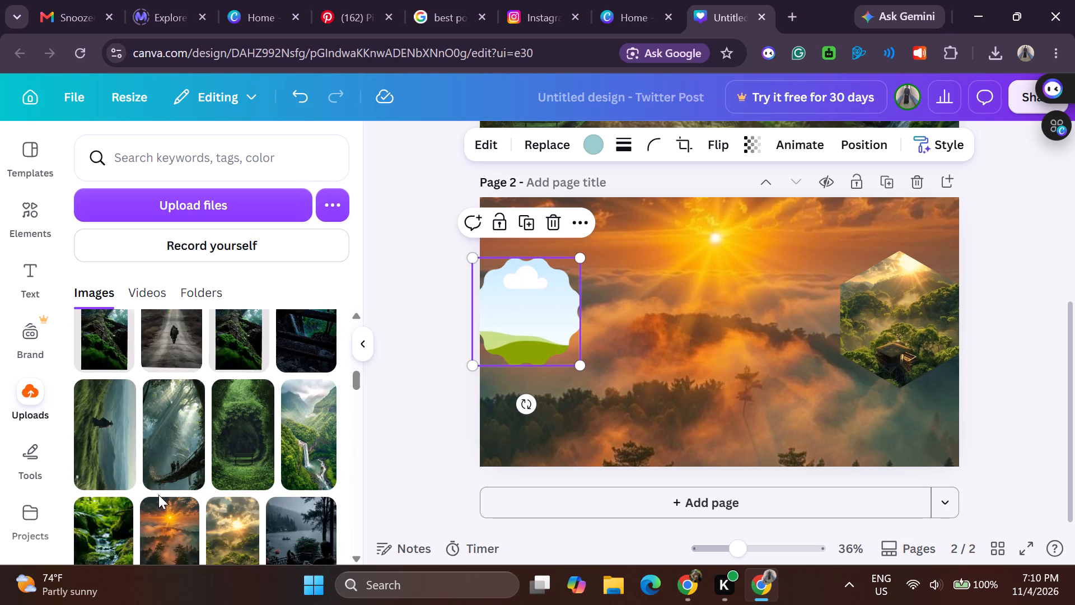
pyautogui.scroll(2, 158, 495)
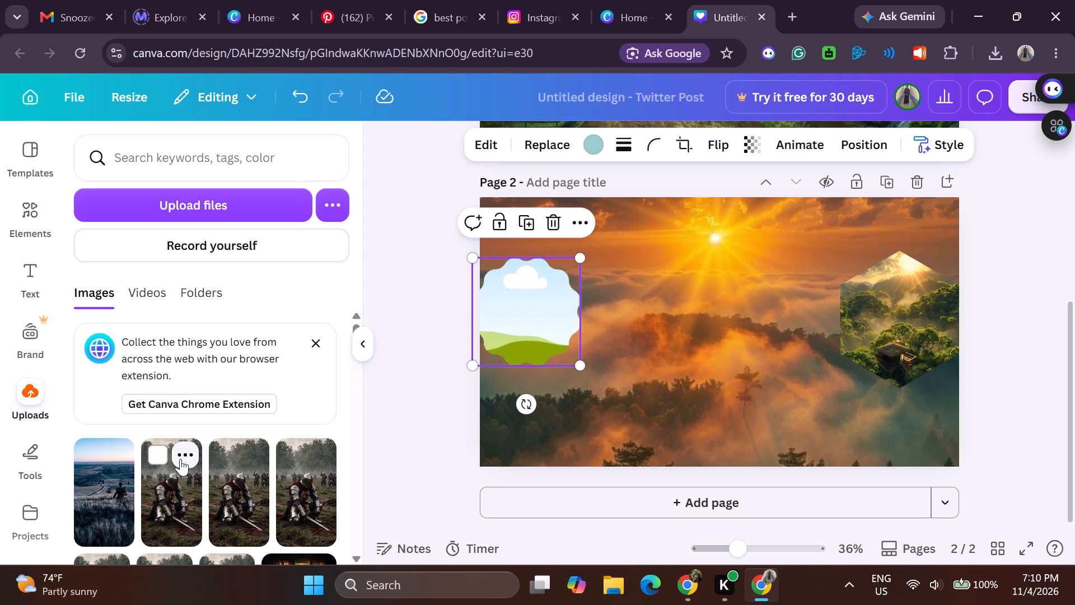
pyautogui.scroll(-3, 195, 468)
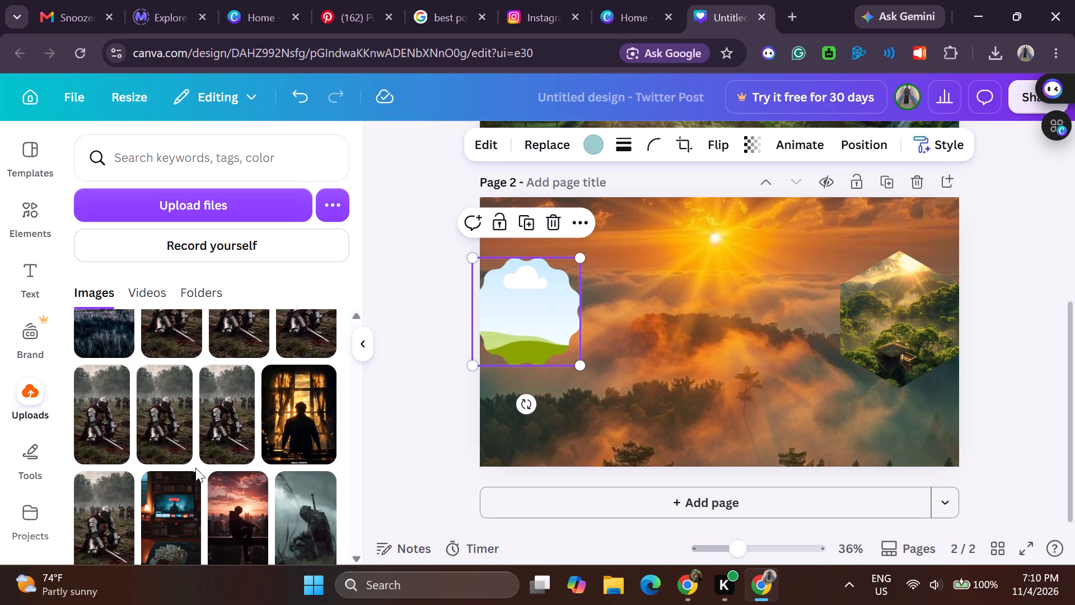
pyautogui.scroll(-1, 195, 468)
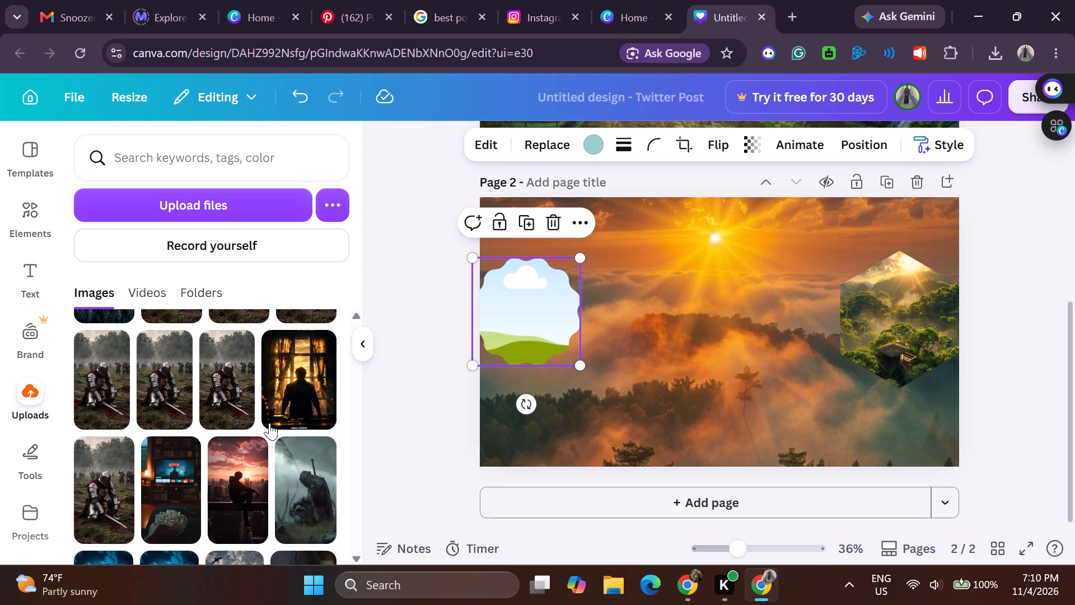
pyautogui.doubleClick(283, 400)
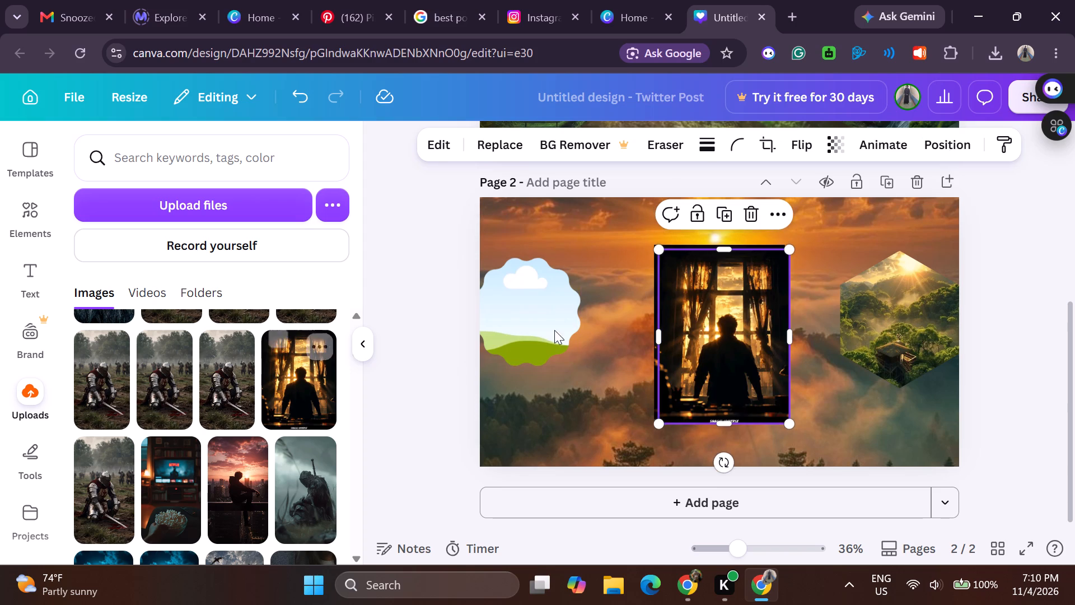
pyautogui.moveTo(693, 329); pyautogui.dragTo(506, 305)
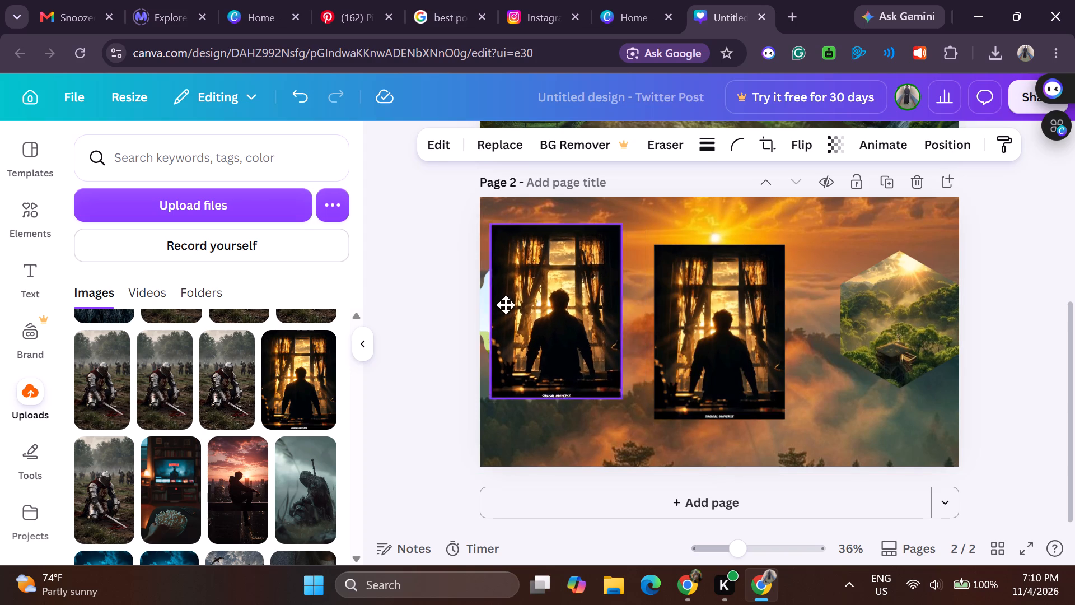
pyautogui.moveTo(506, 305); pyautogui.dragTo(508, 306)
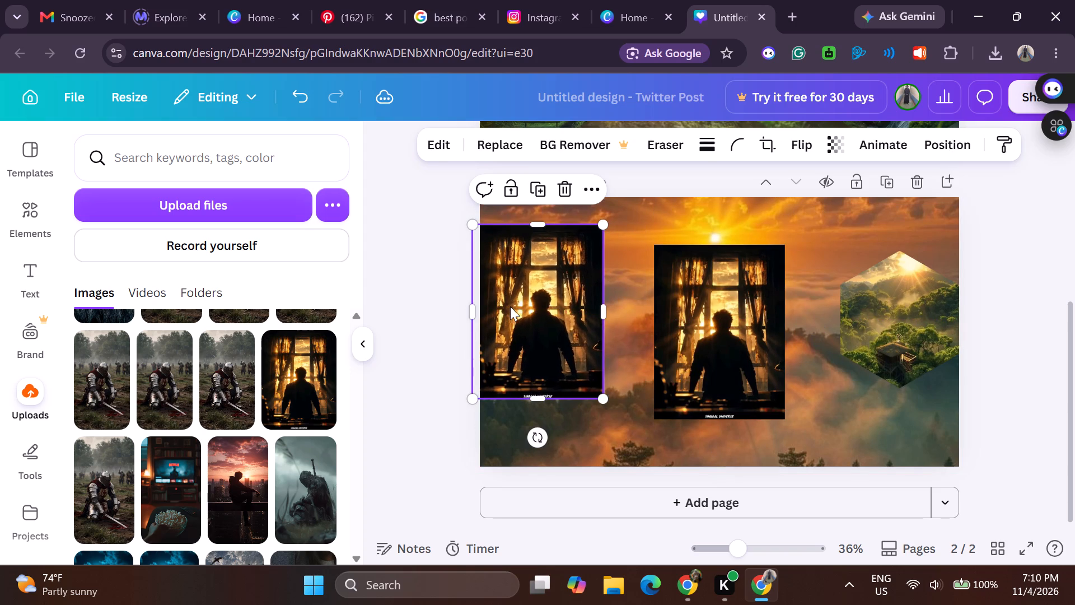
# Crop the window photo at page 2's left edge to a 1:1 aspect ratio, keeping the silhouetted man in view.
pyautogui.doubleClick(511, 306)
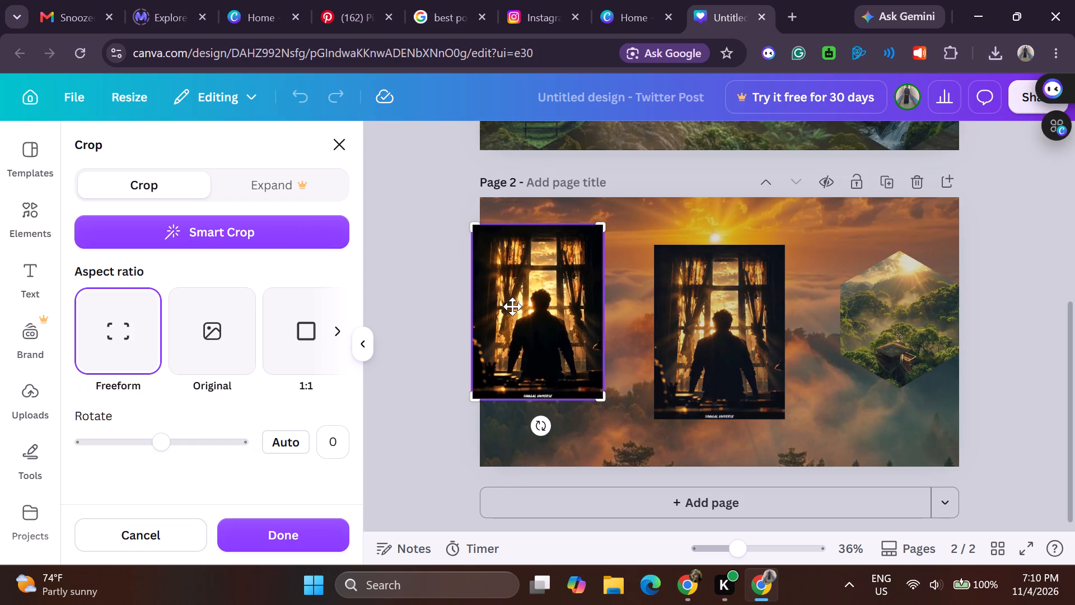
pyautogui.click(309, 320)
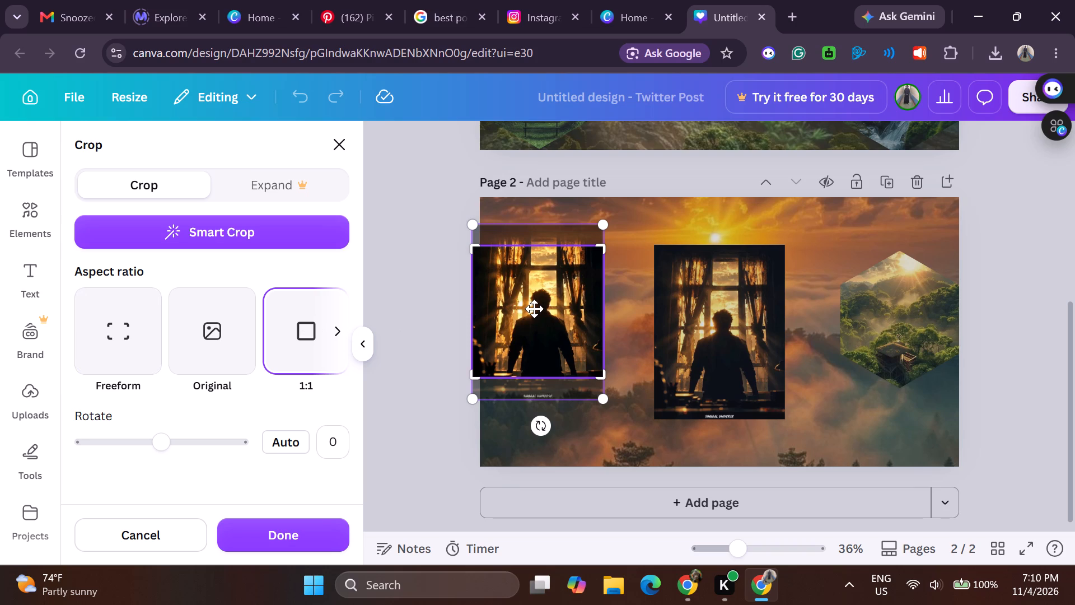
pyautogui.moveTo(535, 309); pyautogui.dragTo(554, 286)
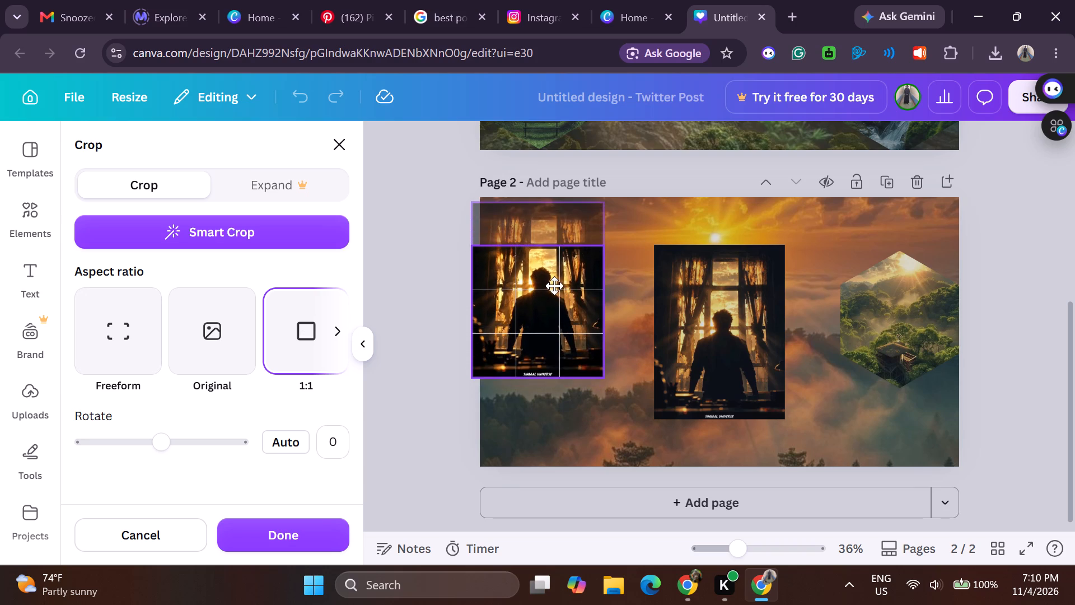
pyautogui.moveTo(554, 286); pyautogui.dragTo(565, 302)
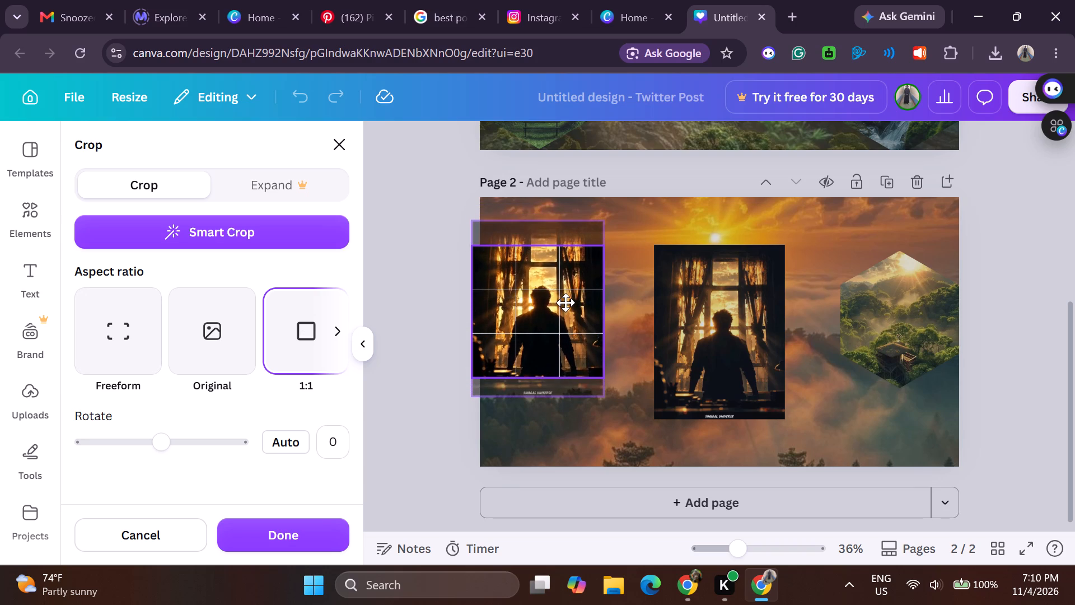
pyautogui.moveTo(565, 302); pyautogui.dragTo(565, 303)
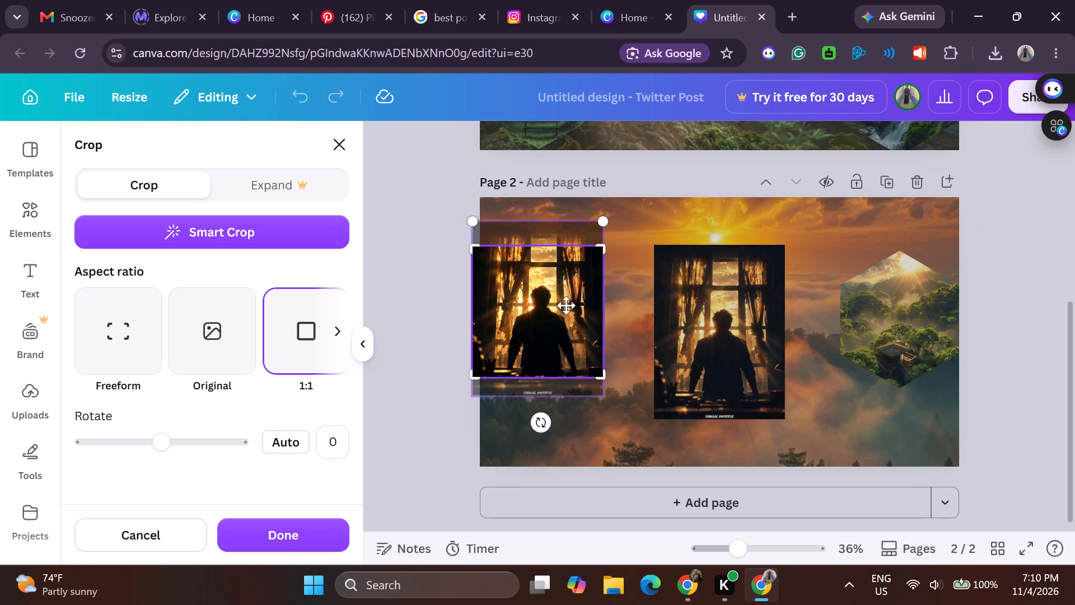
pyautogui.click(314, 528)
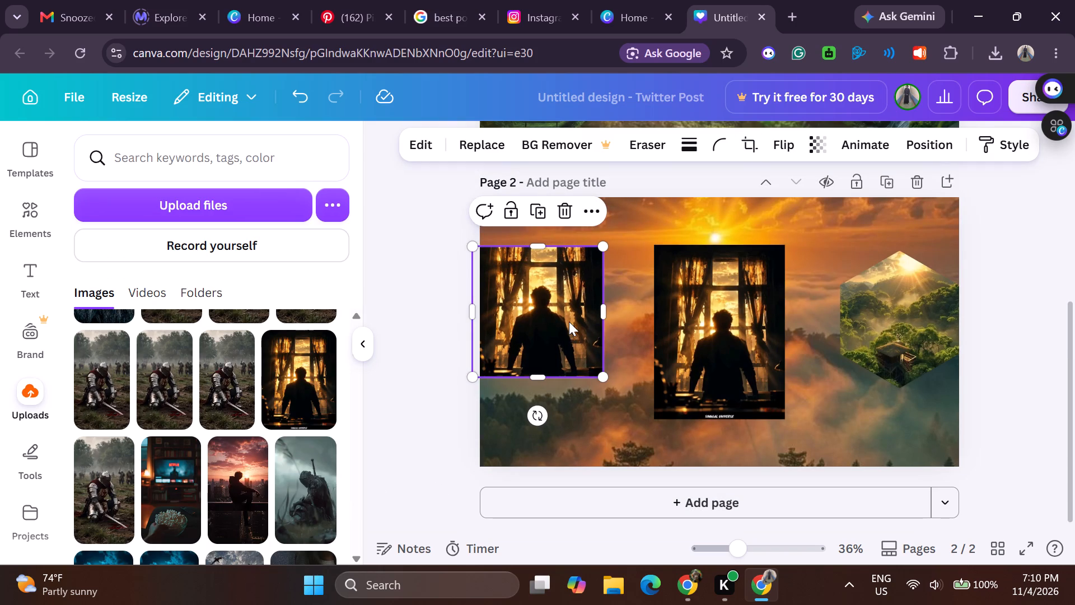
# Move the square window photo down to page 2's bottom edge and delete the scalloped frame it covered.
pyautogui.moveTo(569, 322); pyautogui.dragTo(613, 409)
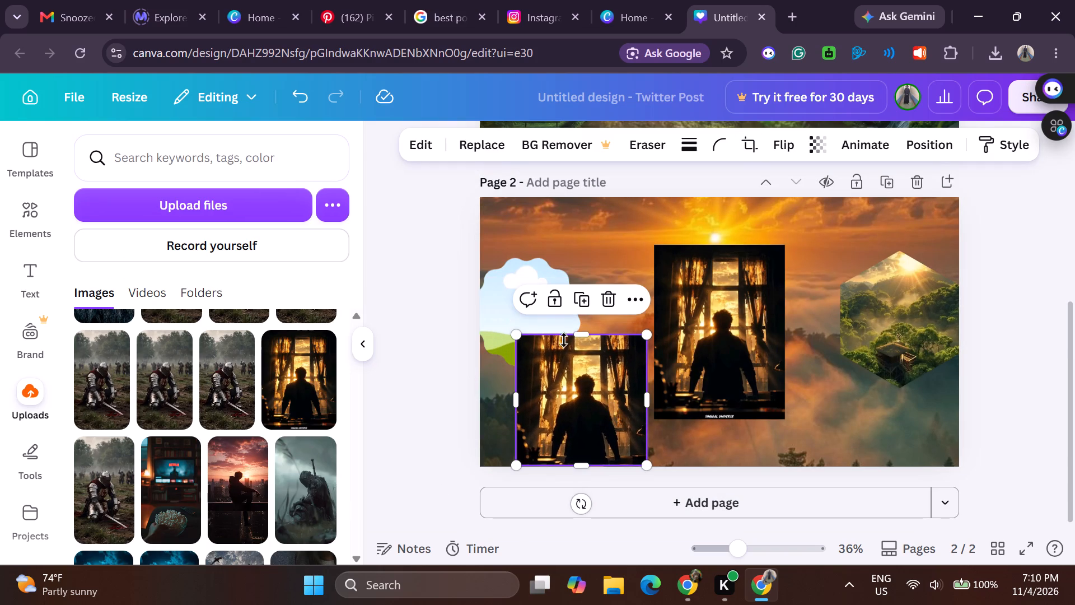
pyautogui.click(504, 311)
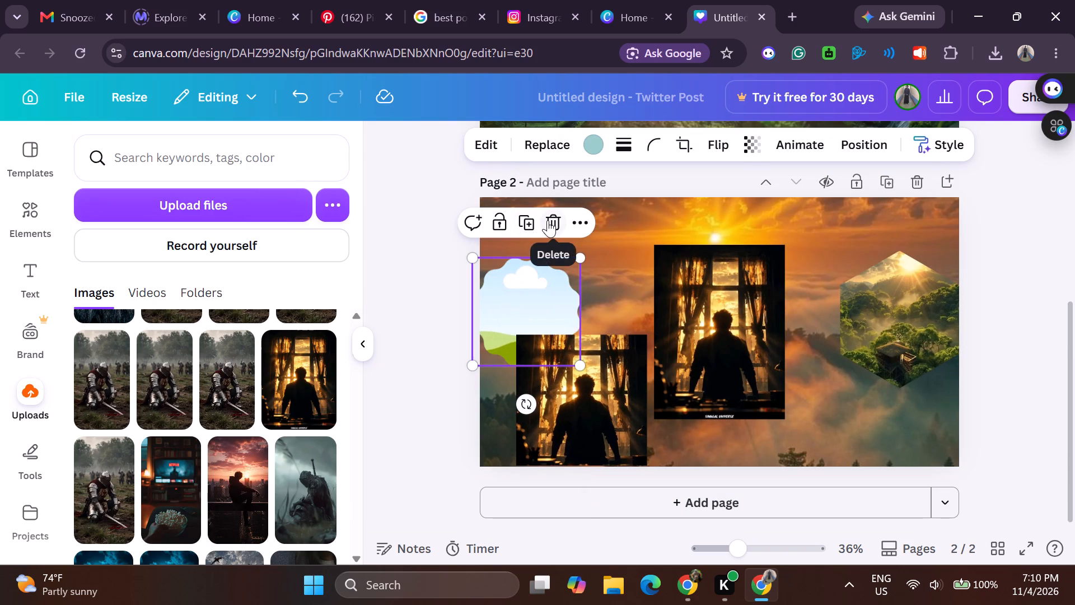
pyautogui.click(548, 220)
# Add a hexagon frame and place it at page 2's left edge, above the square window photo.
pyautogui.click(20, 216)
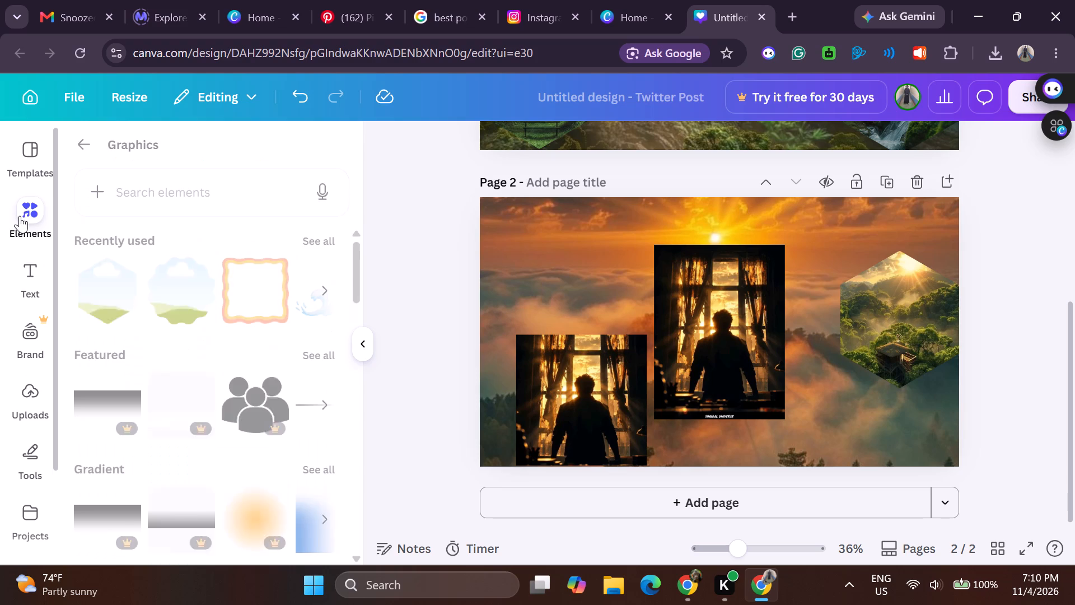
pyautogui.click(106, 281)
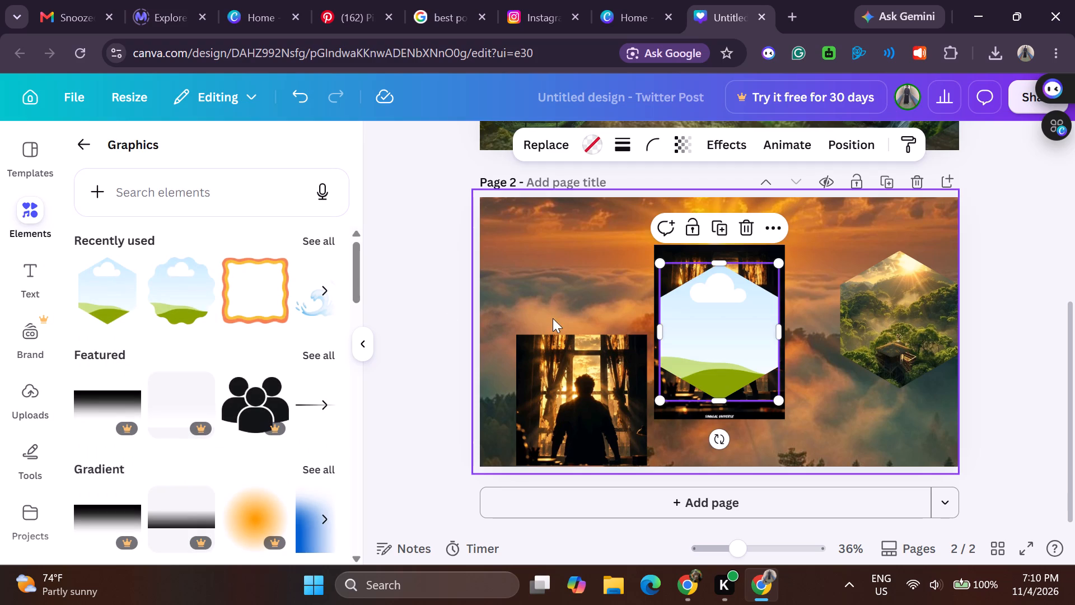
pyautogui.moveTo(707, 333); pyautogui.dragTo(525, 287)
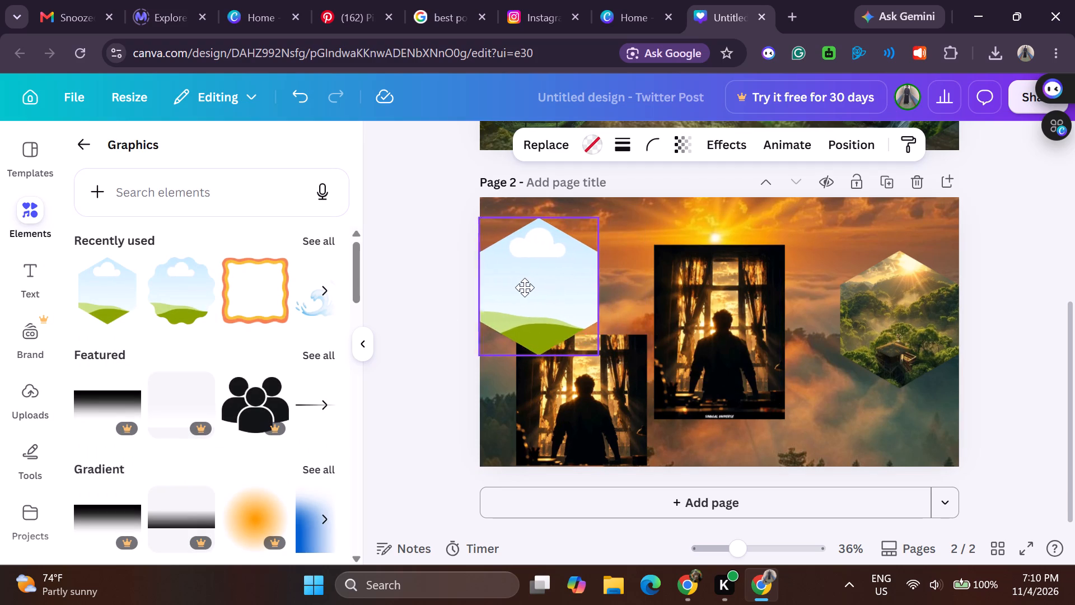
pyautogui.moveTo(525, 287); pyautogui.dragTo(517, 290)
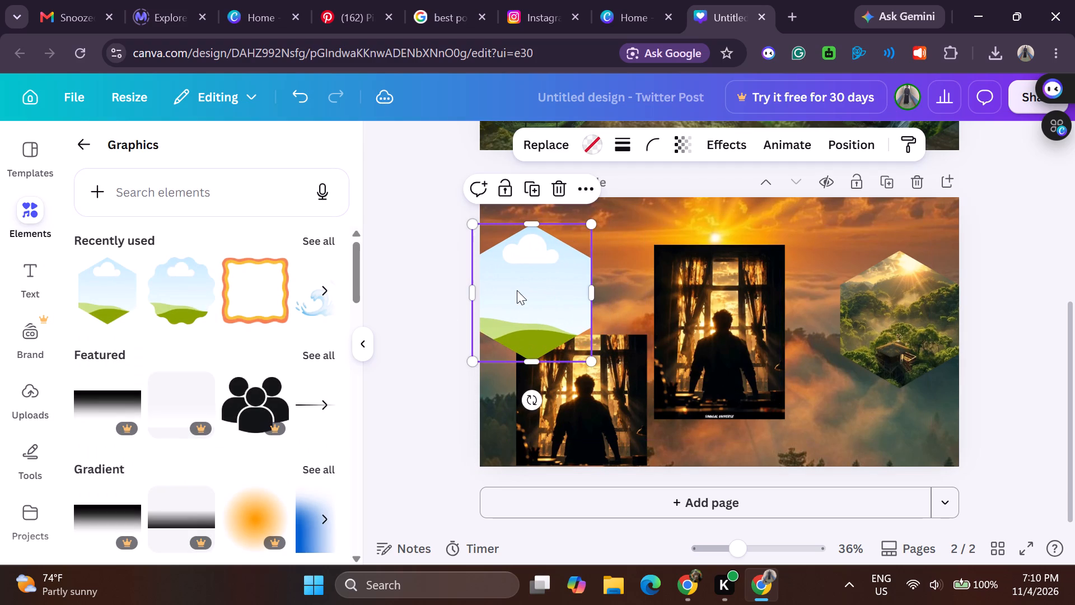
# Fill the empty hexagon frame at page 2's left edge with the square window photo.
pyautogui.click(602, 402)
pyautogui.moveTo(616, 403); pyautogui.dragTo(619, 403)
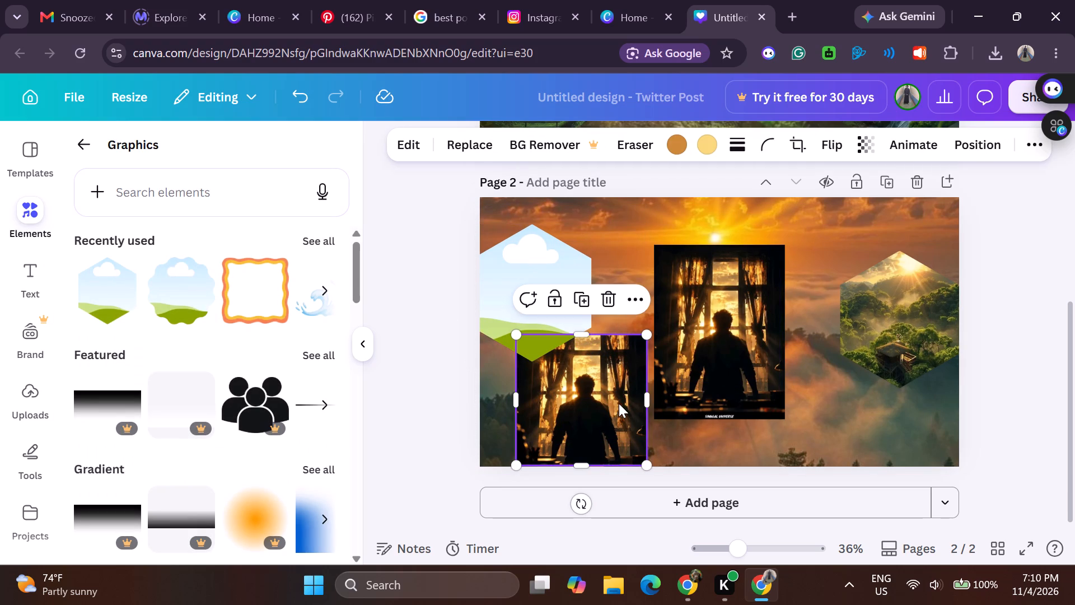
pyautogui.moveTo(619, 403); pyautogui.dragTo(571, 324)
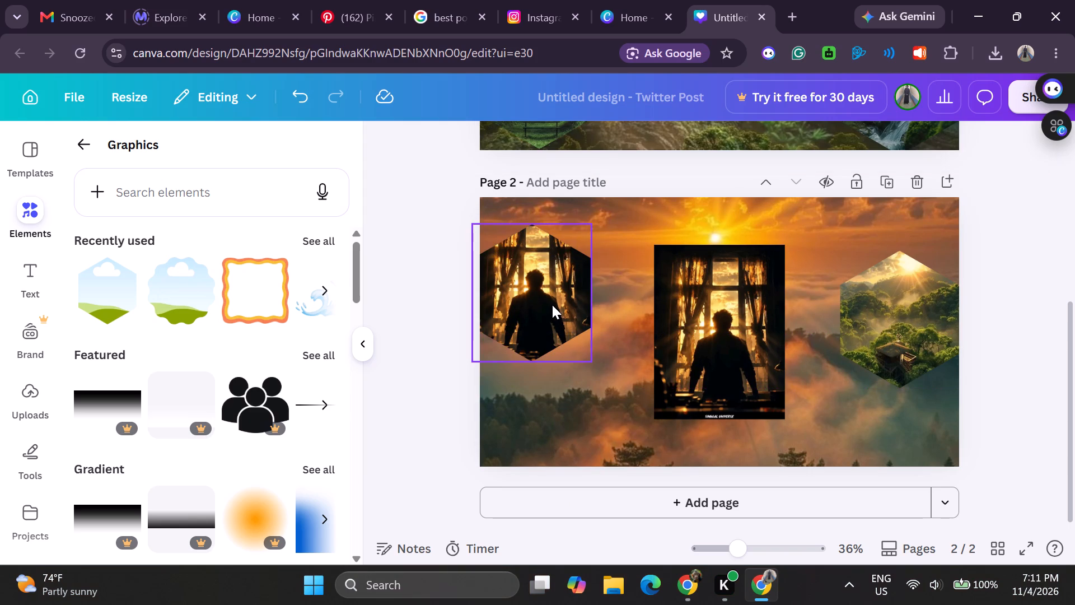
# Move the window hexagon slightly past page 2's left edge, aligning its top with the central window photo.
pyautogui.moveTo(552, 305); pyautogui.dragTo(546, 322)
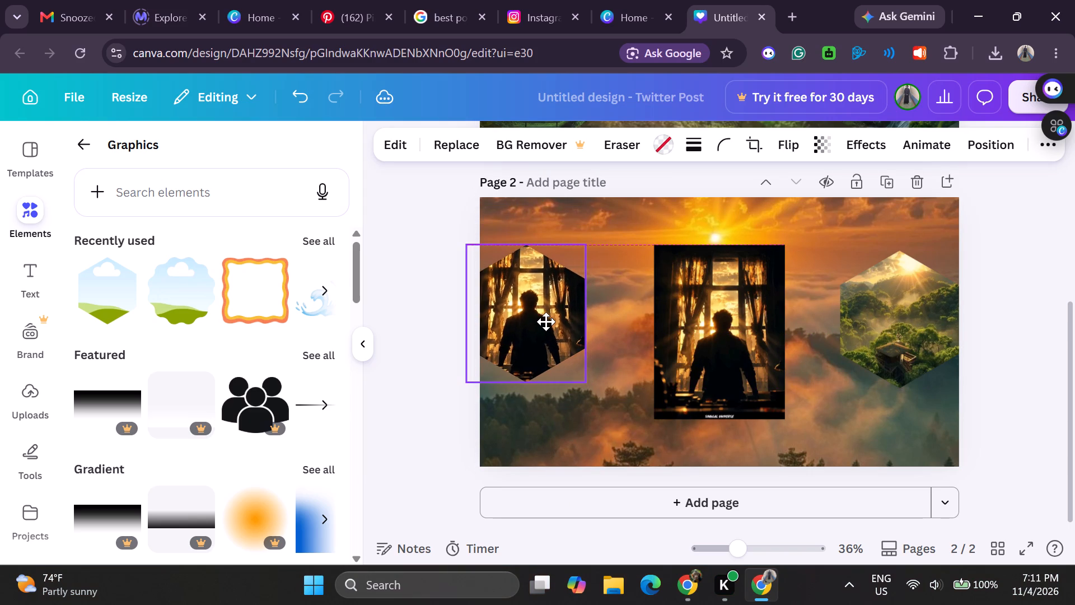
pyautogui.moveTo(546, 322); pyautogui.dragTo(543, 322)
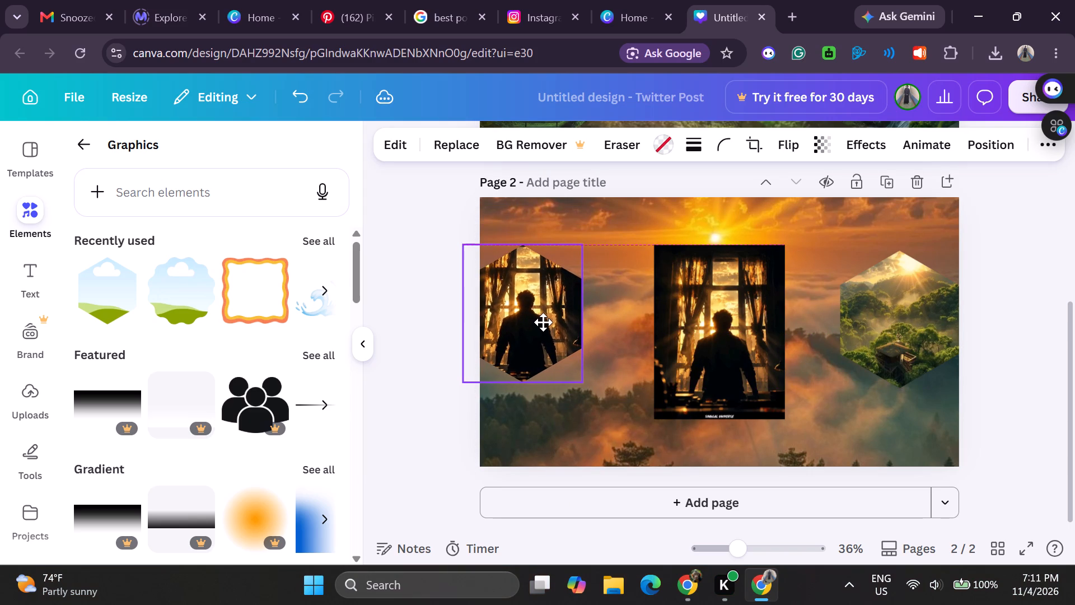
pyautogui.moveTo(543, 322); pyautogui.dragTo(544, 322)
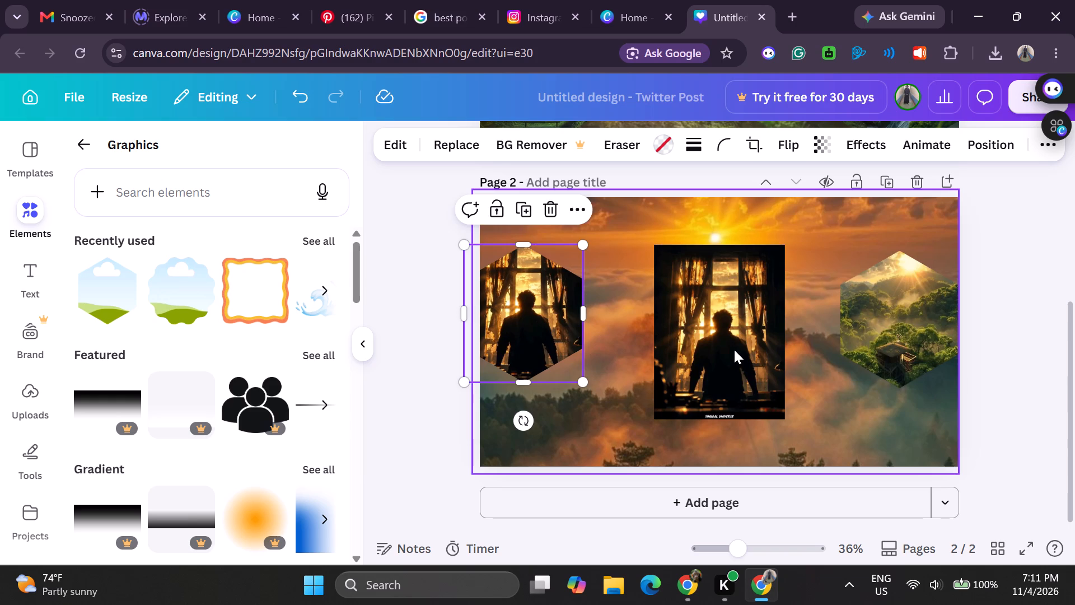
# Add a hexagon frame at page 2's centre and move the tall window photo out from under it, toward the lower-right corner.
pyautogui.click(734, 350)
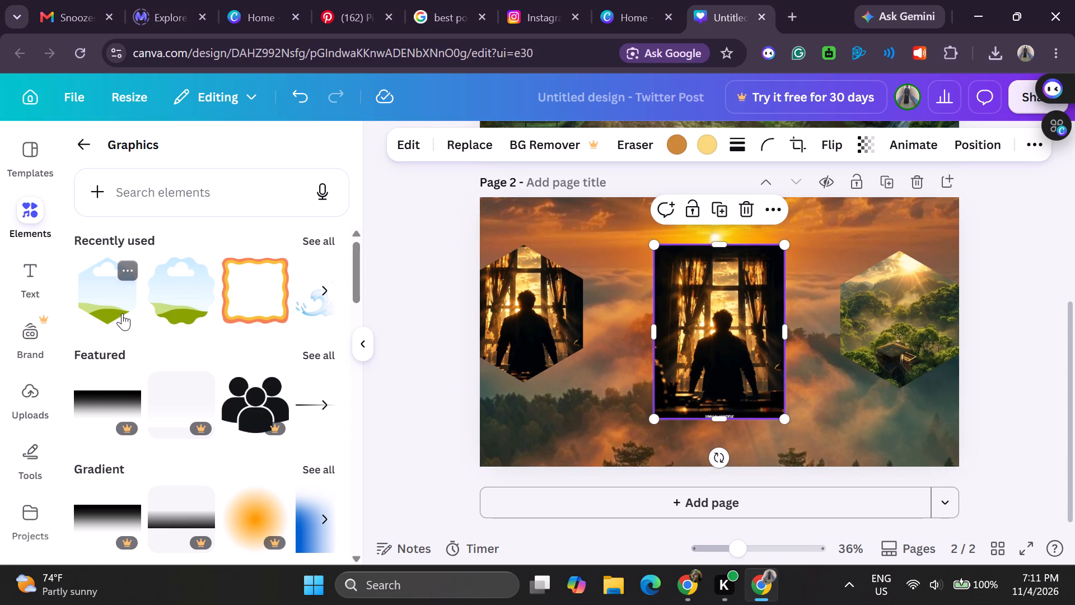
pyautogui.click(114, 301)
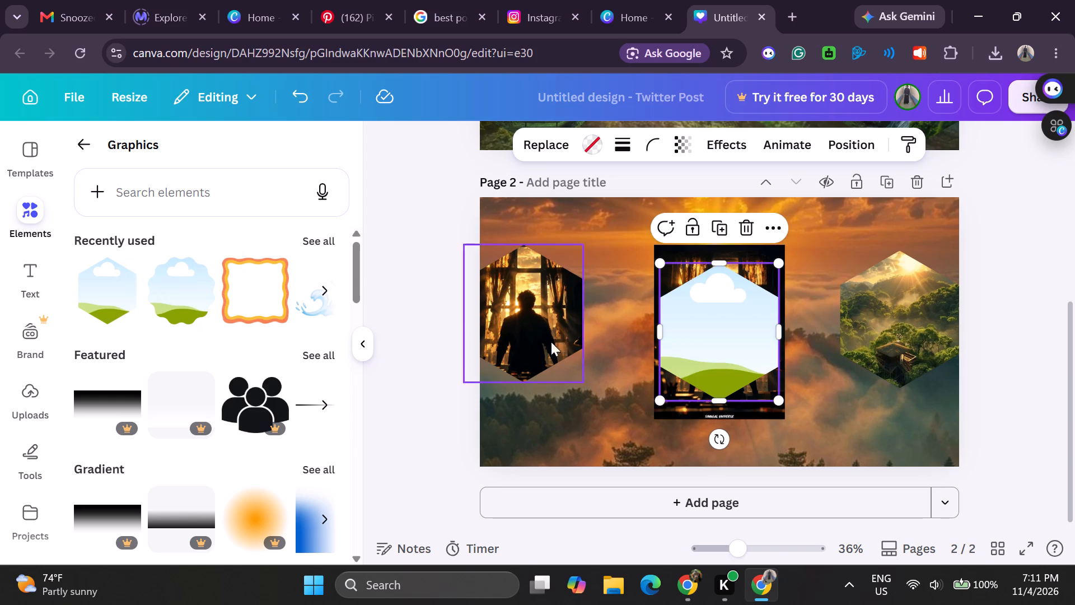
pyautogui.doubleClick(702, 335)
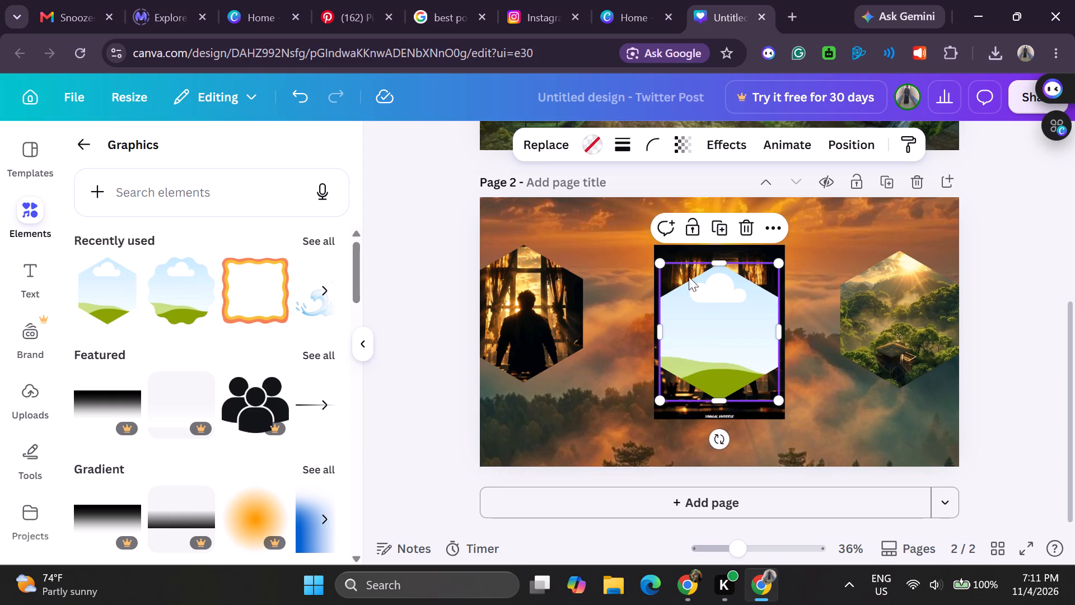
pyautogui.doubleClick(675, 276)
pyautogui.click(747, 408)
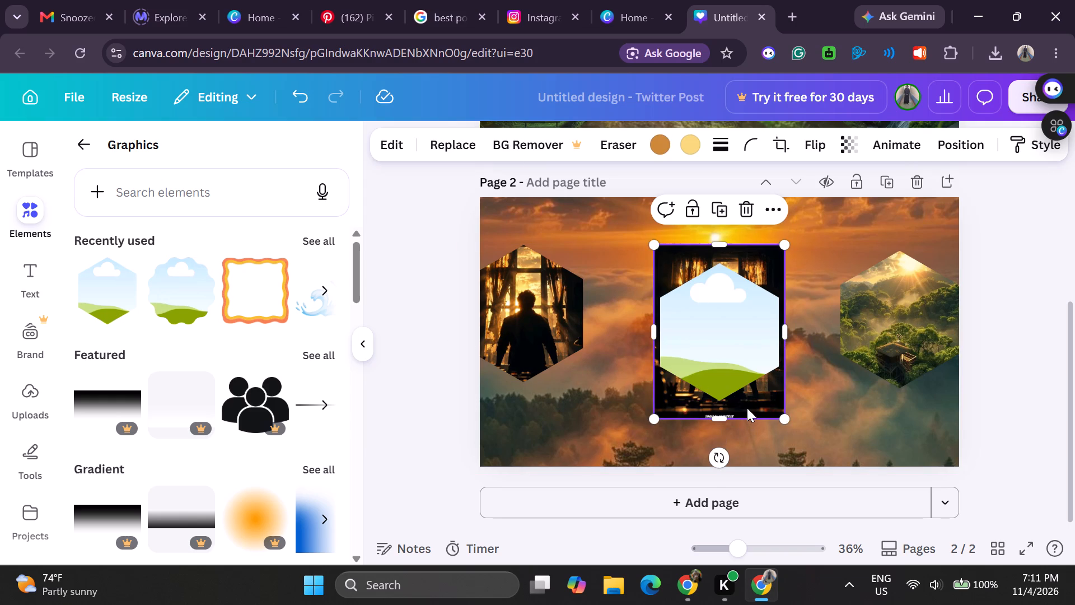
pyautogui.moveTo(756, 403); pyautogui.dragTo(895, 454)
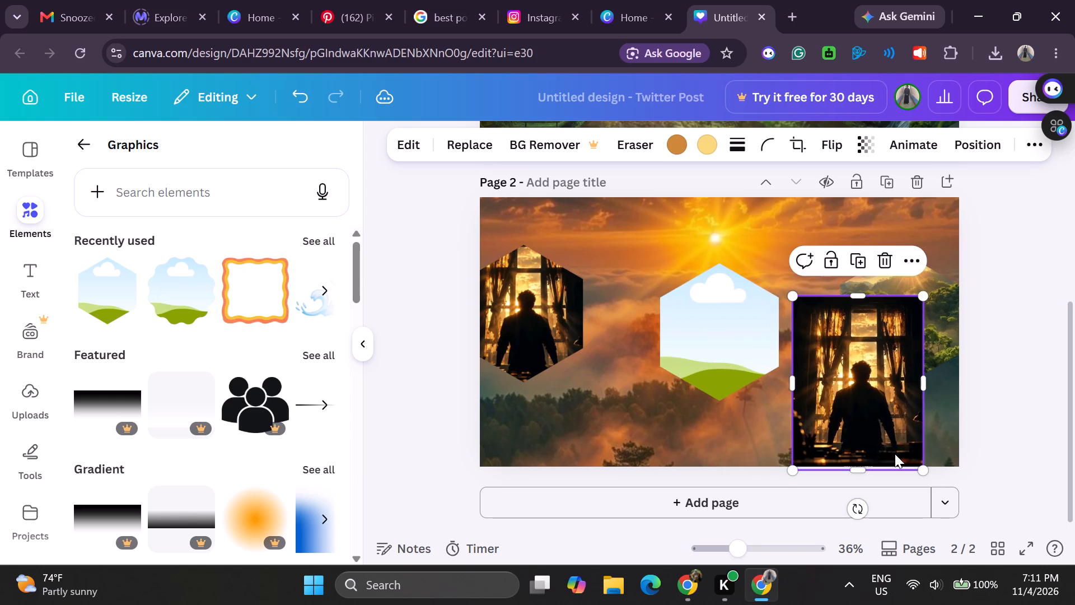
# Fill the empty central hexagon frame with the tall window photo.
pyautogui.moveTo(871, 421); pyautogui.dragTo(749, 365, button='right')
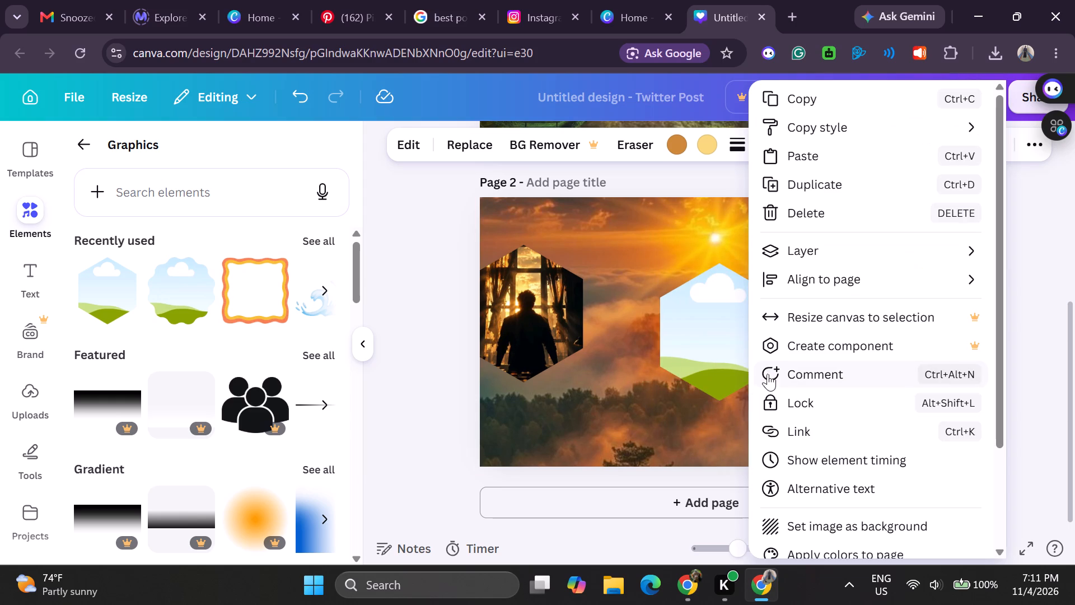
pyautogui.click(707, 352)
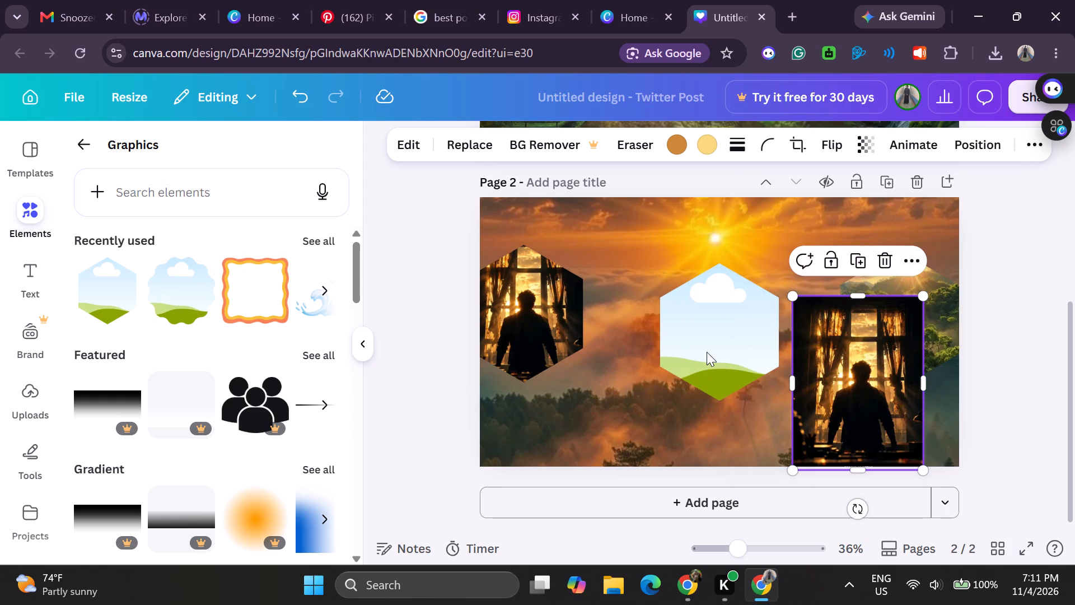
pyautogui.click(739, 344)
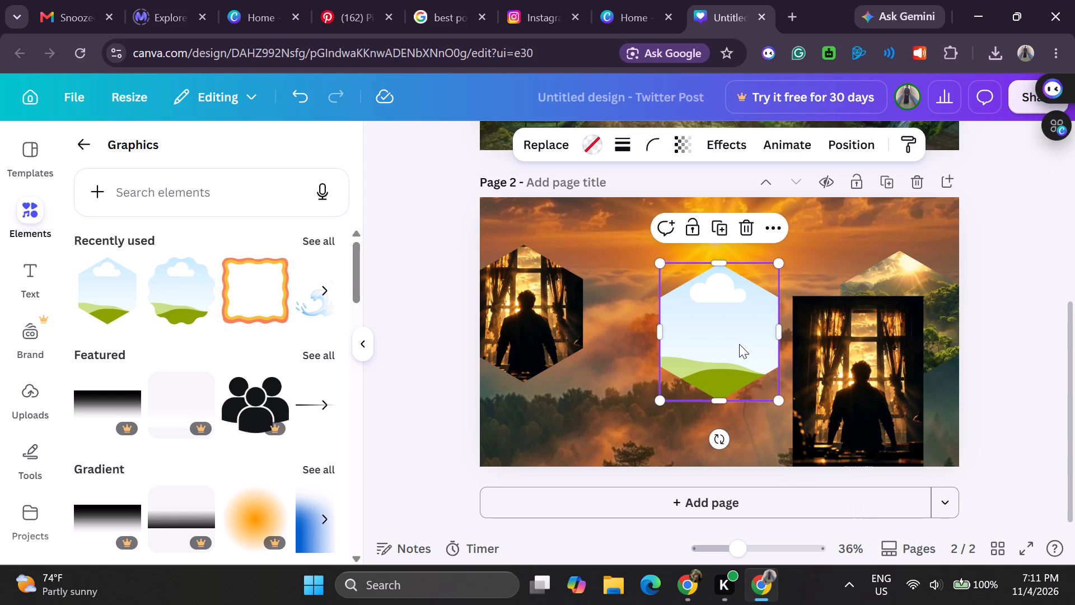
pyautogui.click(840, 392)
pyautogui.moveTo(840, 392); pyautogui.dragTo(794, 361)
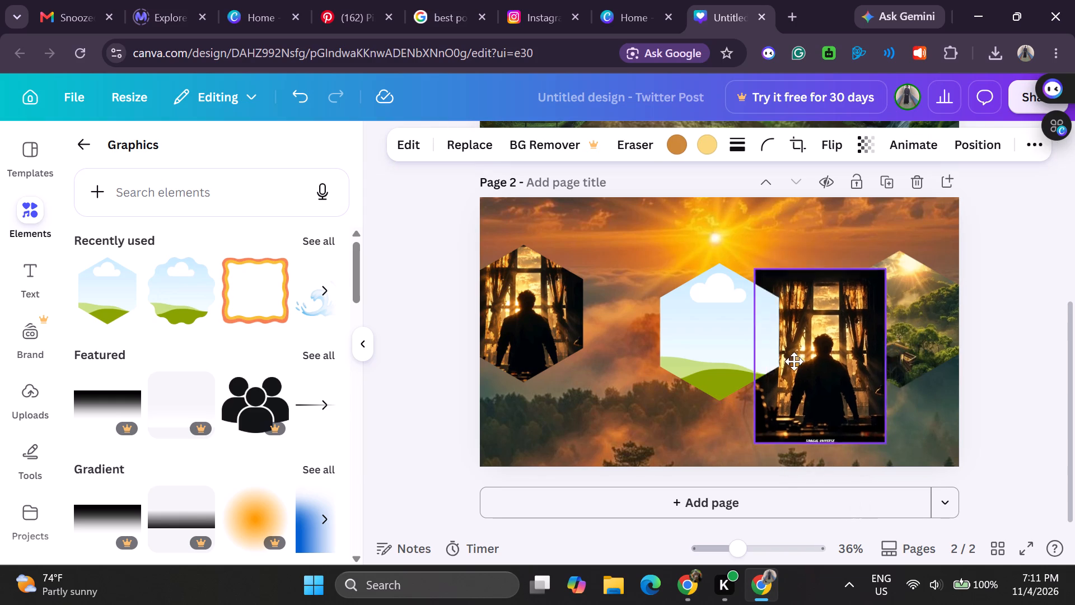
pyautogui.moveTo(794, 361); pyautogui.dragTo(734, 356)
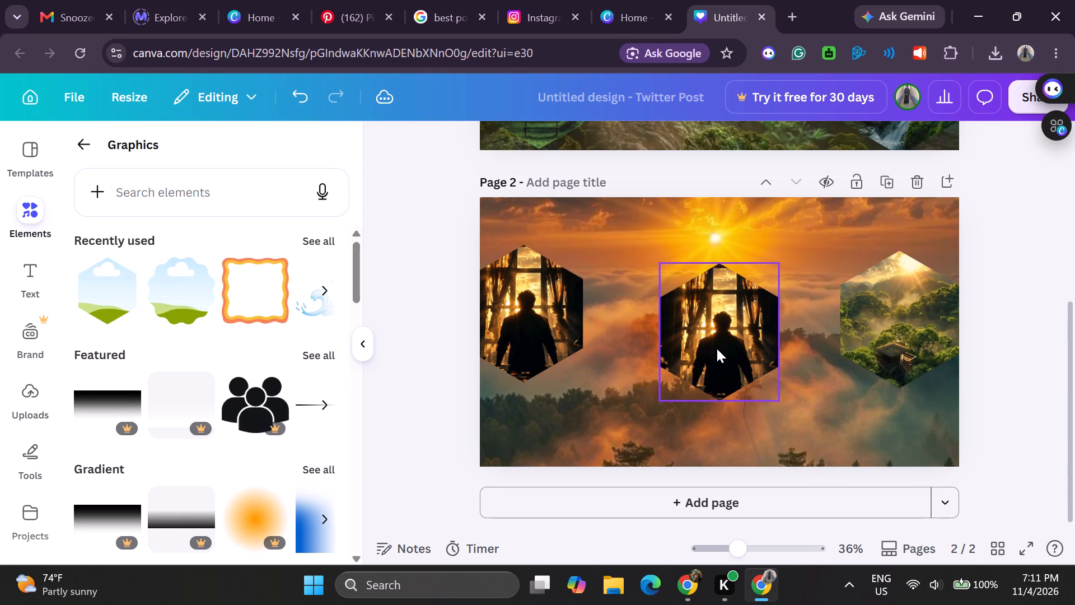
# Move the central window hexagon down to page 2's bottom edge.
pyautogui.click(717, 348)
pyautogui.moveTo(727, 332); pyautogui.dragTo(733, 371)
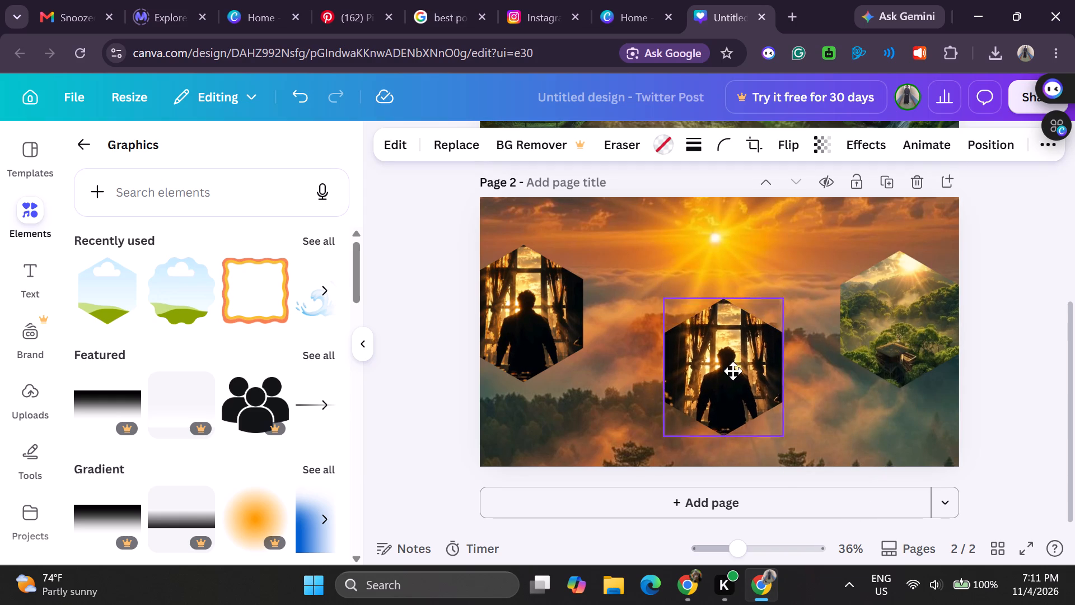
pyautogui.moveTo(733, 371); pyautogui.dragTo(736, 398)
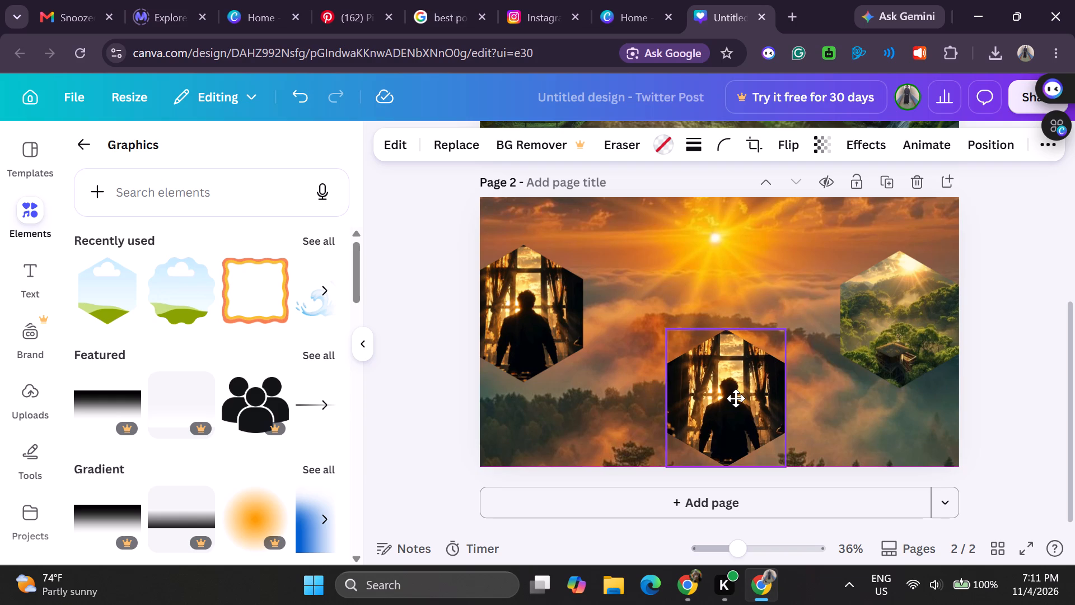
pyautogui.moveTo(736, 398); pyautogui.dragTo(737, 402)
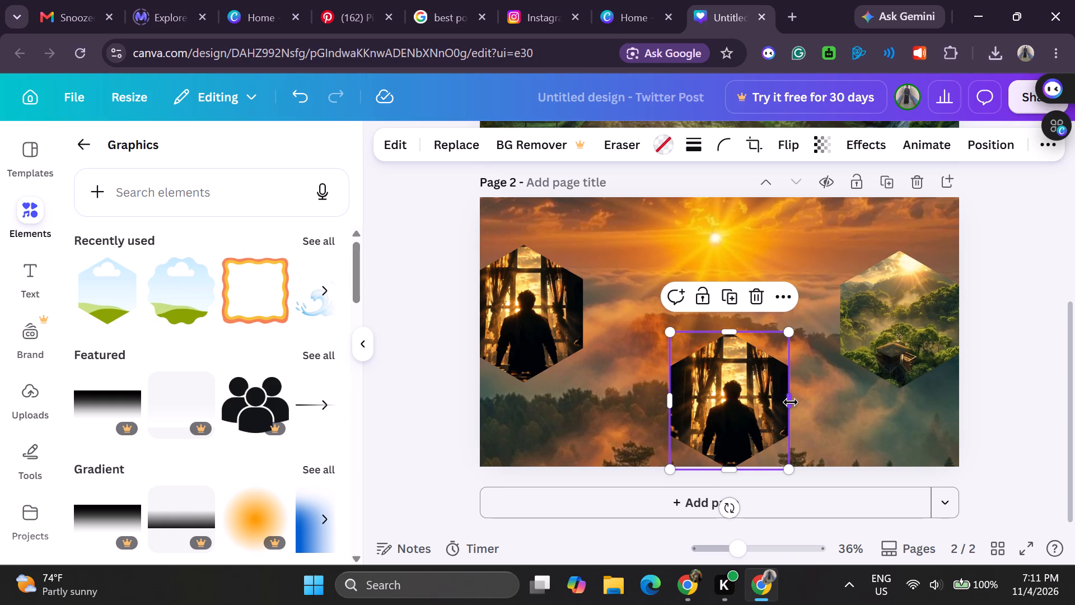
# Enlarge the central window hexagon to about 1009 px wide and 776 px high.
pyautogui.moveTo(791, 402); pyautogui.dragTo(825, 405)
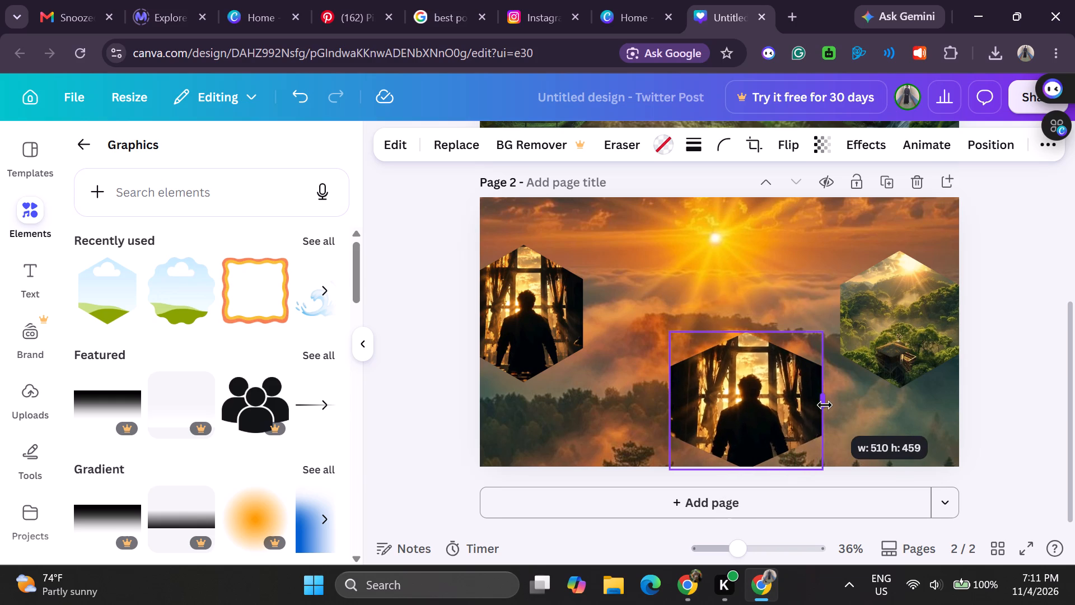
pyautogui.moveTo(825, 405); pyautogui.dragTo(797, 408)
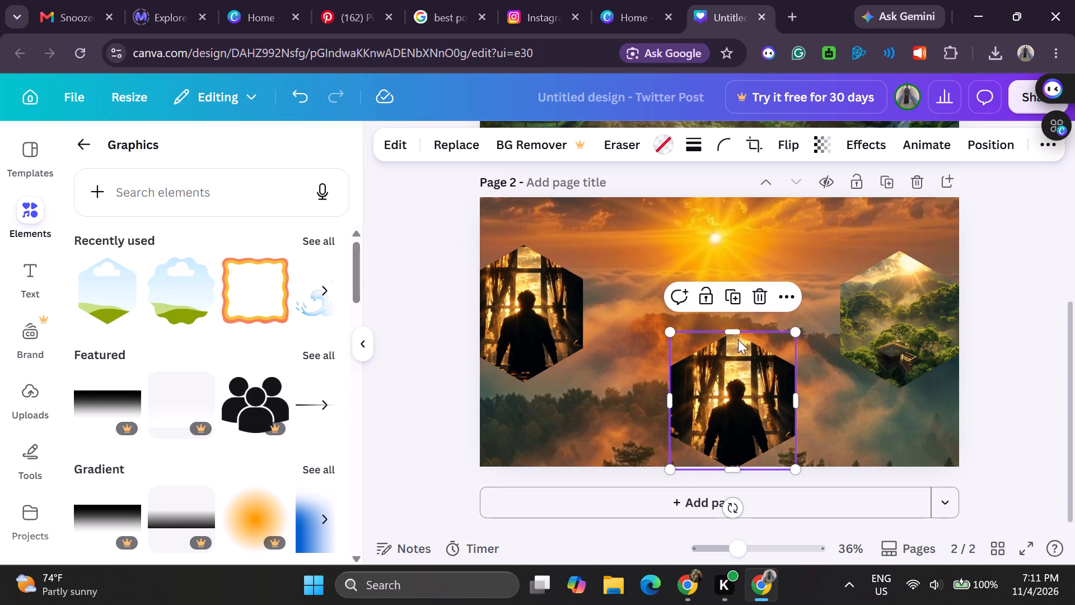
pyautogui.moveTo(734, 326); pyautogui.dragTo(737, 292)
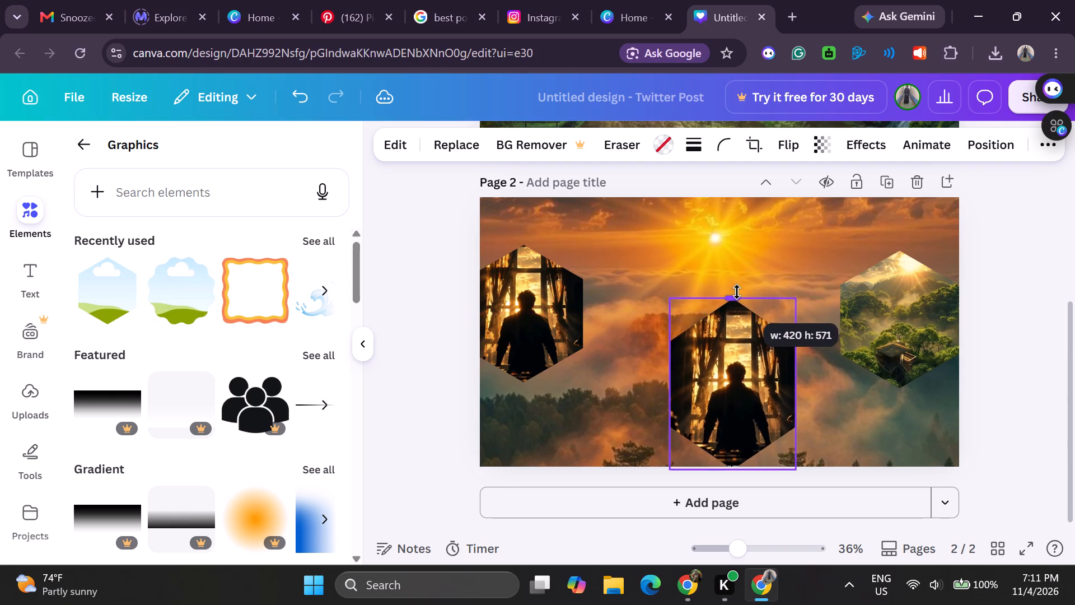
pyautogui.moveTo(737, 292); pyautogui.dragTo(739, 281)
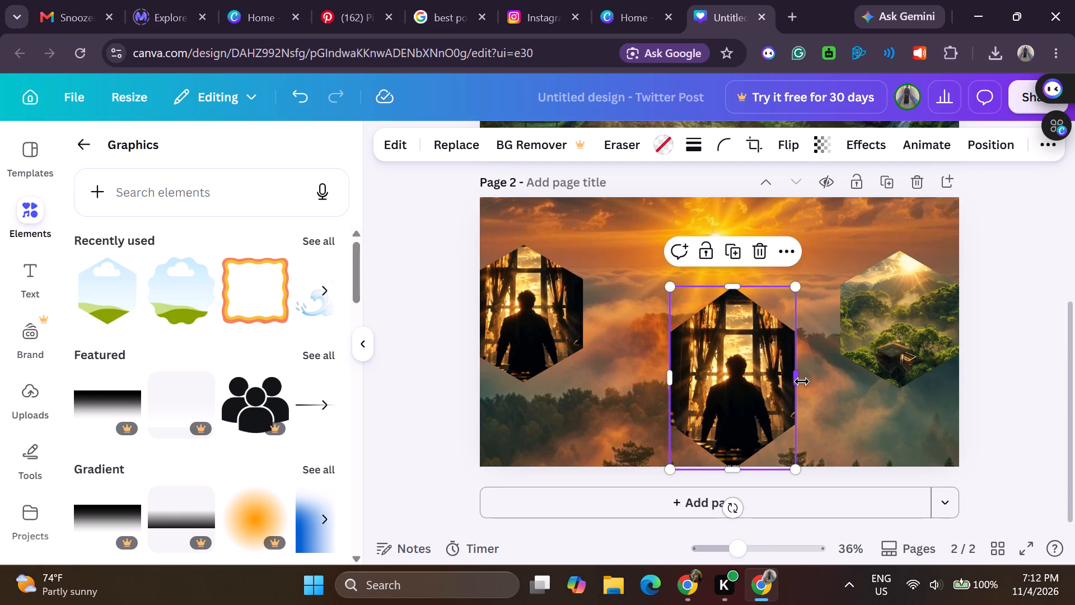
pyautogui.moveTo(802, 383); pyautogui.dragTo(872, 384)
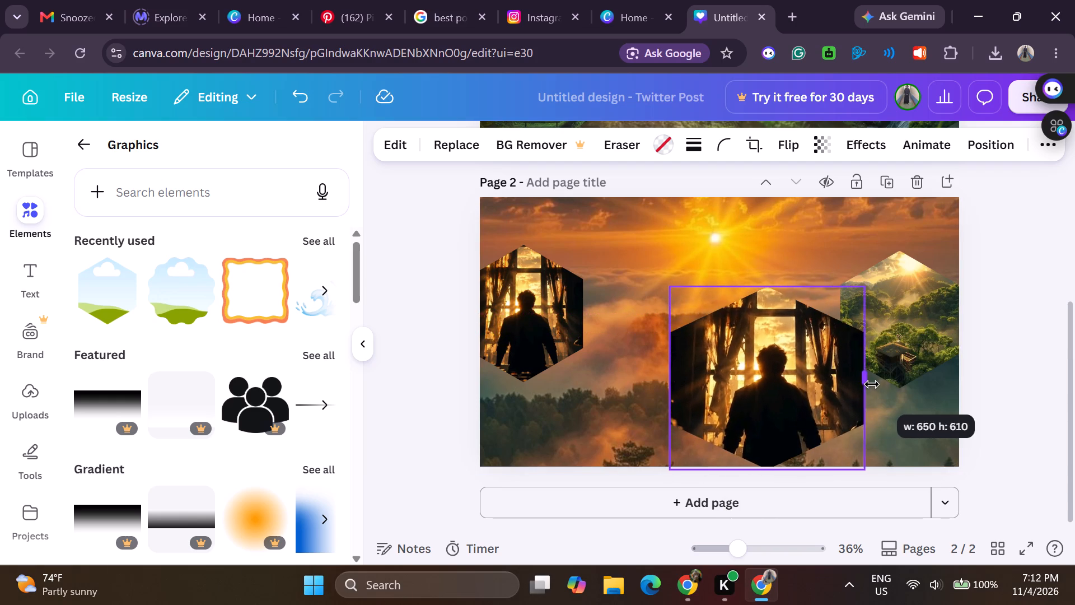
pyautogui.moveTo(872, 384); pyautogui.dragTo(910, 387)
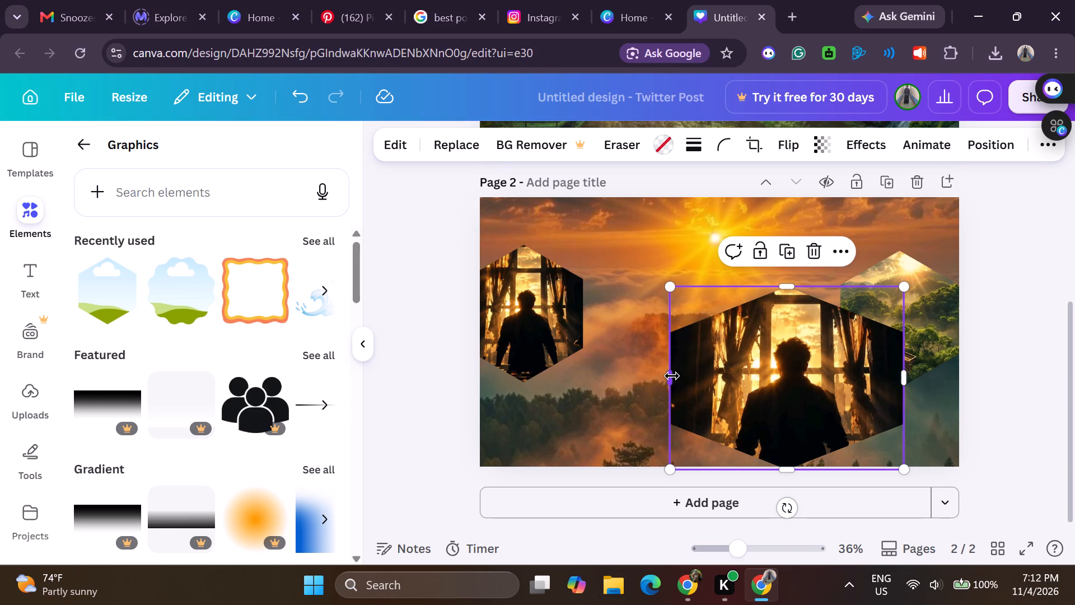
pyautogui.moveTo(669, 378); pyautogui.dragTo(647, 375)
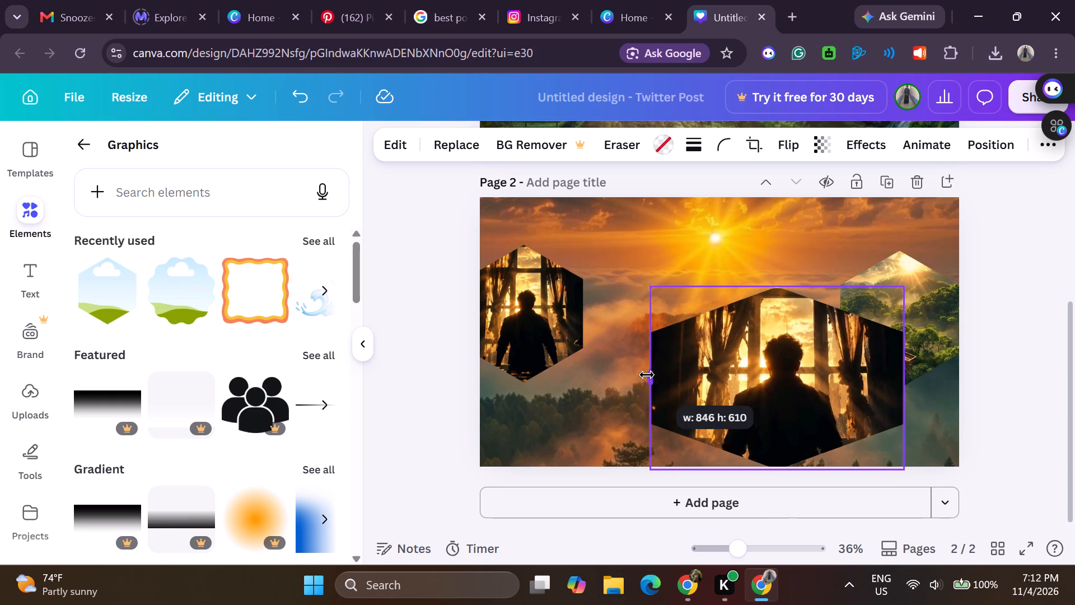
pyautogui.moveTo(647, 375); pyautogui.dragTo(601, 376)
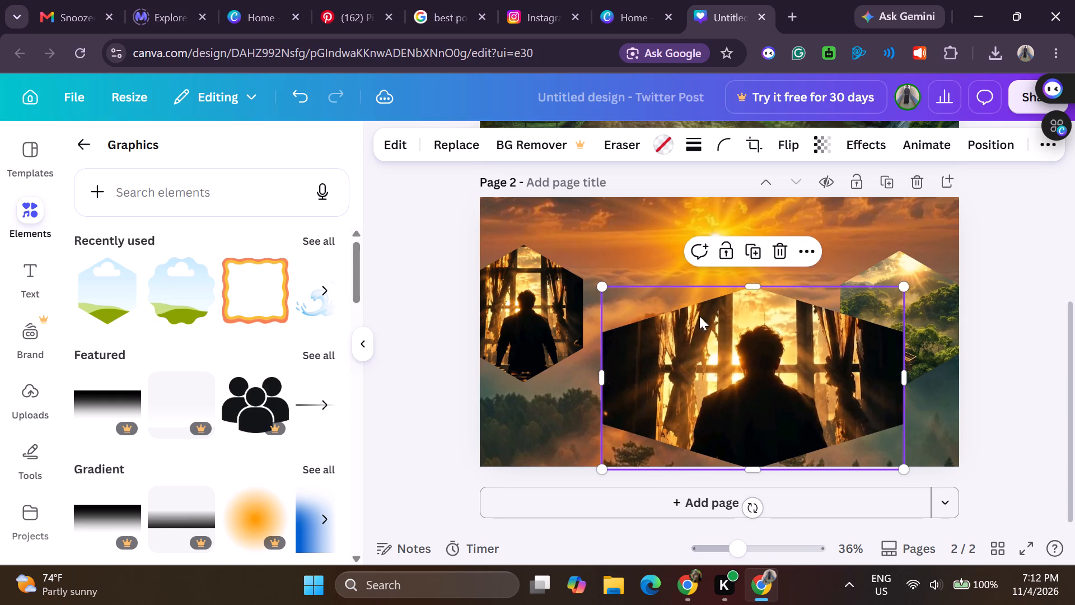
pyautogui.moveTo(755, 283); pyautogui.dragTo(754, 273)
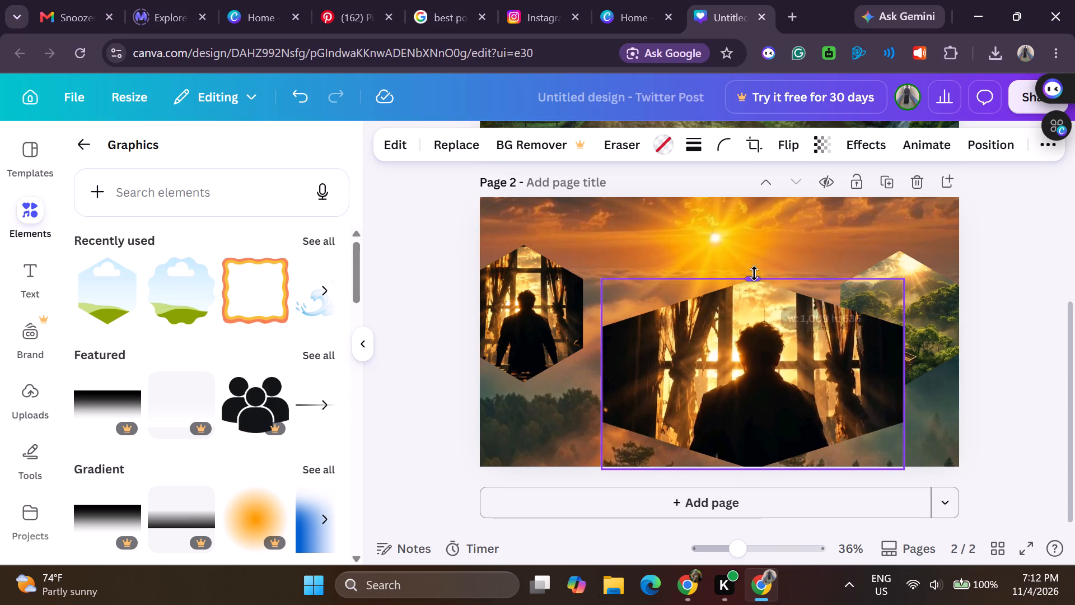
pyautogui.moveTo(754, 273); pyautogui.dragTo(752, 234)
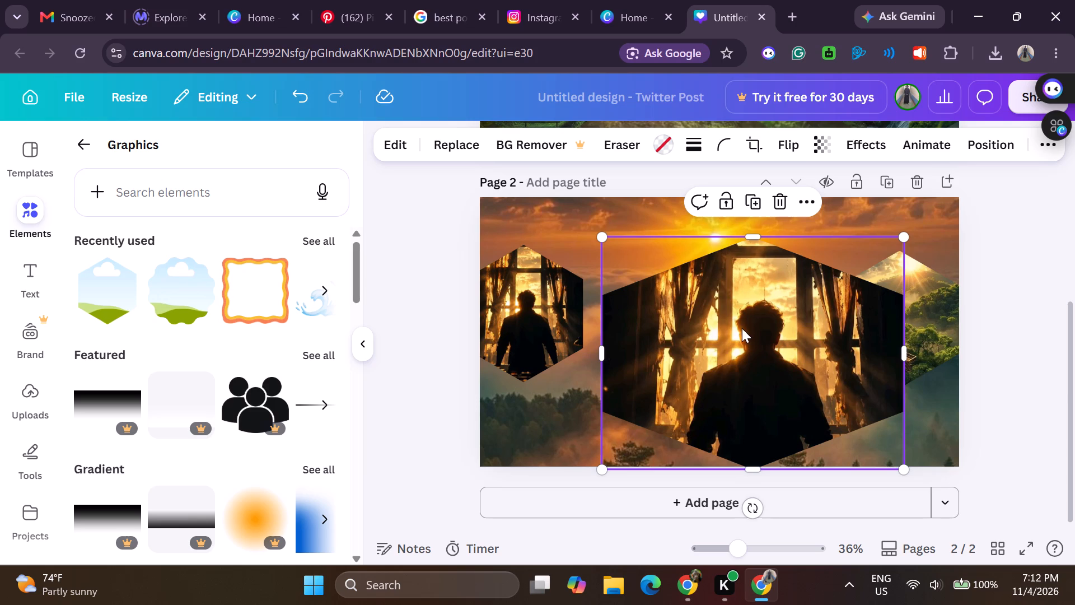
# Centre the enlarged window hexagon horizontally on page 2, extending slightly past the bottom edge.
pyautogui.moveTo(704, 342); pyautogui.dragTo(676, 347)
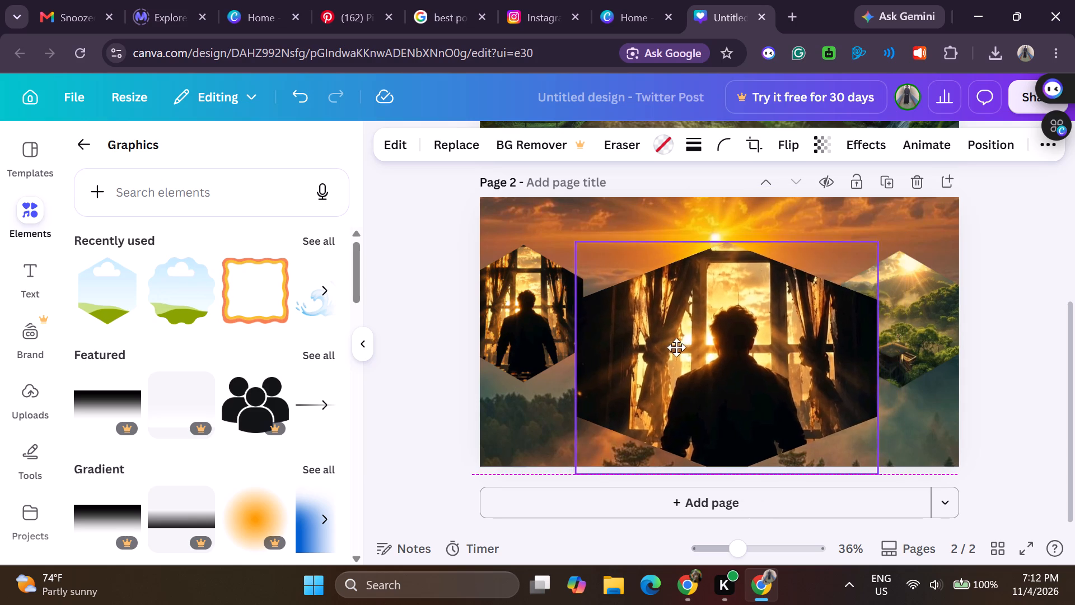
pyautogui.moveTo(676, 347); pyautogui.dragTo(675, 359)
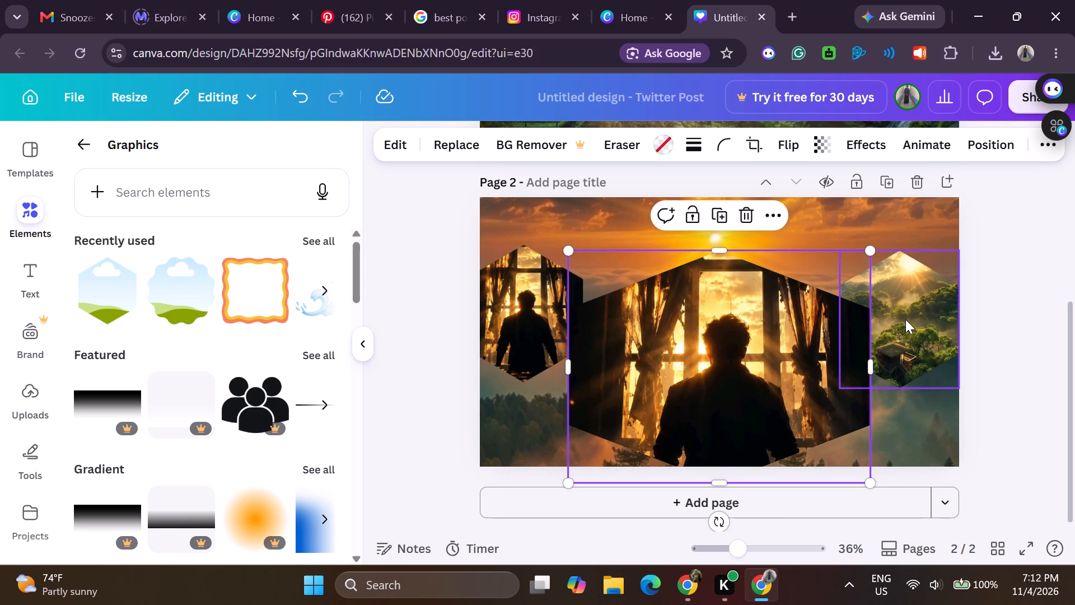
# Bring the forest hexagon and the small window hexagon to the front, above the large window hexagon.
pyautogui.click(905, 319)
pyautogui.click(992, 148)
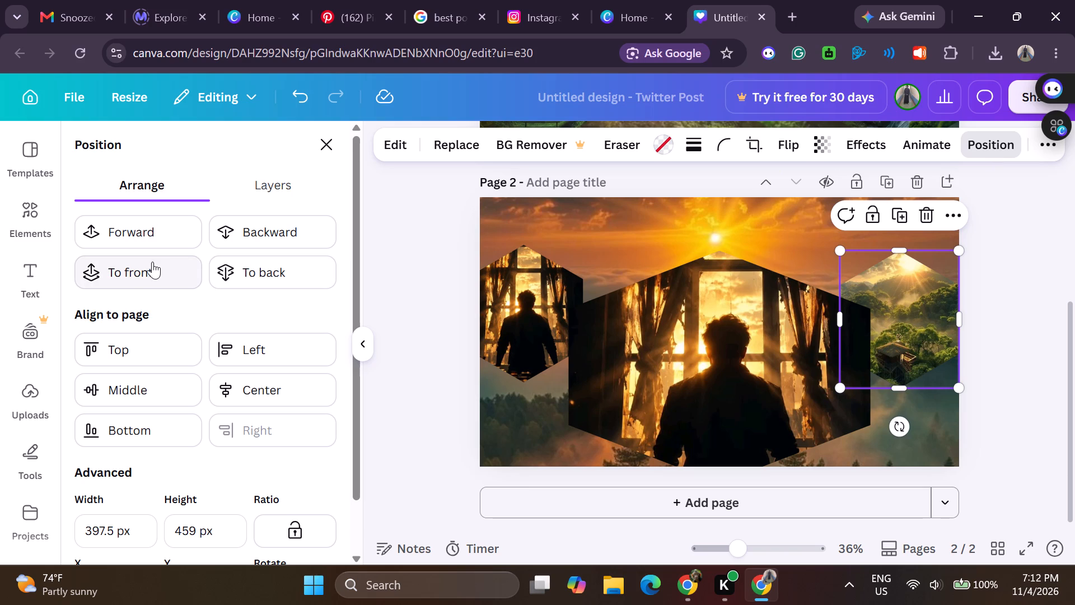
pyautogui.click(136, 273)
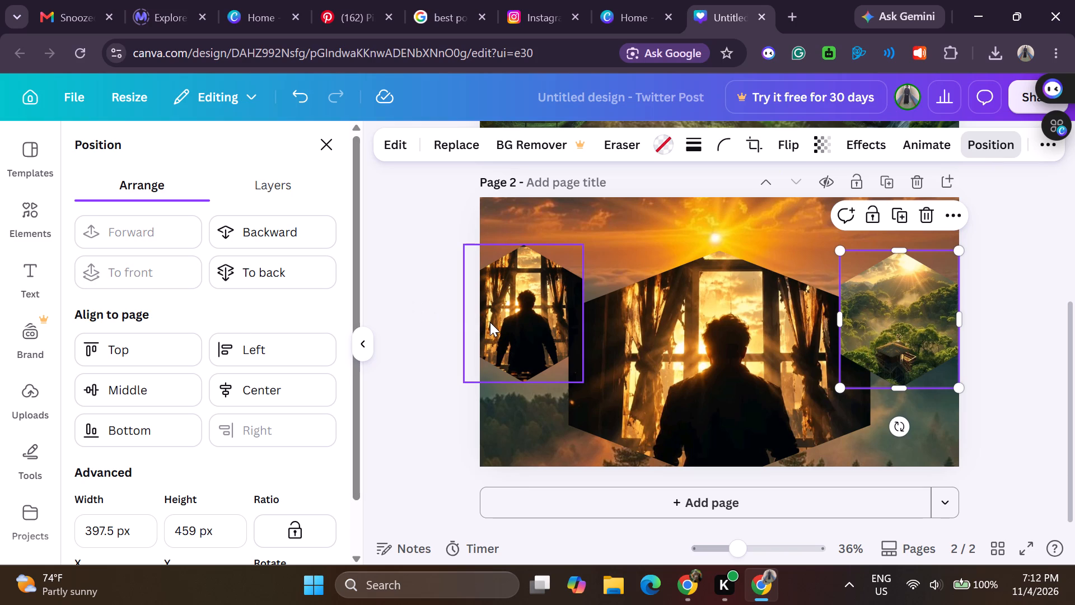
pyautogui.click(490, 322)
pyautogui.click(134, 272)
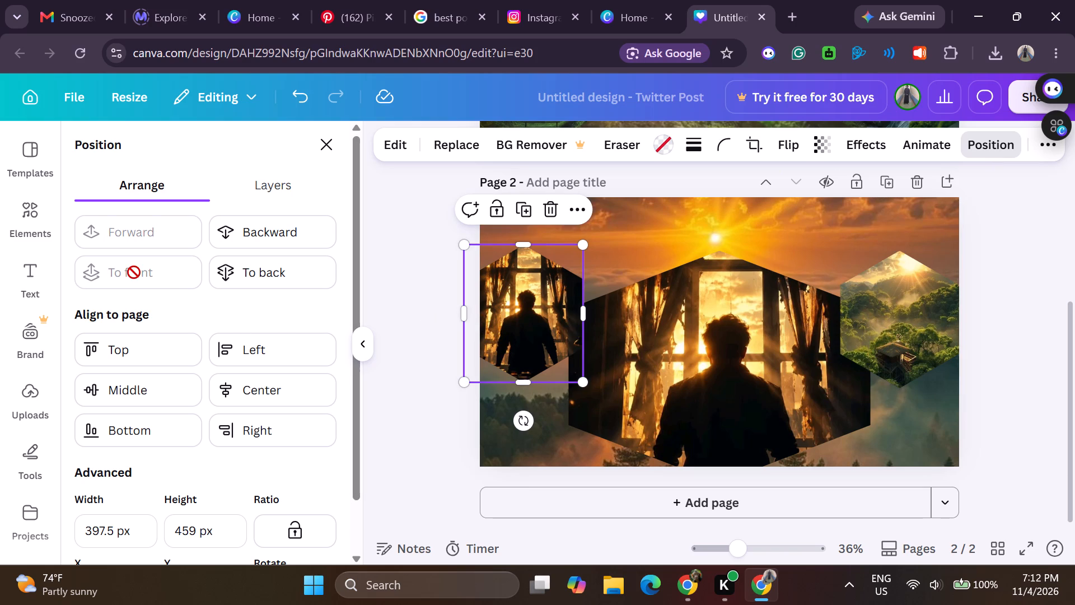
# Widen the large window hexagon on both sides to about 1576 px, nearly spanning page 2's full width.
pyautogui.click(644, 394)
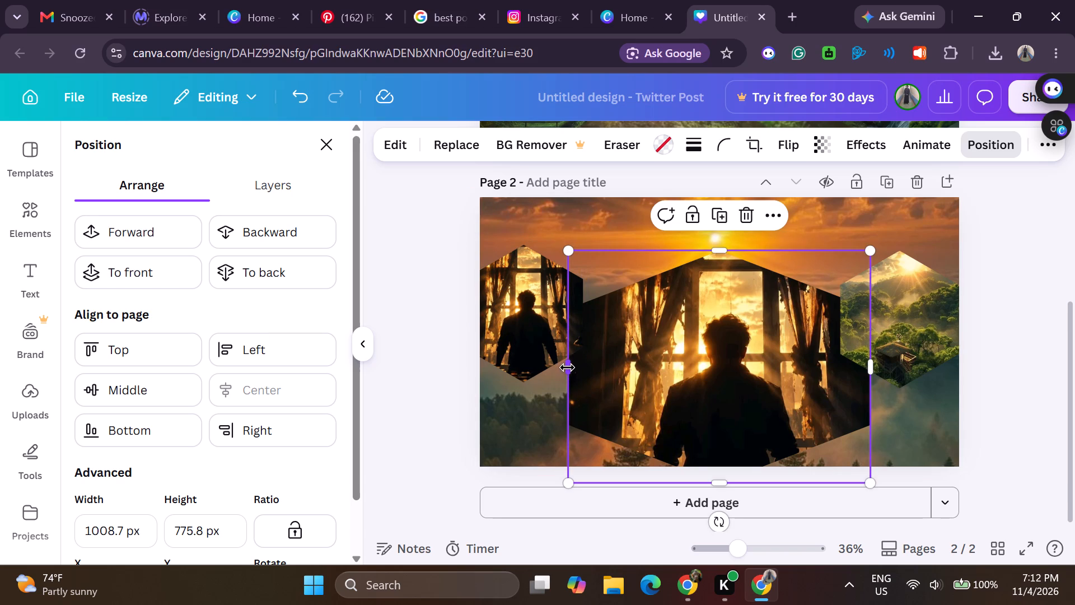
pyautogui.moveTo(566, 367); pyautogui.dragTo(485, 379)
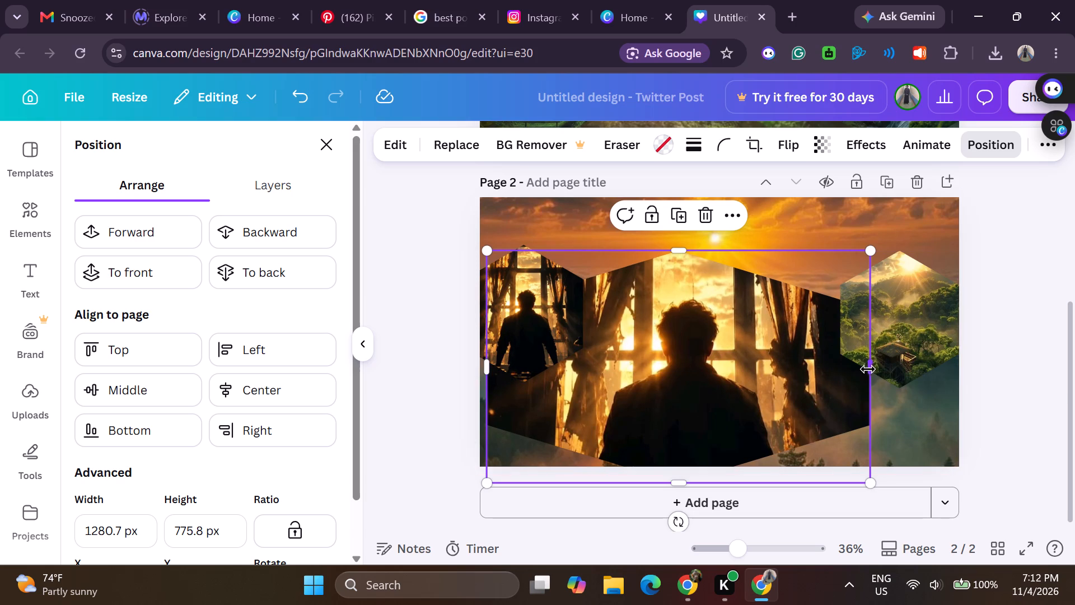
pyautogui.moveTo(873, 370); pyautogui.dragTo(924, 381)
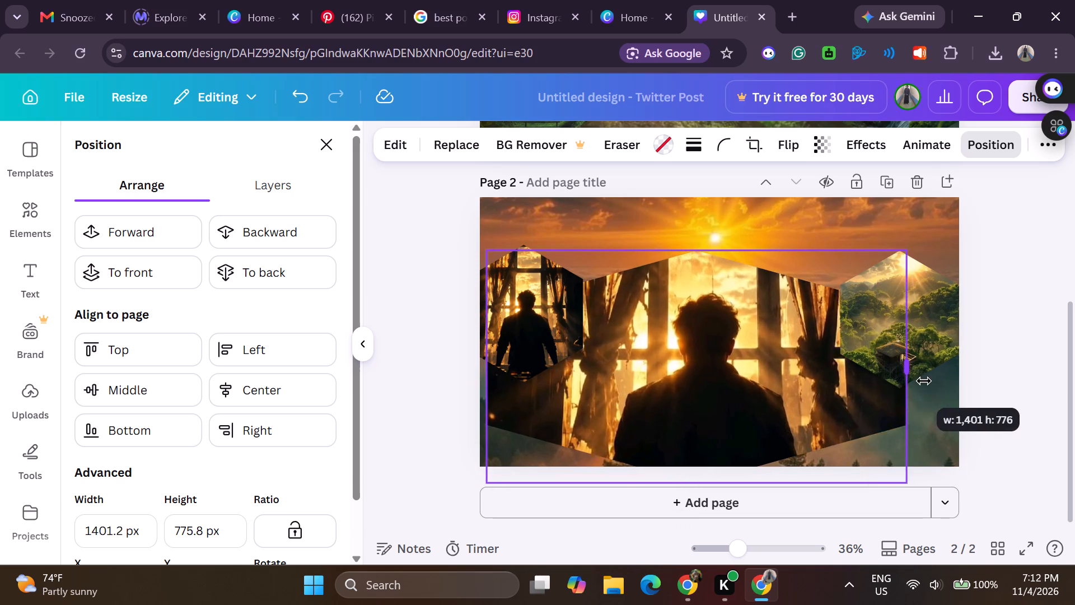
pyautogui.moveTo(924, 381); pyautogui.dragTo(961, 387)
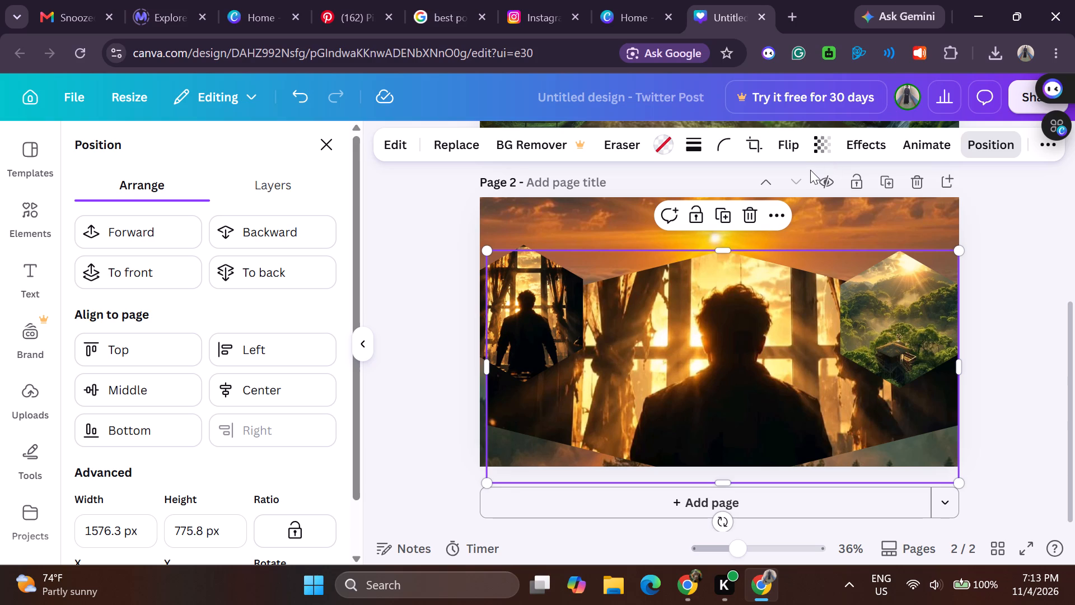
# Set the large window hexagon's transparency to 76.
pyautogui.click(821, 143)
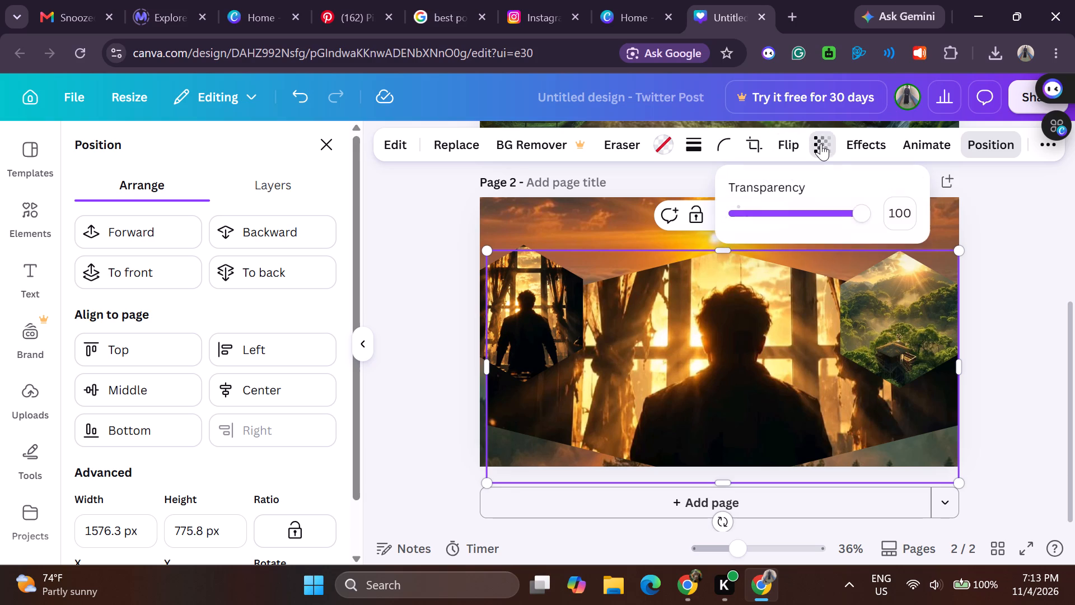
pyautogui.moveTo(857, 210); pyautogui.dragTo(832, 210)
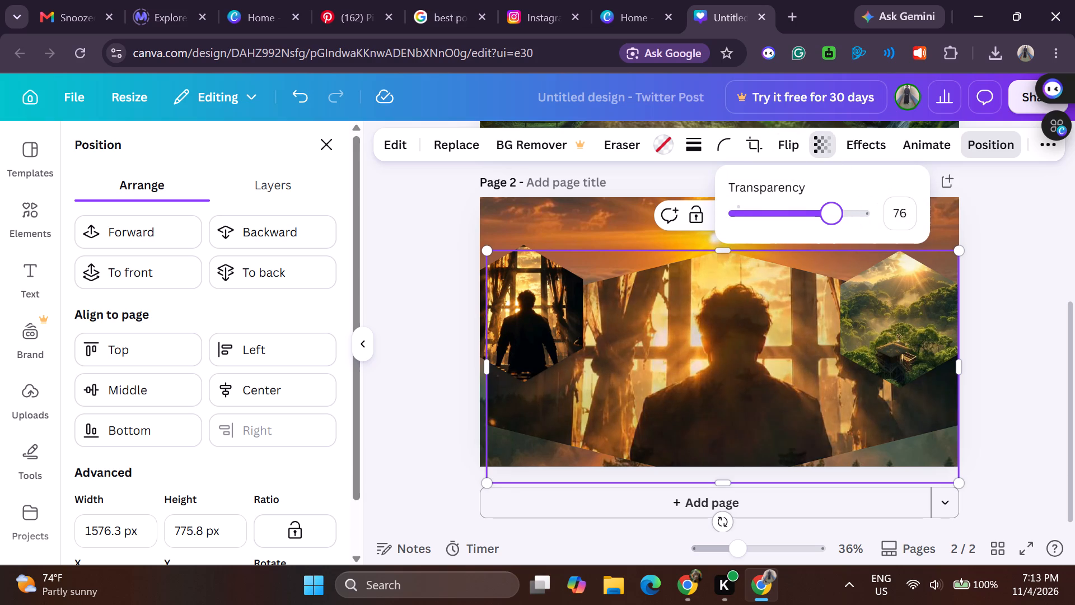
# Set the large window hexagon's transparency to 61 on page 2.
pyautogui.moveTo(832, 210); pyautogui.dragTo(822, 210)
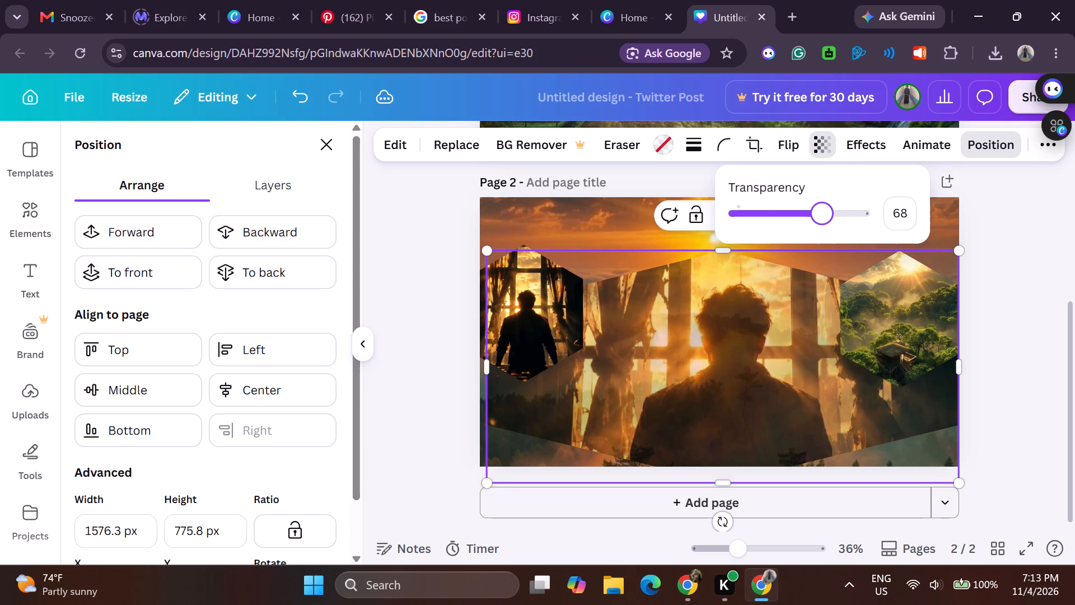
pyautogui.moveTo(822, 210); pyautogui.dragTo(813, 210)
pyautogui.click(812, 384)
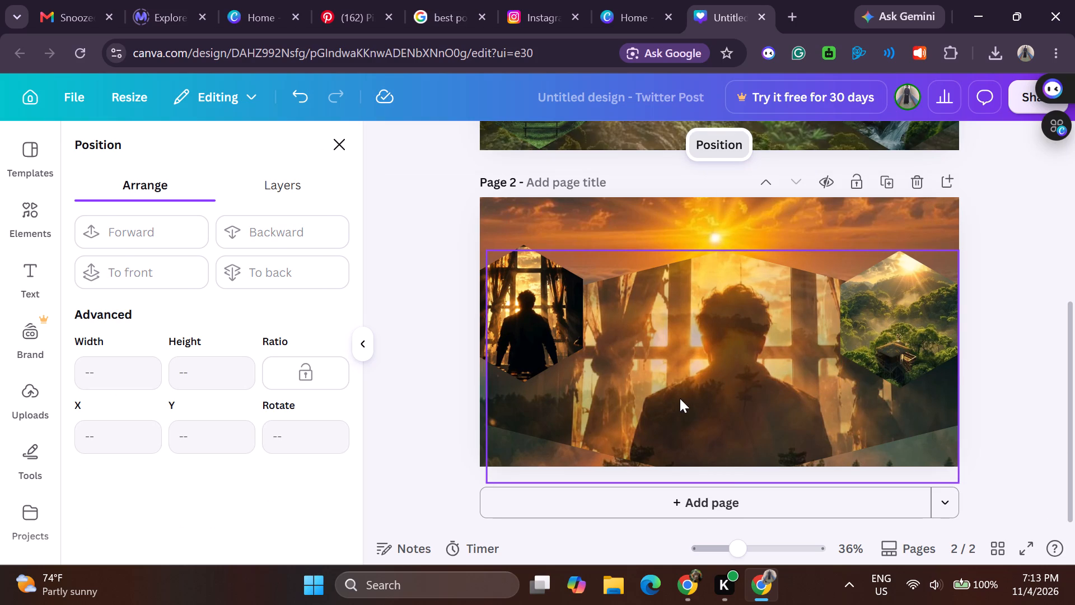
# Set the small window hexagon's transparency to about 74 on page 2.
pyautogui.click(546, 350)
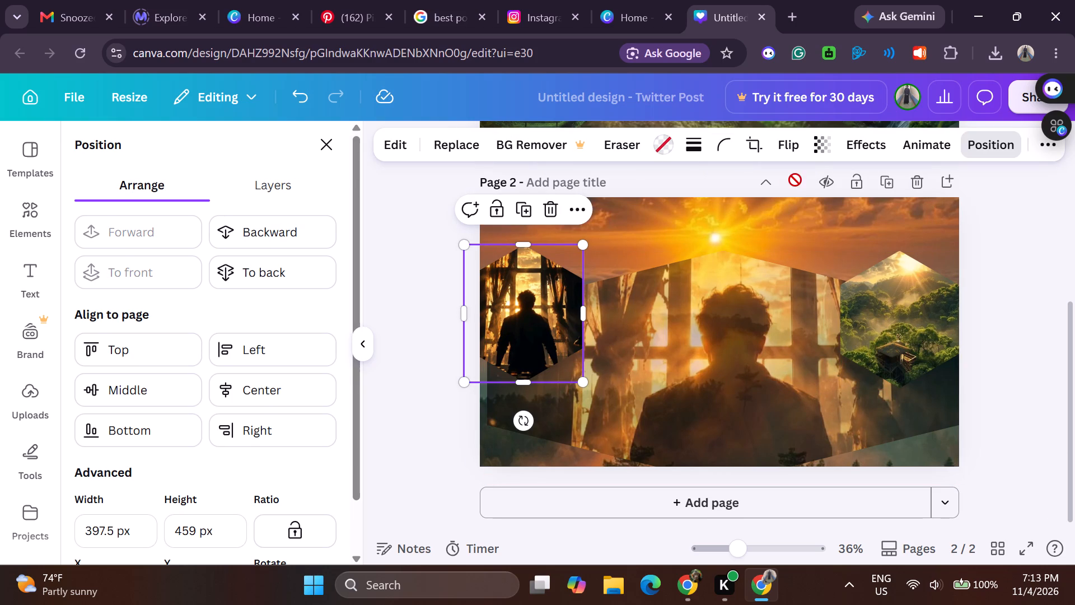
pyautogui.click(817, 149)
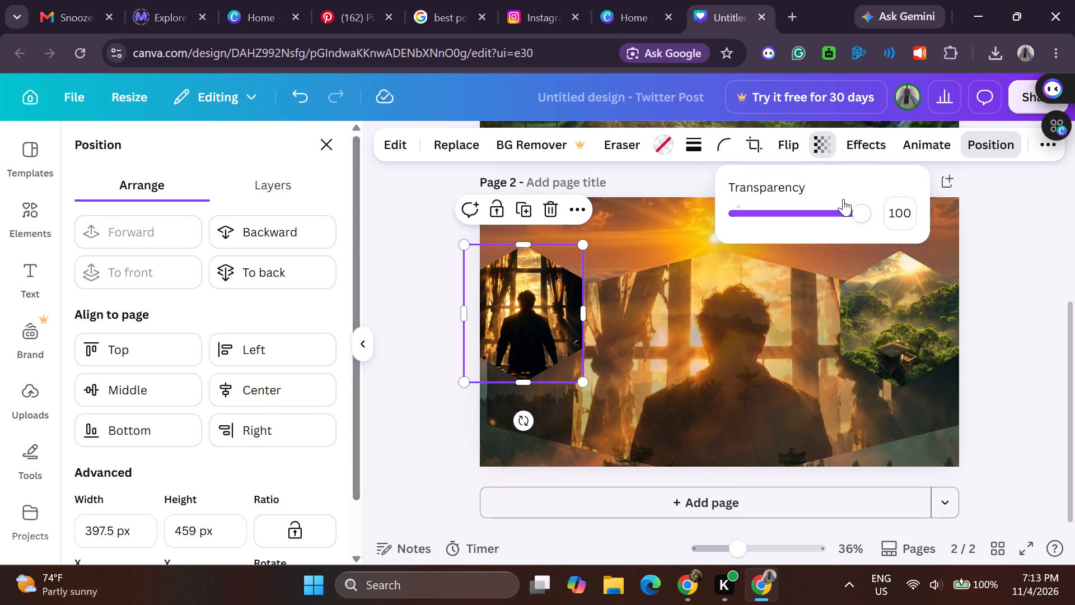
pyautogui.moveTo(853, 204); pyautogui.dragTo(802, 203)
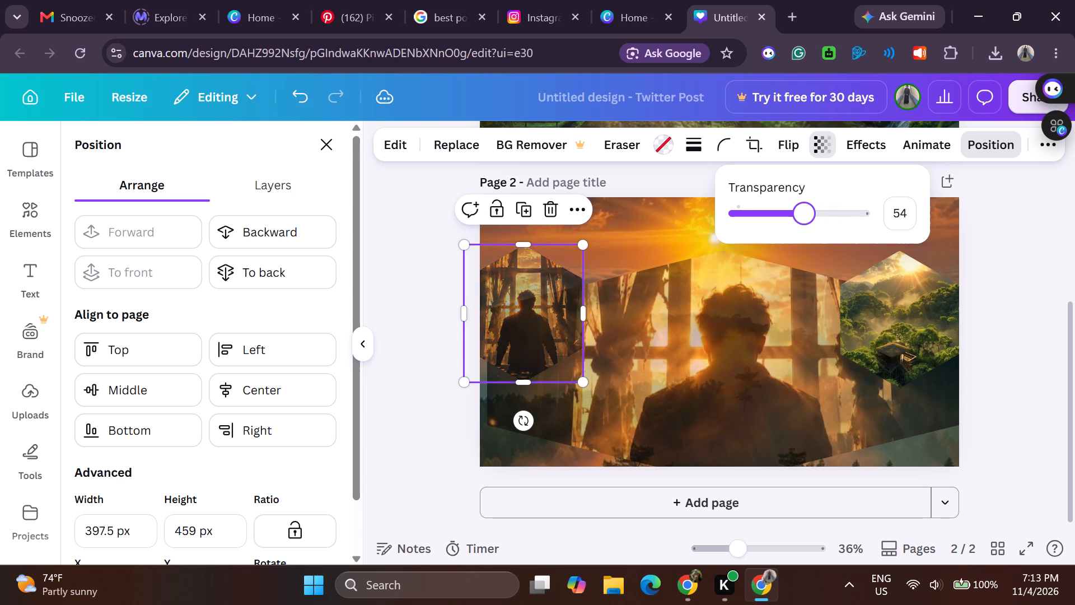
pyautogui.moveTo(802, 203); pyautogui.dragTo(753, 207)
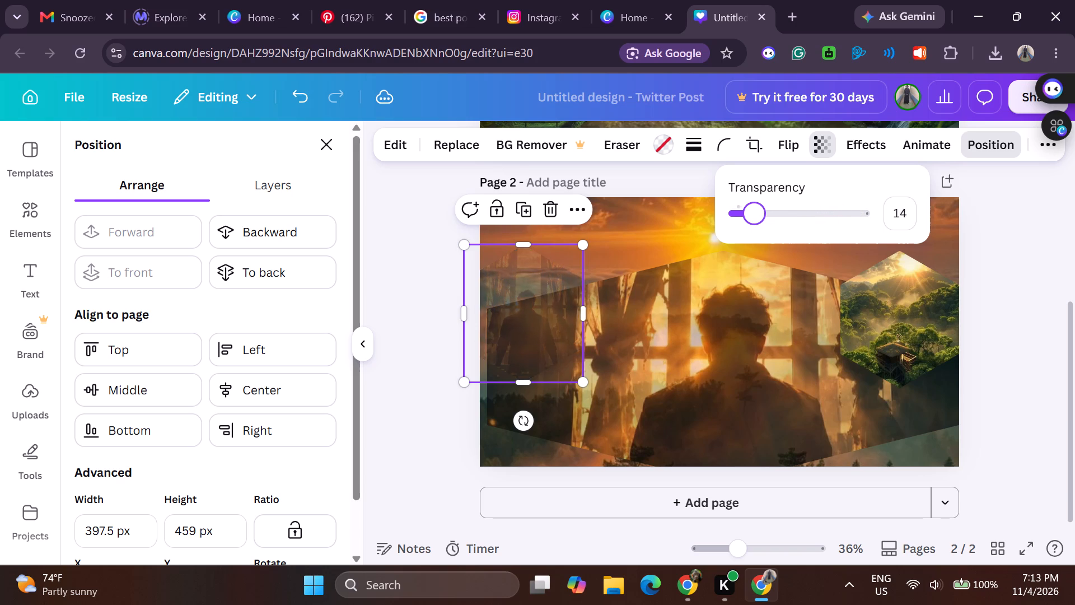
pyautogui.moveTo(753, 207); pyautogui.dragTo(796, 209)
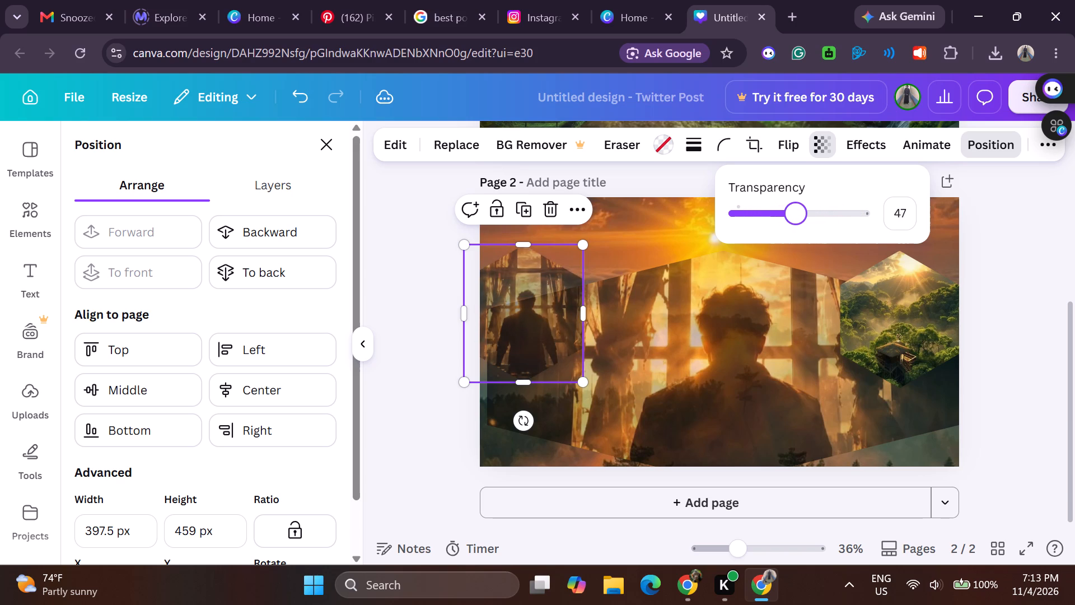
pyautogui.moveTo(796, 209); pyautogui.dragTo(830, 209)
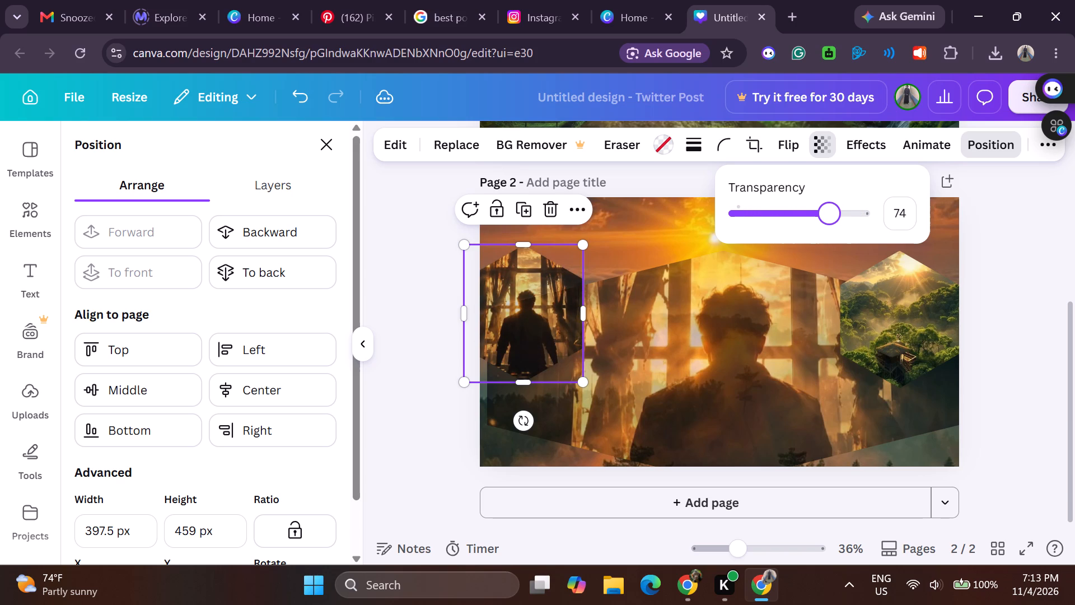
pyautogui.moveTo(830, 209); pyautogui.dragTo(830, 209)
# Set the forest hexagon's transparency to about 80 on page 2.
pyautogui.click(926, 303)
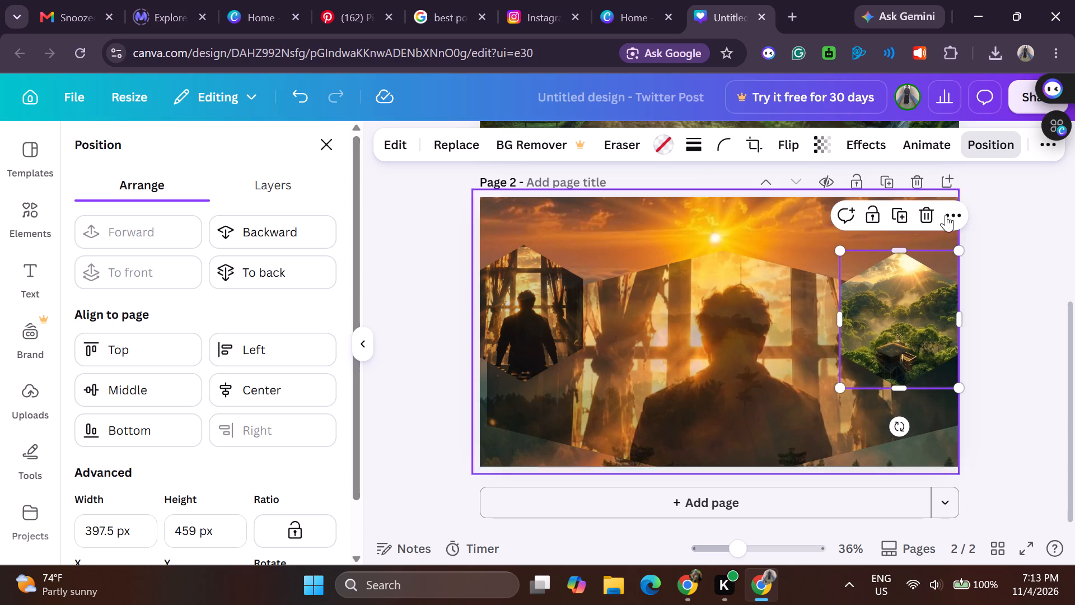
pyautogui.click(829, 142)
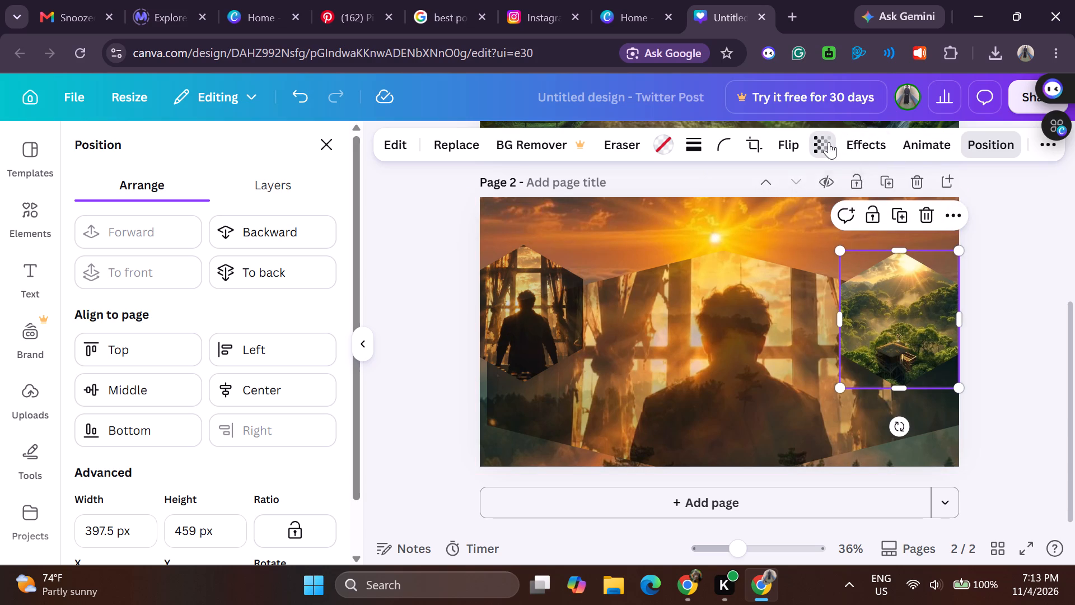
pyautogui.moveTo(855, 208); pyautogui.dragTo(844, 208)
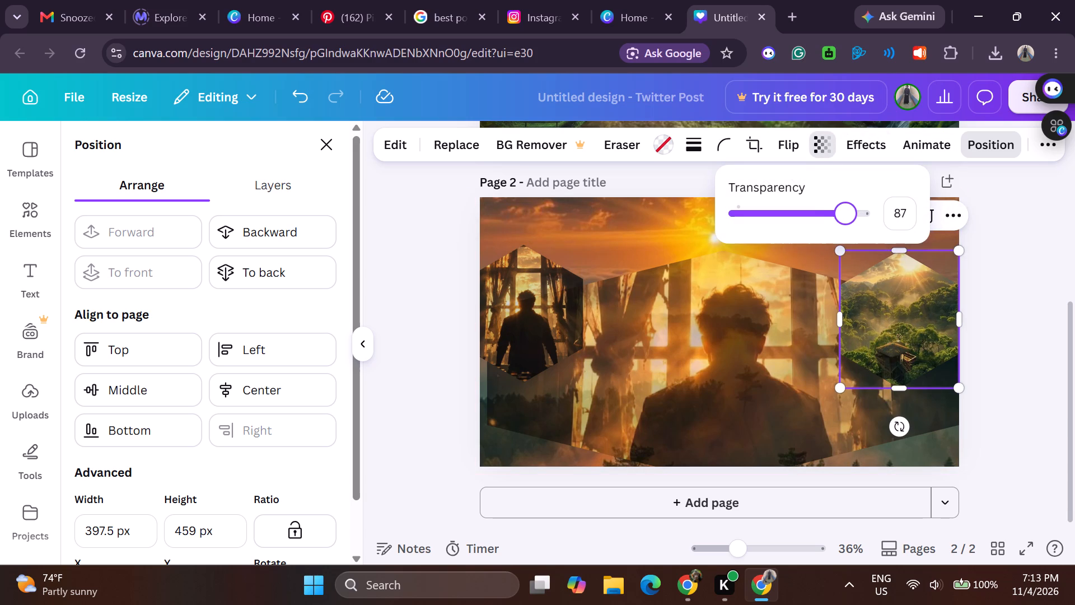
pyautogui.moveTo(844, 208); pyautogui.dragTo(837, 208)
pyautogui.moveTo(837, 208); pyautogui.dragTo(836, 208)
pyautogui.click(627, 227)
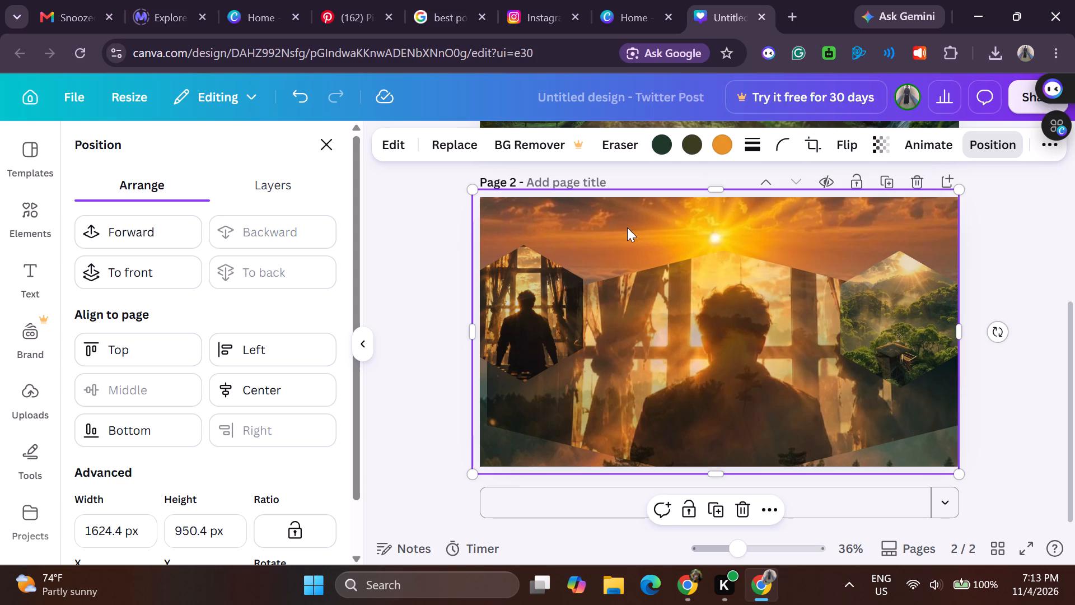
# Move the large window hexagon lower on page 2 and widen it to about 1620 px, reaching the page's left edge.
pyautogui.click(658, 312)
pyautogui.moveTo(638, 338); pyautogui.dragTo(640, 359)
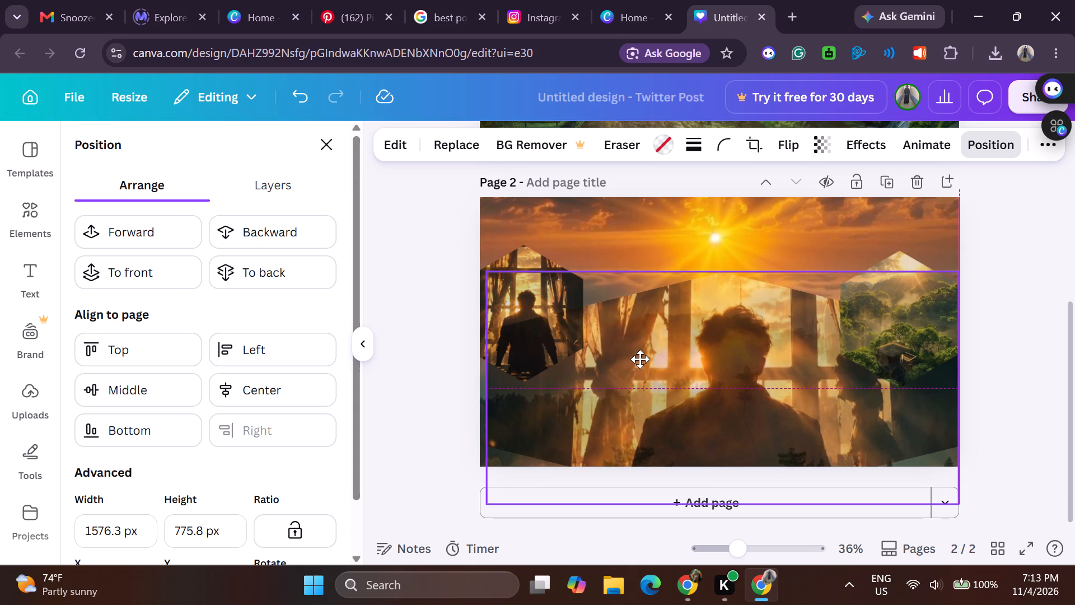
pyautogui.moveTo(640, 359); pyautogui.dragTo(642, 367)
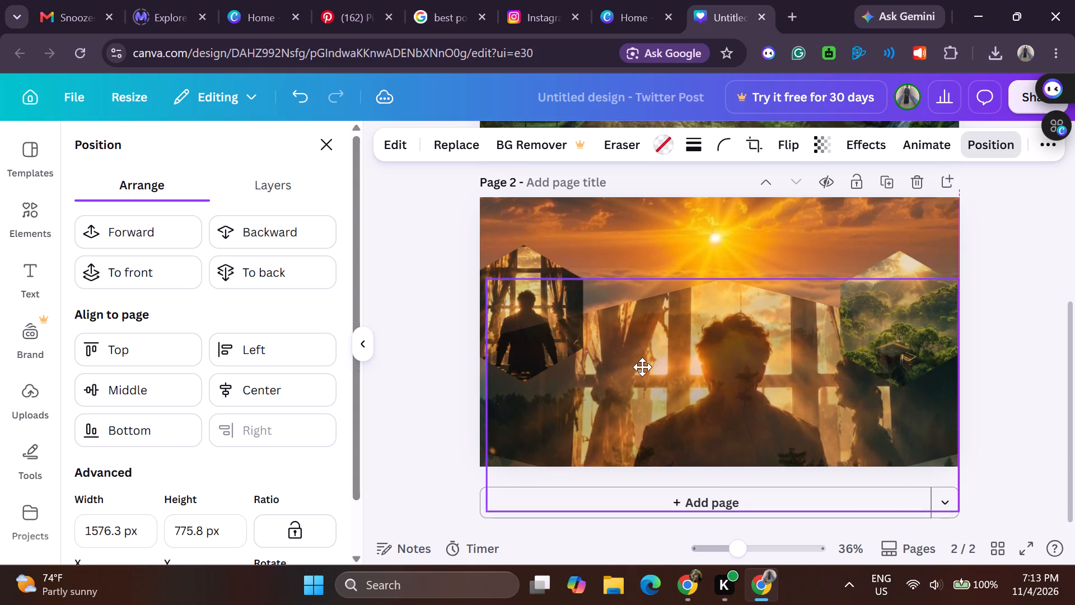
pyautogui.moveTo(642, 367); pyautogui.dragTo(644, 373)
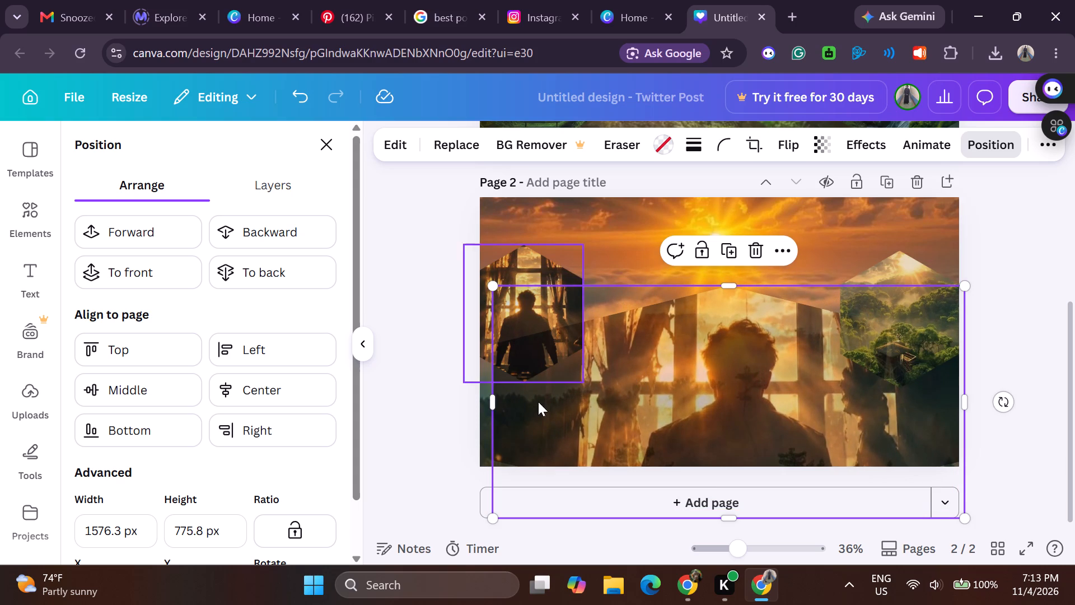
pyautogui.moveTo(492, 406); pyautogui.dragTo(487, 405)
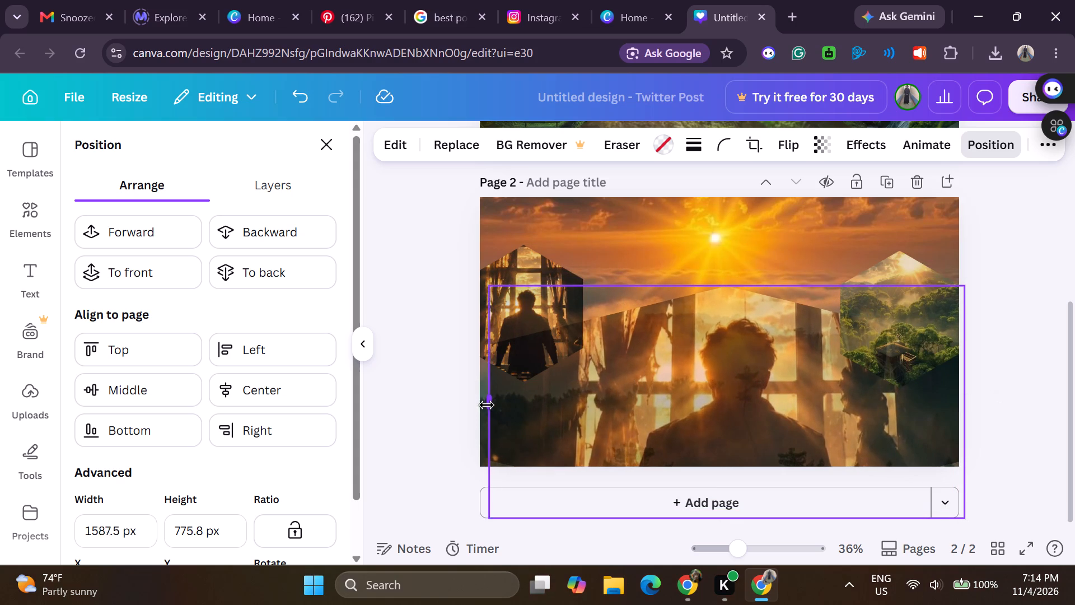
pyautogui.moveTo(487, 405); pyautogui.dragTo(478, 403)
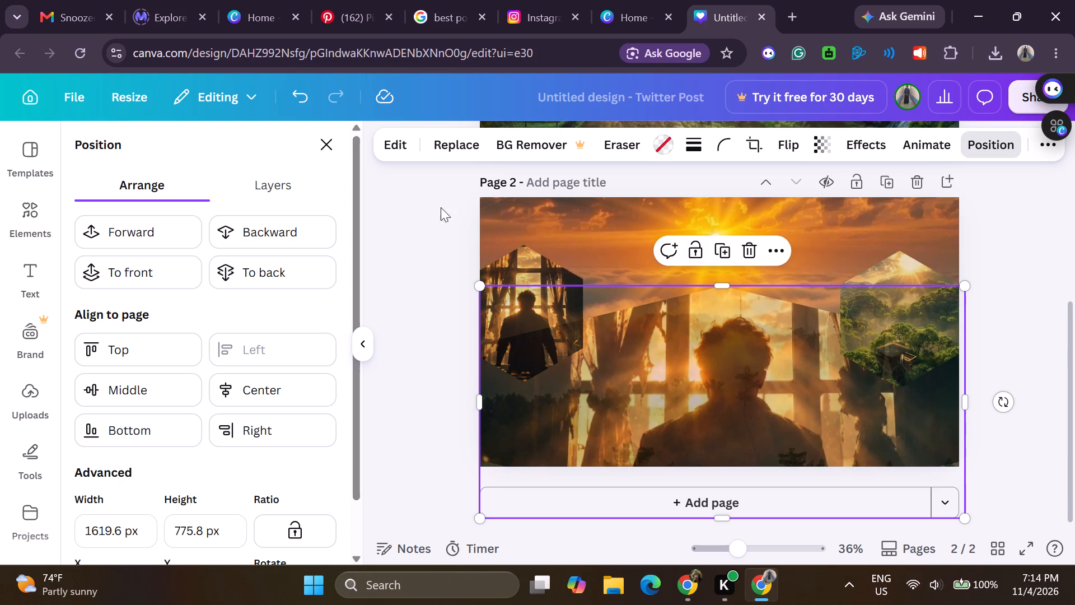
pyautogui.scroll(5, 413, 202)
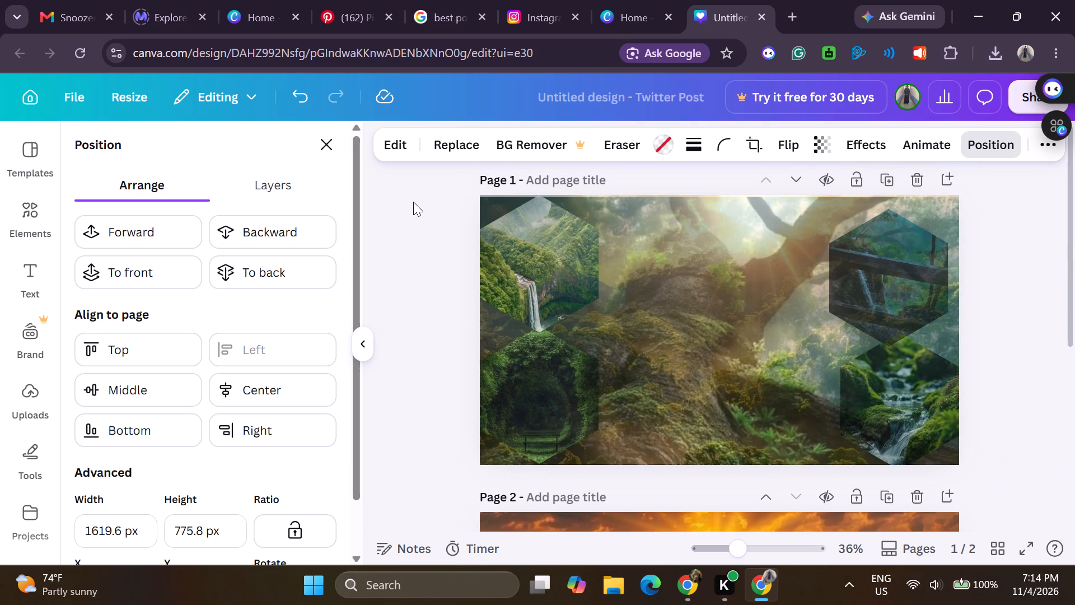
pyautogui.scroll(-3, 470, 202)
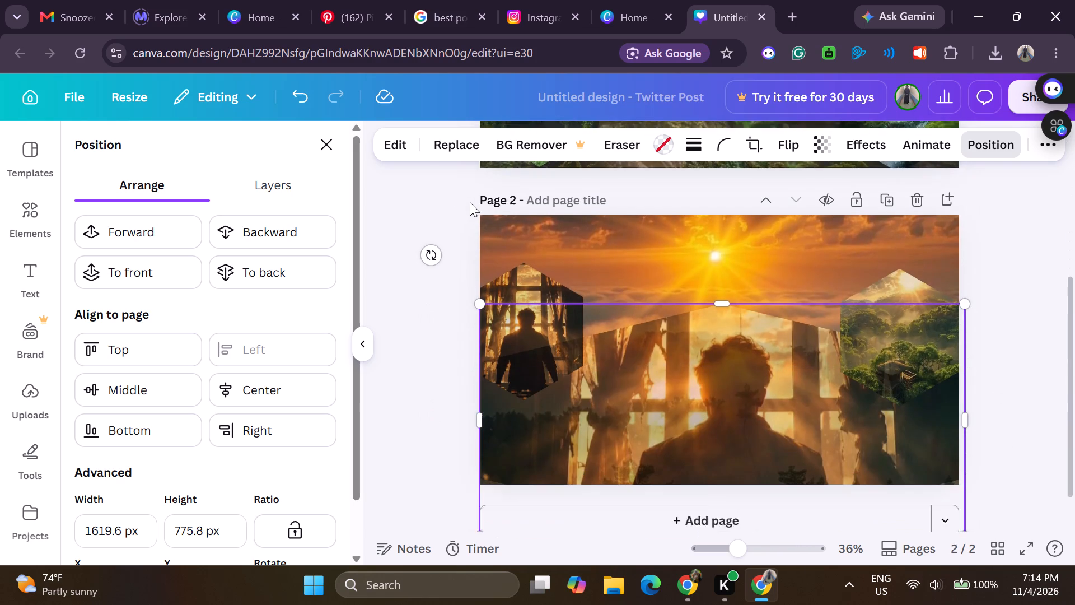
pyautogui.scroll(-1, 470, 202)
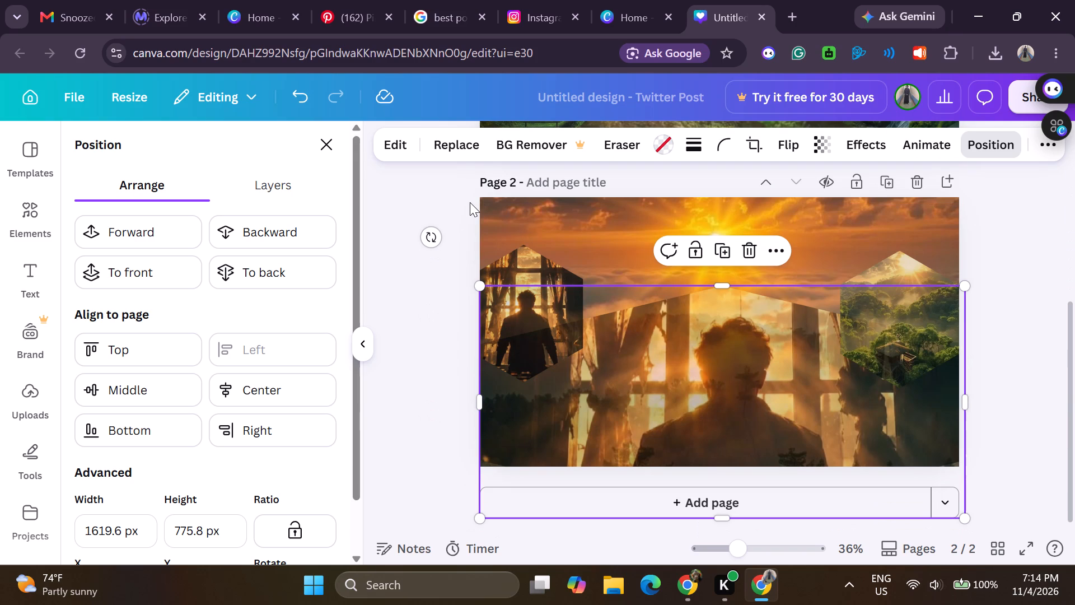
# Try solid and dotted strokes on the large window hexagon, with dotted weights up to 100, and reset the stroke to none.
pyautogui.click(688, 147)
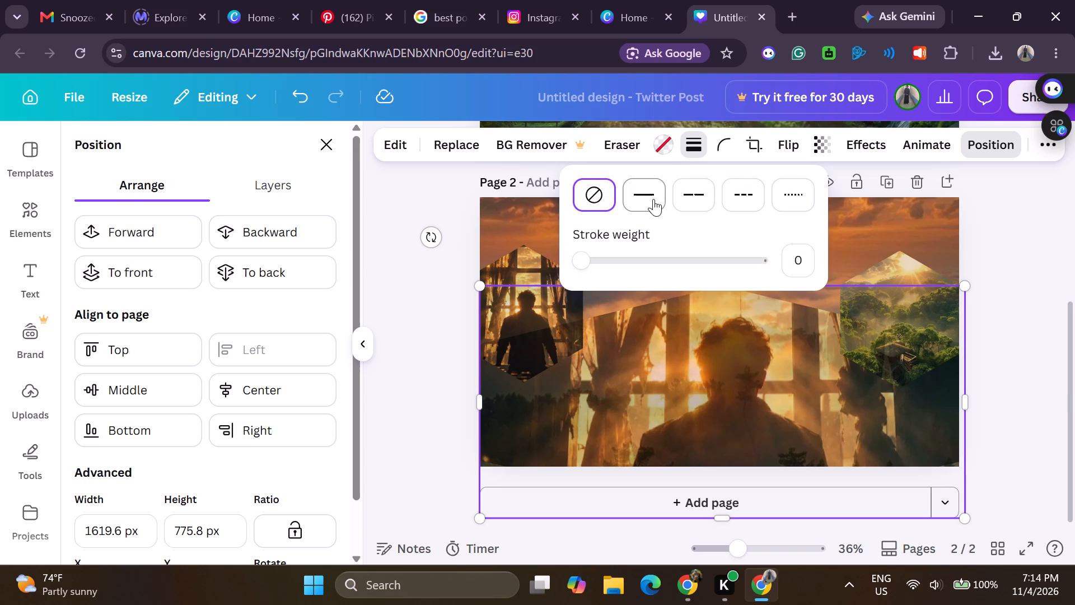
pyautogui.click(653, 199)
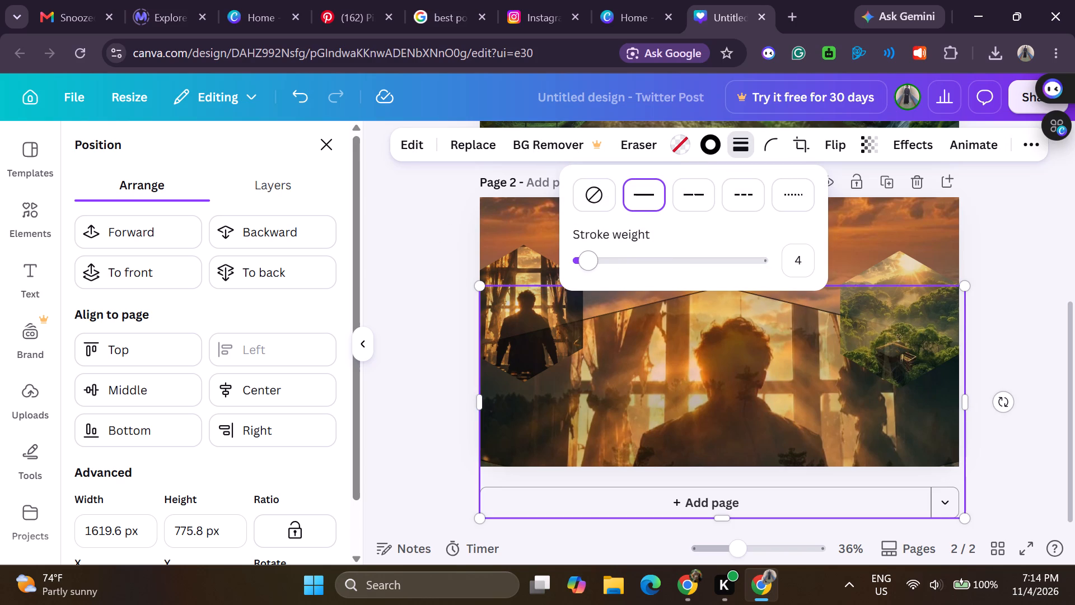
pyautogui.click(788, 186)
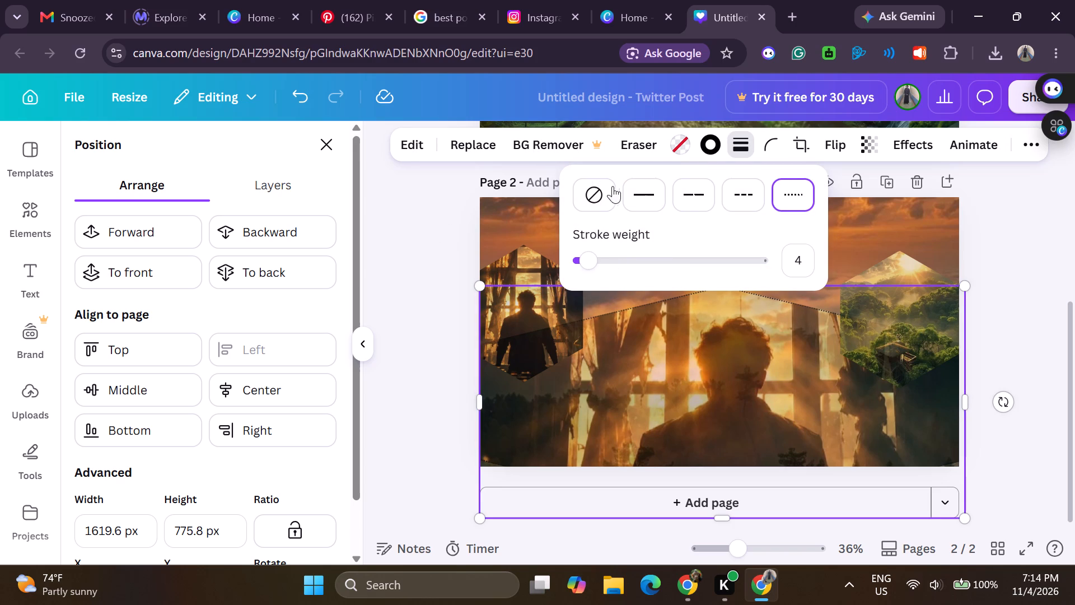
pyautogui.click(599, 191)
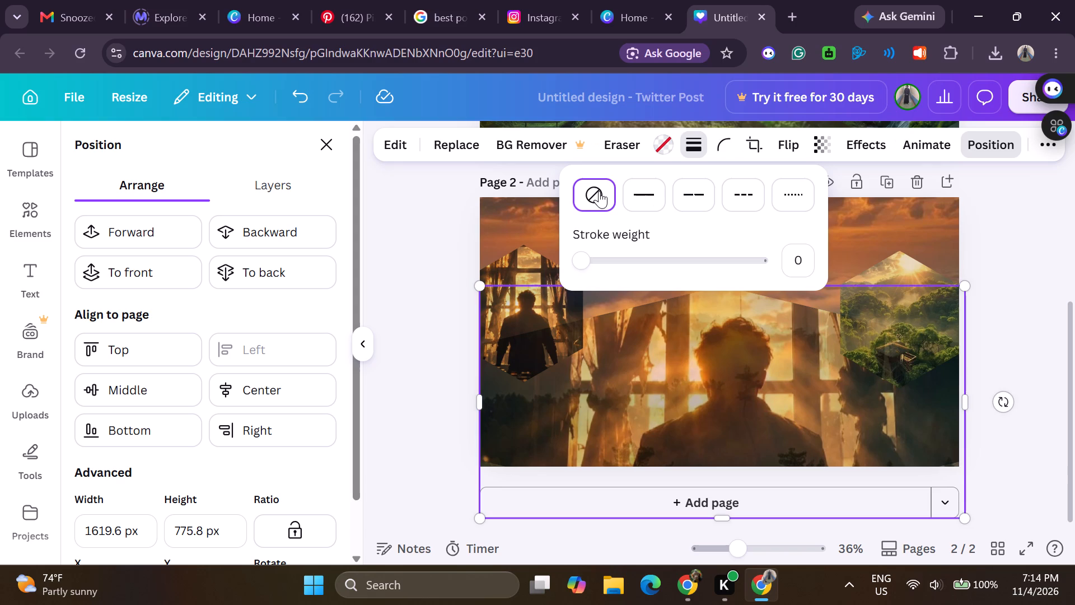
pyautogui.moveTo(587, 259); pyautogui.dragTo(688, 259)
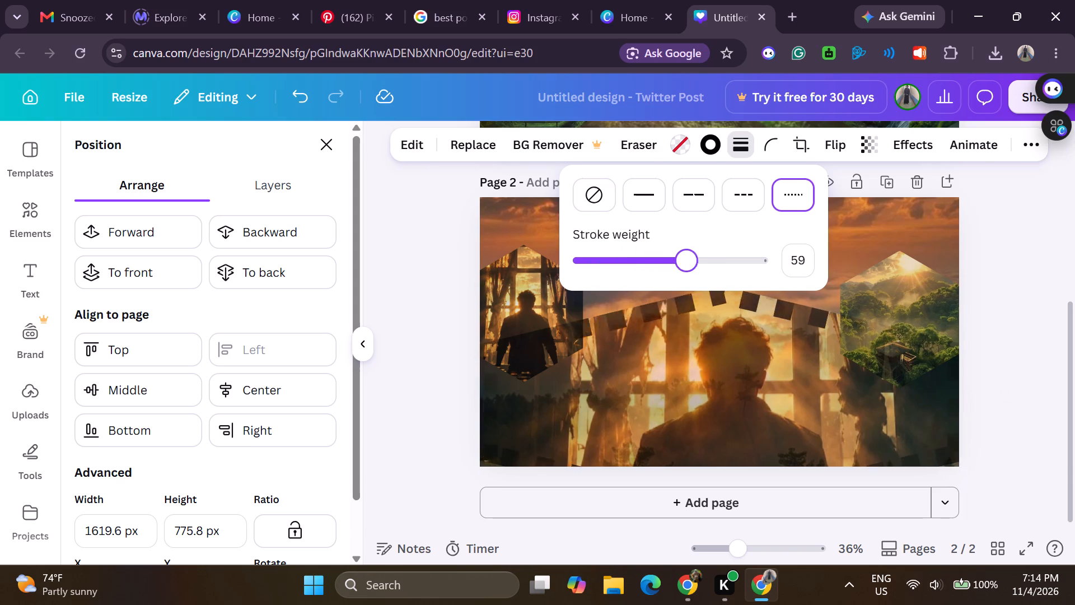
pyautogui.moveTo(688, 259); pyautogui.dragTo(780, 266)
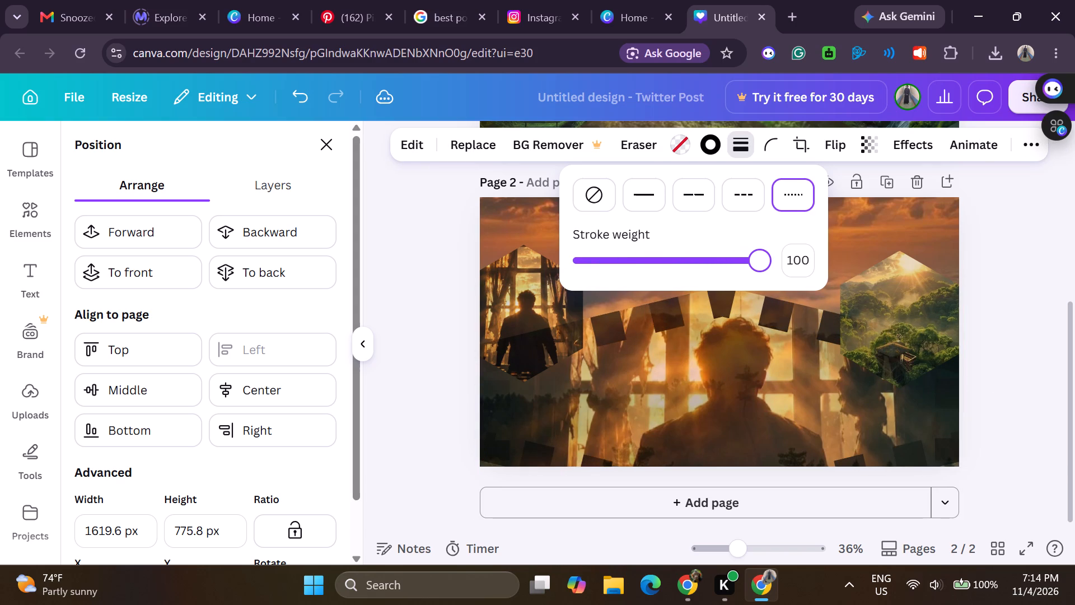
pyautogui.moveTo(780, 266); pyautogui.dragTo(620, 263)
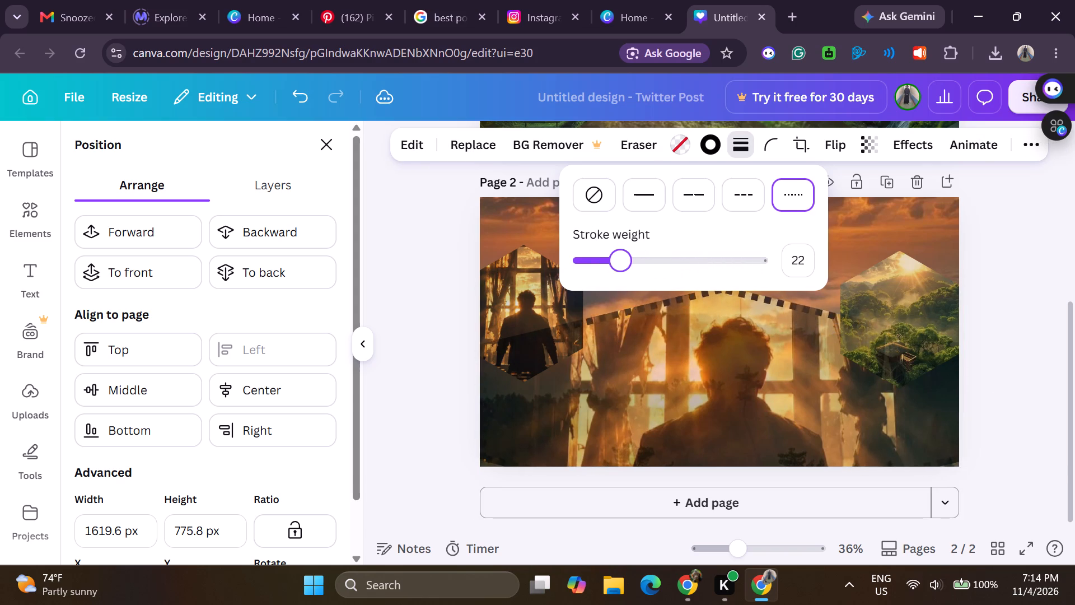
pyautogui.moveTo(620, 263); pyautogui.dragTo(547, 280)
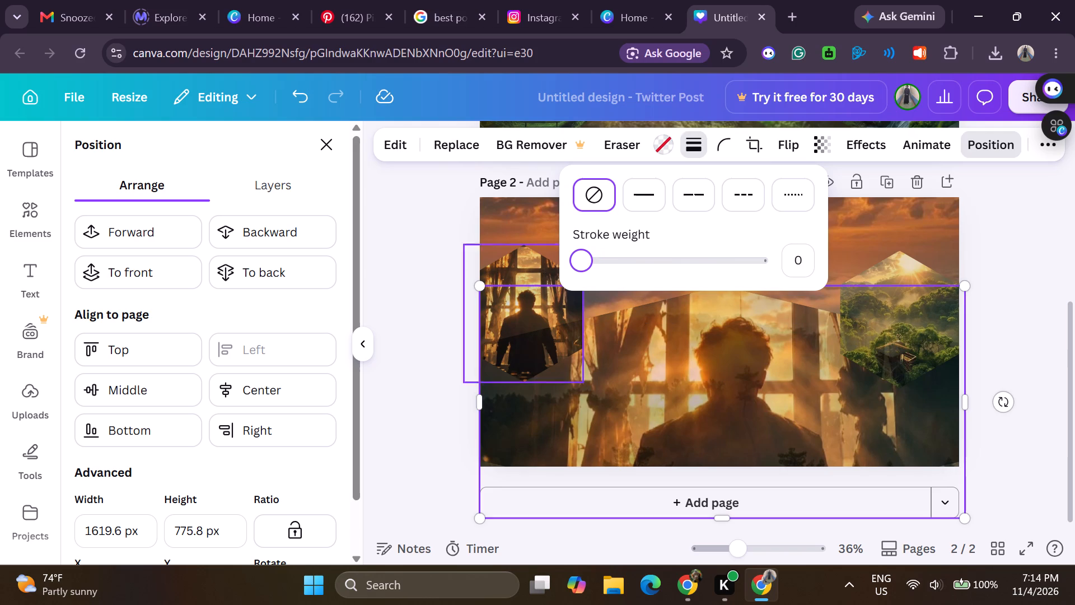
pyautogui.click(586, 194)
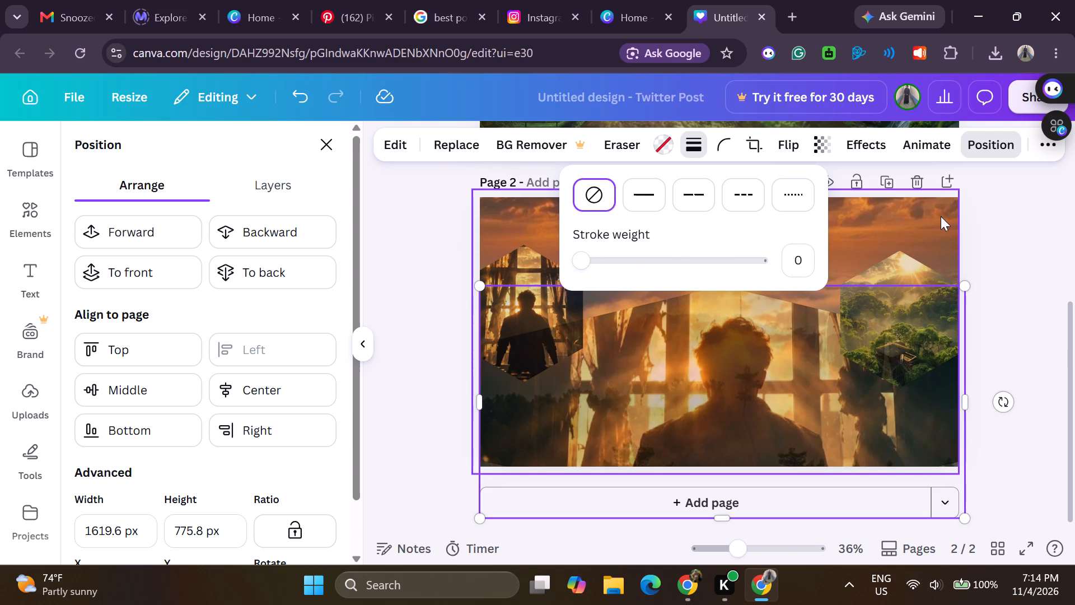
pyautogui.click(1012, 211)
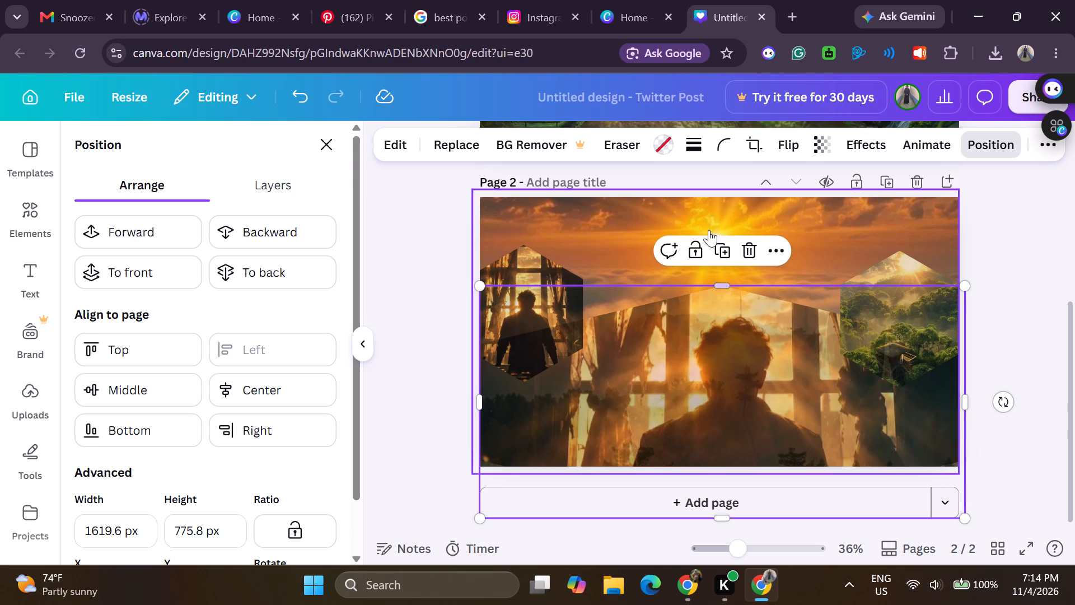
# Open the large window hexagon's transparency setting.
pyautogui.click(826, 131)
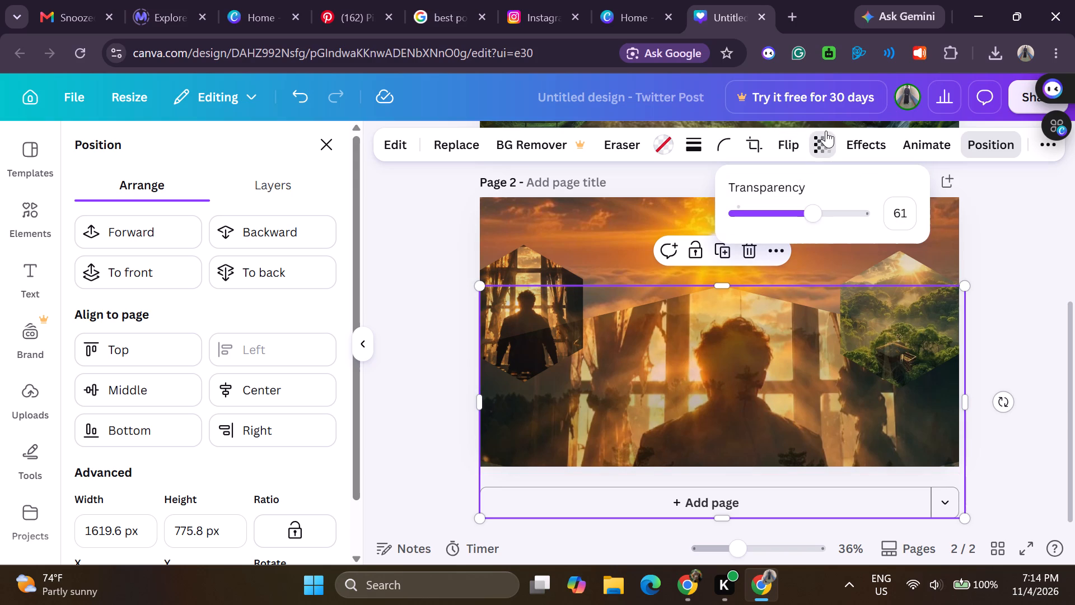
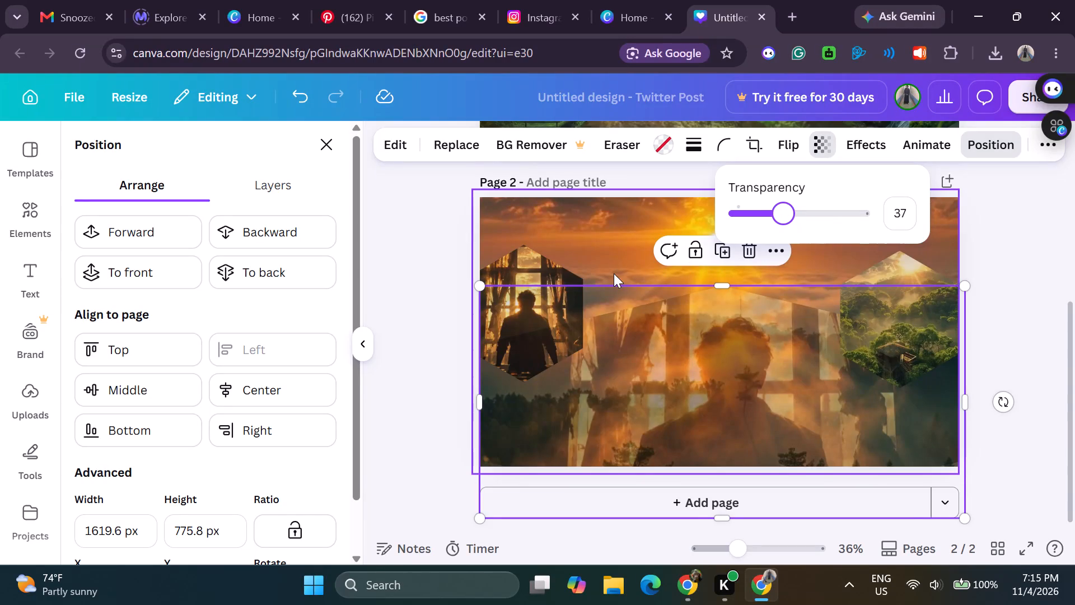
# Select the sunrise background photo on page 2.
pyautogui.click(597, 248)
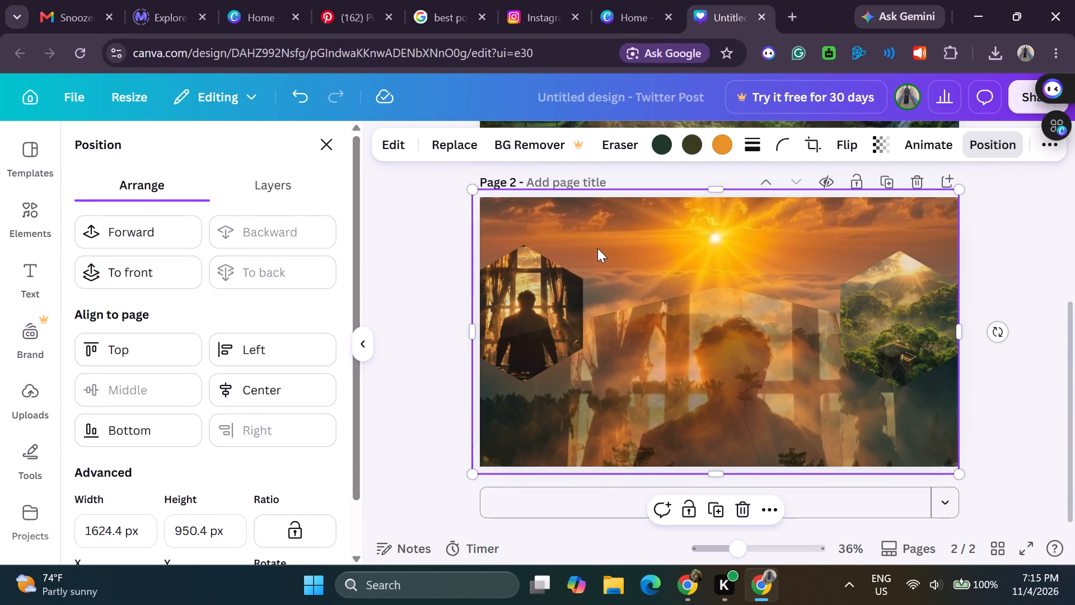
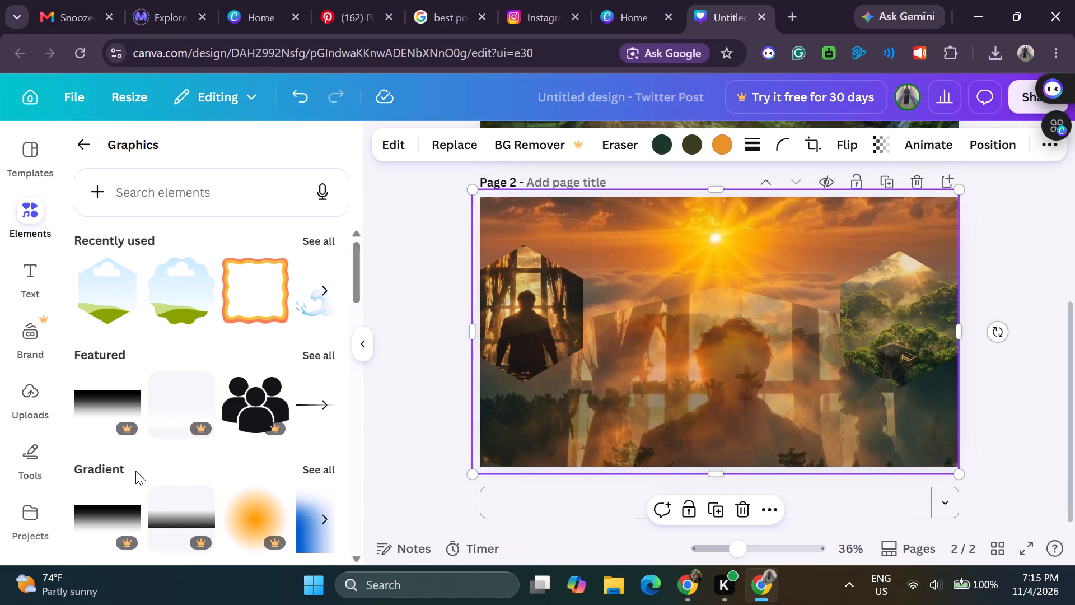
# Browse the Graphics library categories for elements suited to page 2.
pyautogui.scroll(-5, 135, 471)
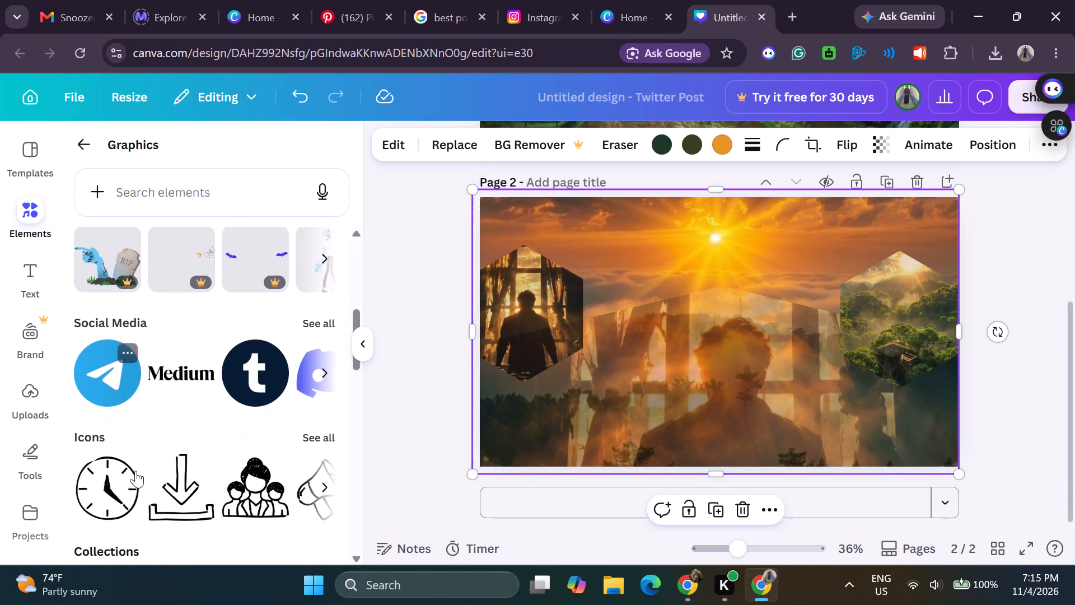
pyautogui.scroll(-1, 135, 471)
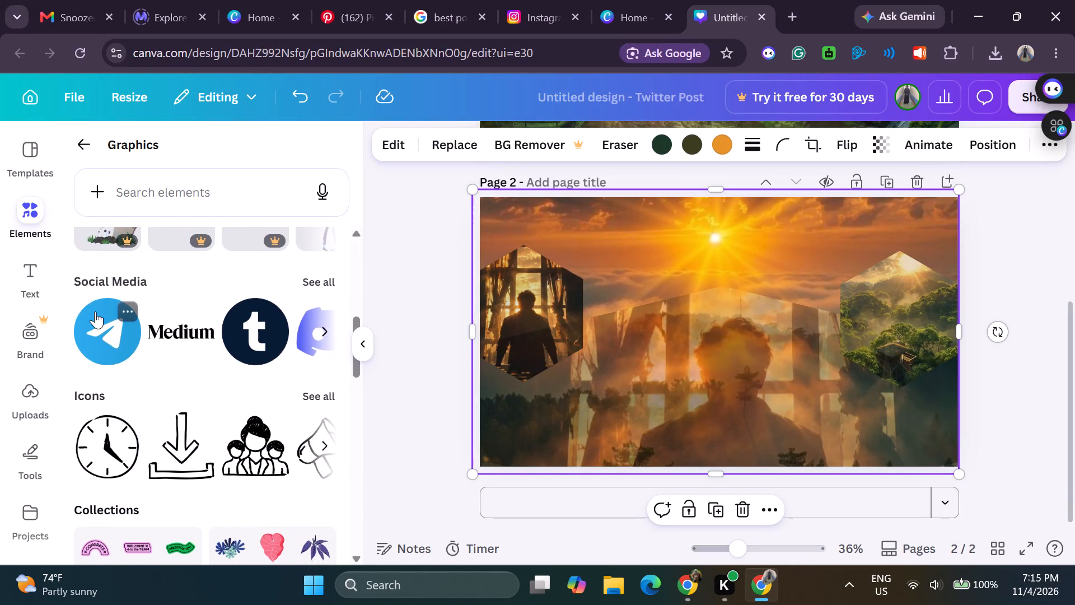
pyautogui.scroll(-3, 170, 436)
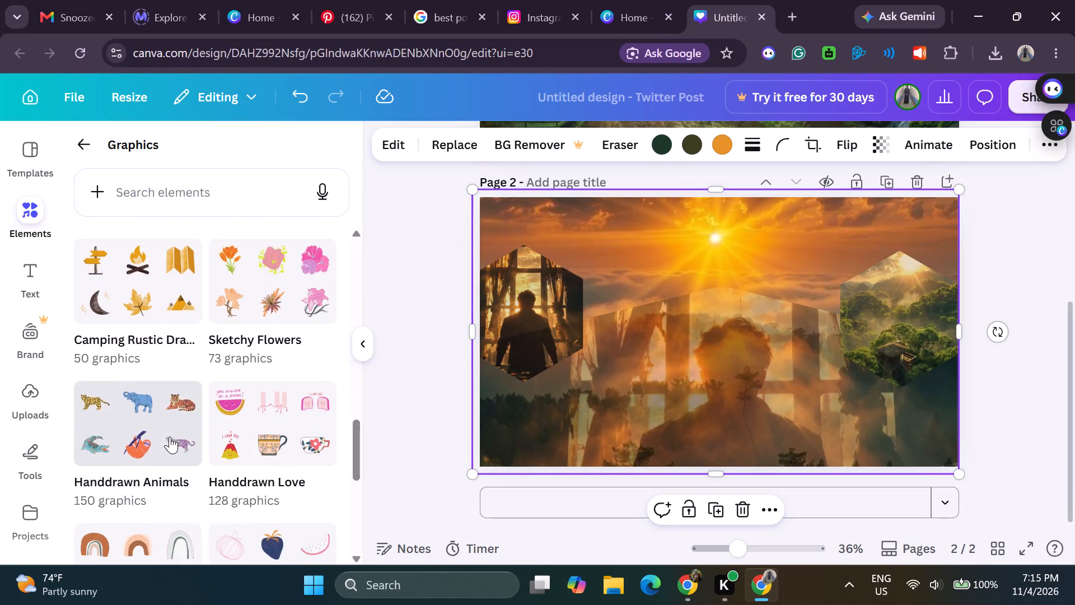
pyautogui.scroll(-2, 170, 436)
pyautogui.scroll(6, 170, 436)
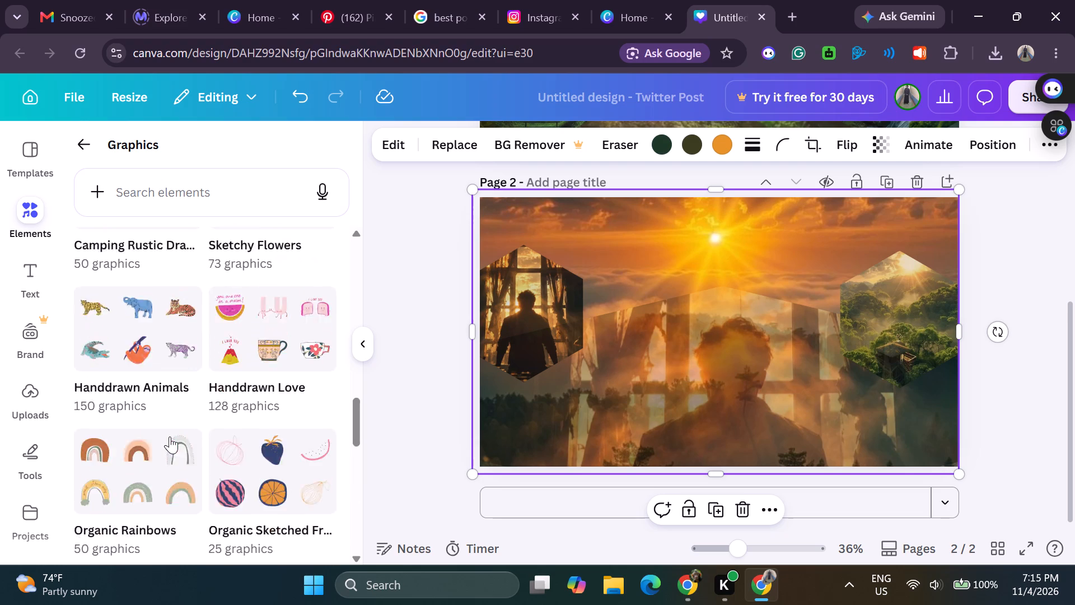
pyautogui.scroll(3, 170, 436)
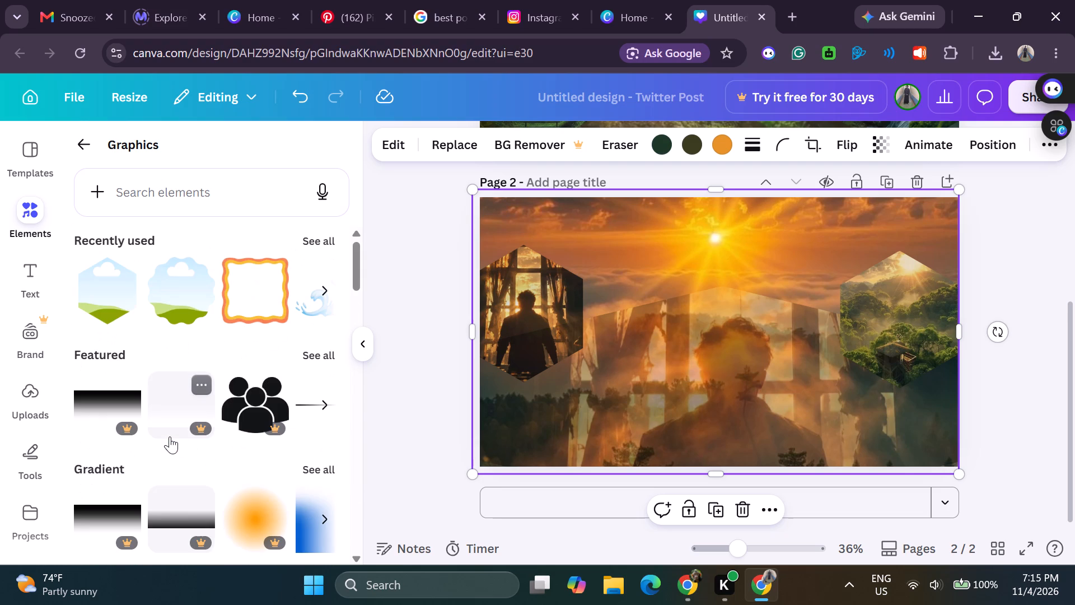
# Set the transparency of the small silhouette hexagon at page 2's left edge to 56.
pyautogui.click(529, 327)
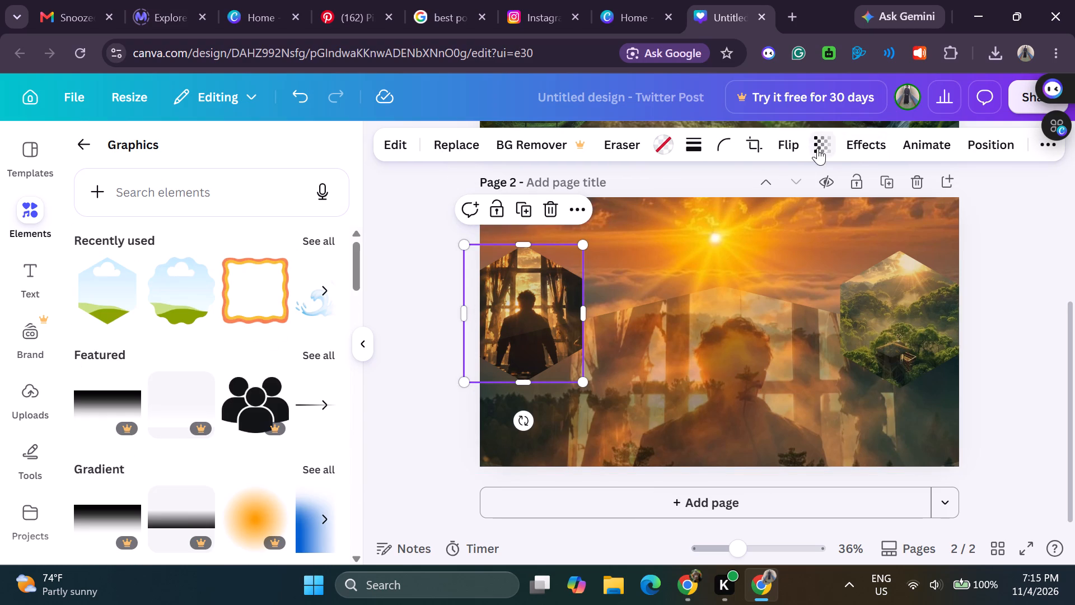
pyautogui.click(820, 148)
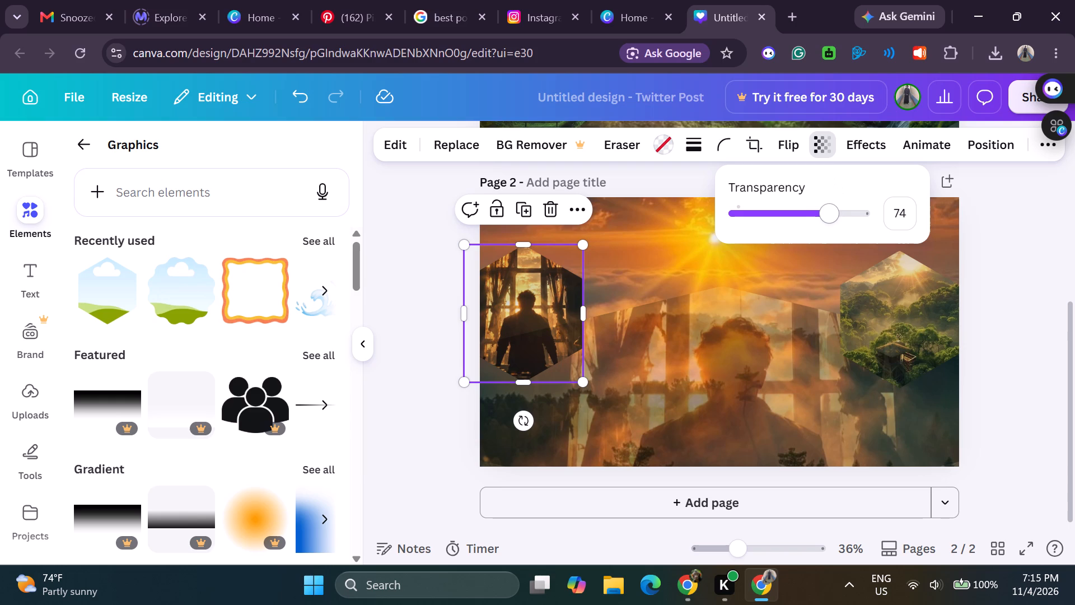
pyautogui.moveTo(828, 221); pyautogui.dragTo(807, 220)
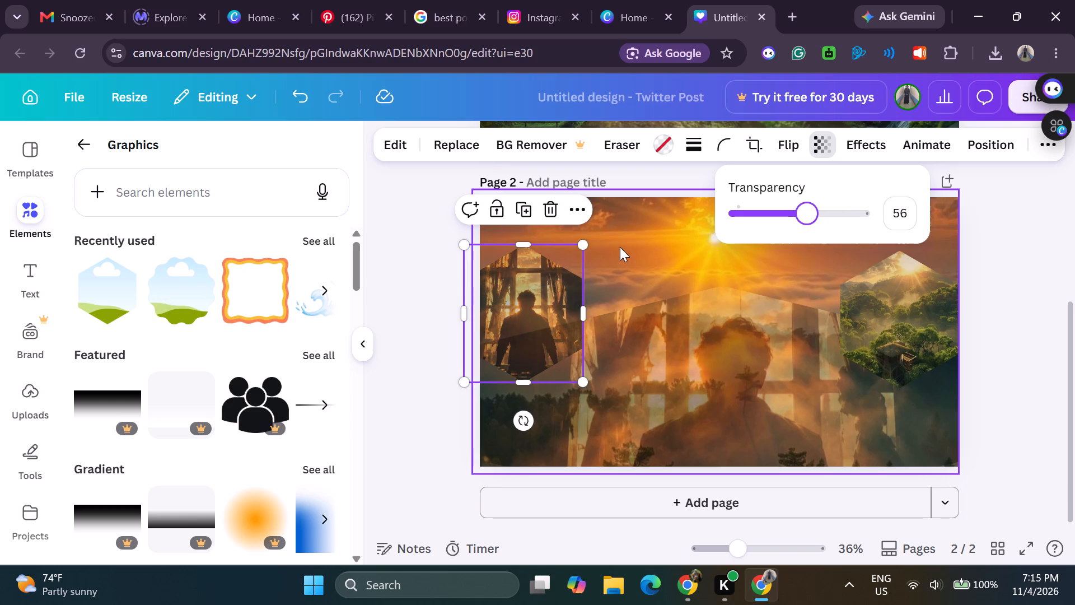
pyautogui.click(620, 247)
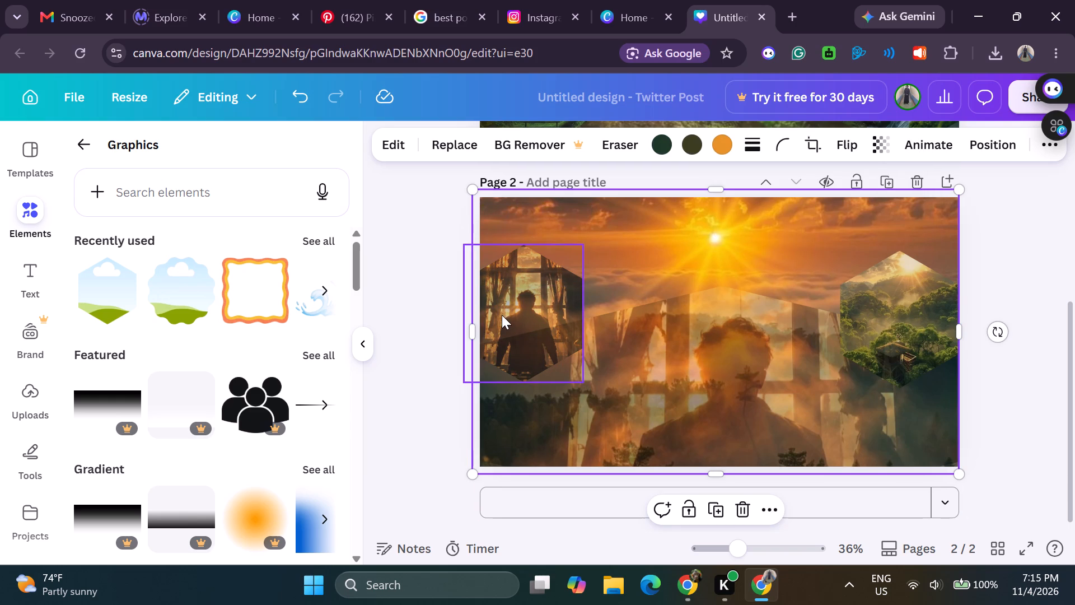
# Drop the sunrise background photo into the small left hexagon frame on page 2, replacing its silhouette photo.
pyautogui.moveTo(509, 307); pyautogui.dragTo(522, 327)
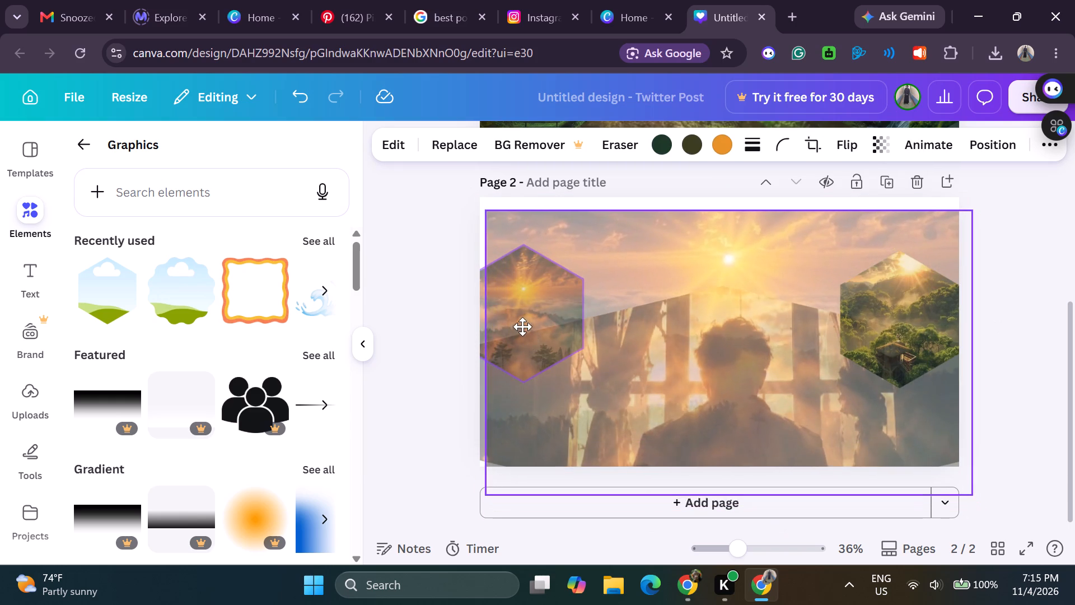
pyautogui.moveTo(522, 327); pyautogui.dragTo(518, 295)
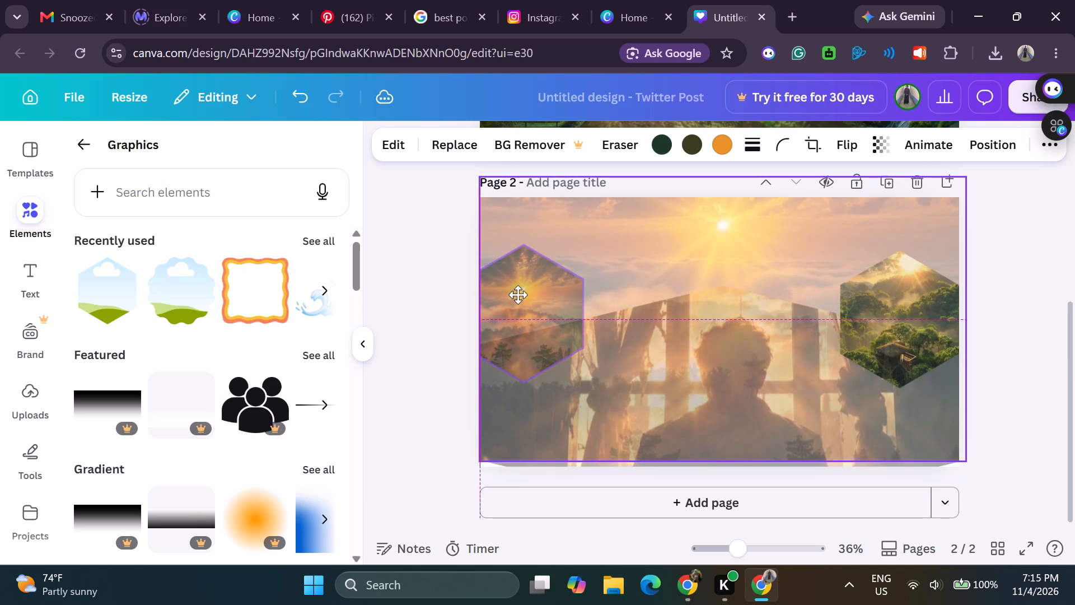
pyautogui.moveTo(518, 295); pyautogui.dragTo(518, 291)
pyautogui.click(622, 241)
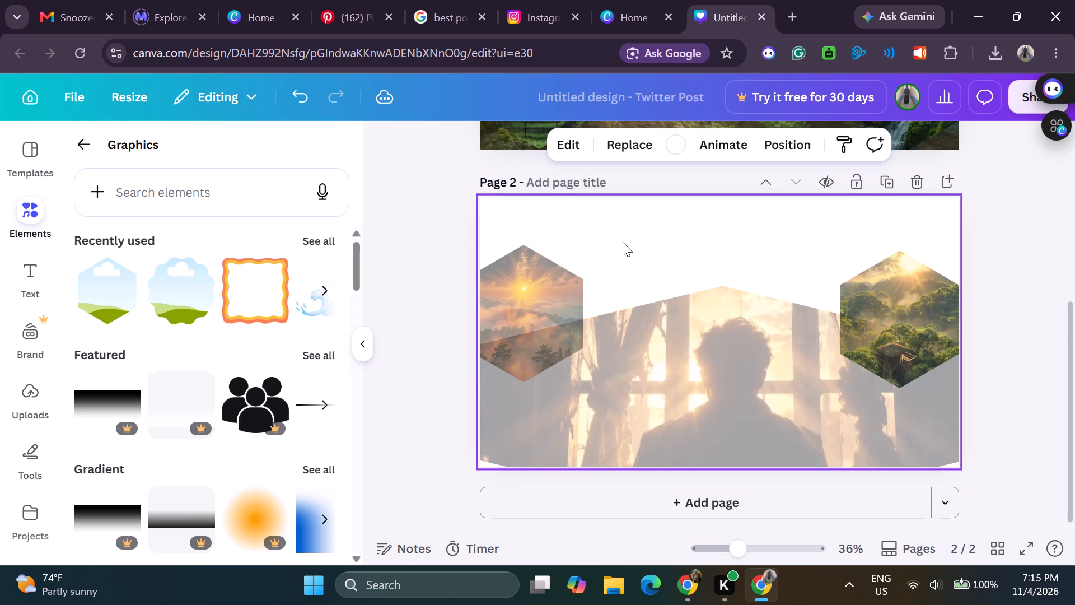
pyautogui.click(623, 242)
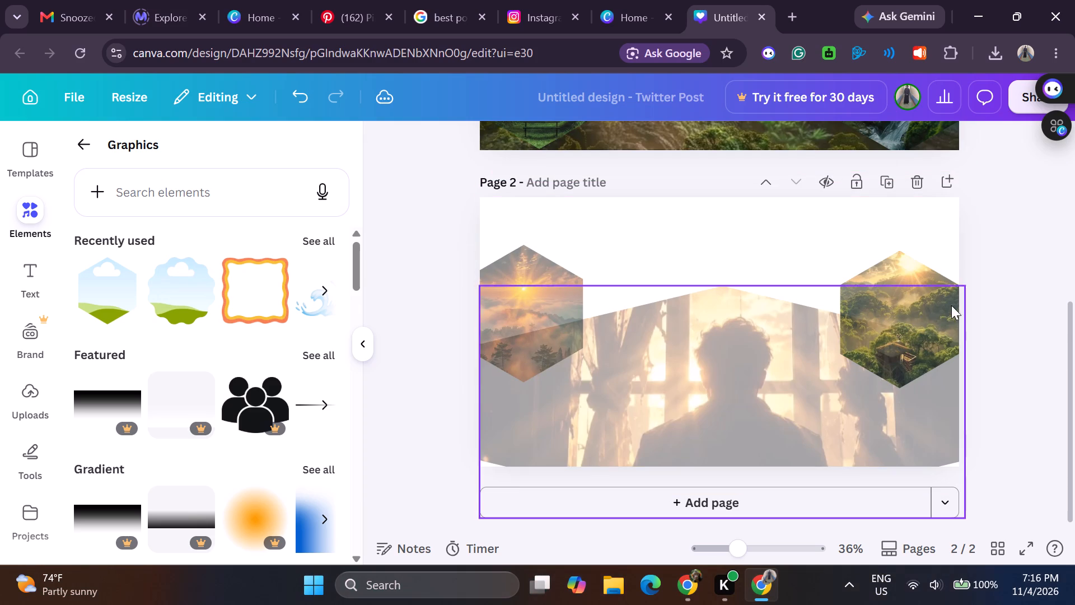
pyautogui.click(984, 300)
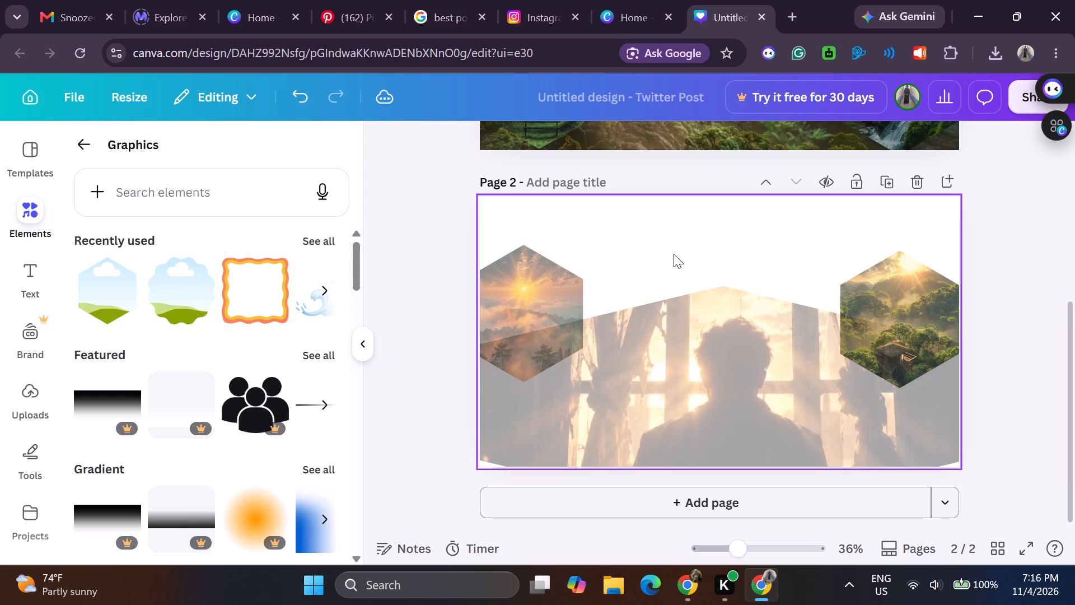
pyautogui.moveTo(674, 254); pyautogui.dragTo(676, 282)
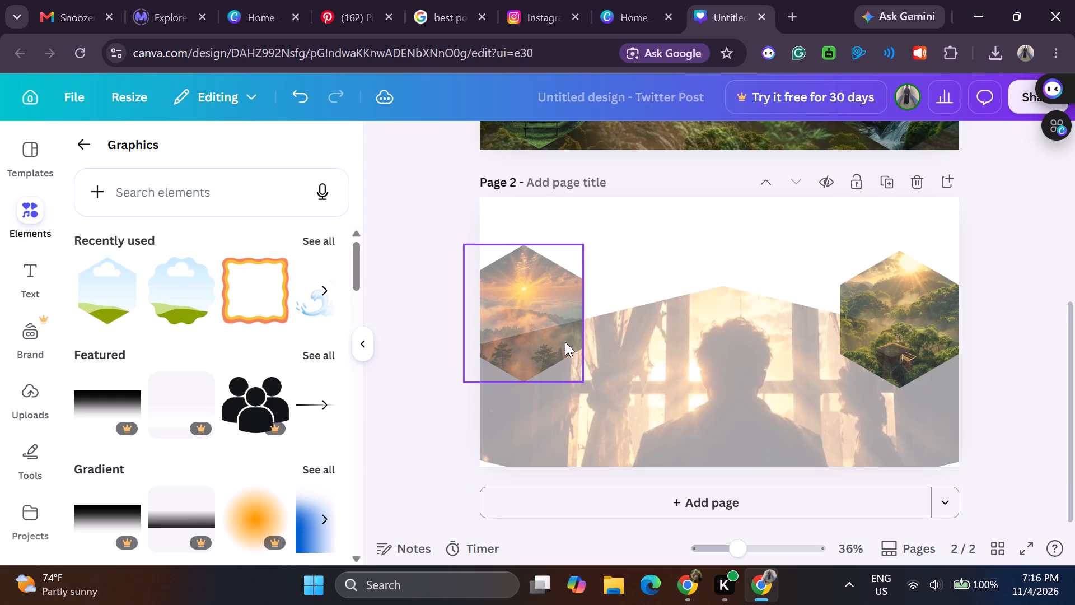
# Move the small sunrise hexagon slightly up and to the right along page 2's left edge.
pyautogui.moveTo(518, 291); pyautogui.dragTo(545, 285)
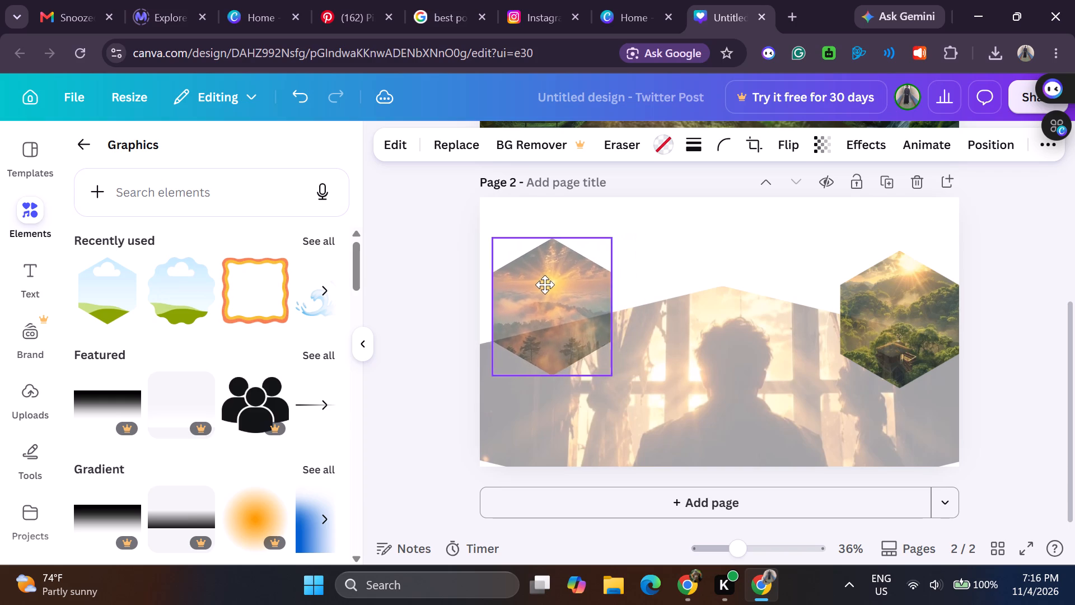
pyautogui.moveTo(545, 285); pyautogui.dragTo(526, 281)
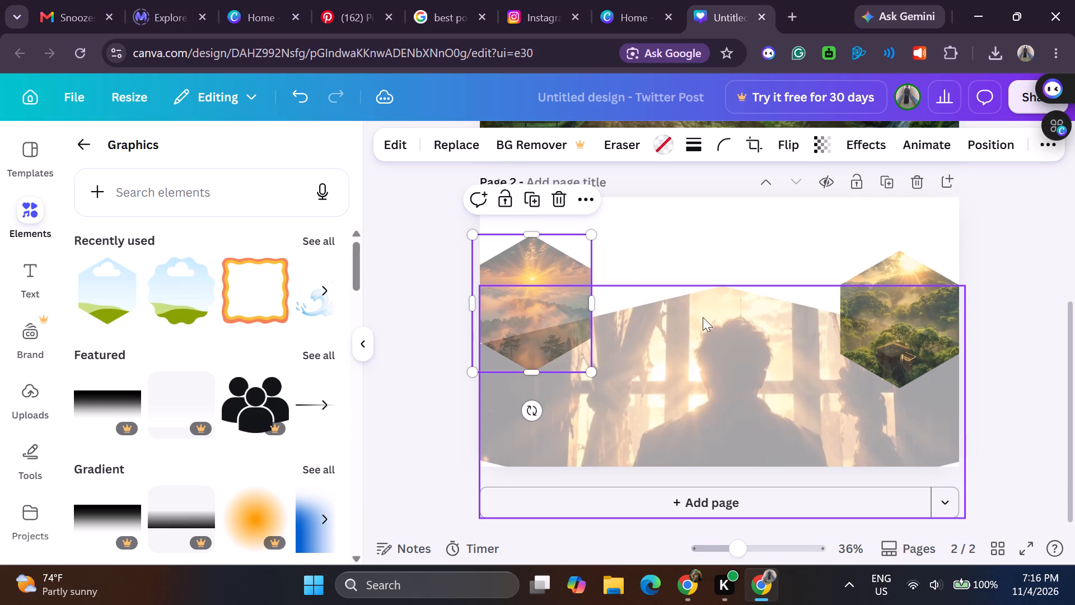
pyautogui.click(716, 343)
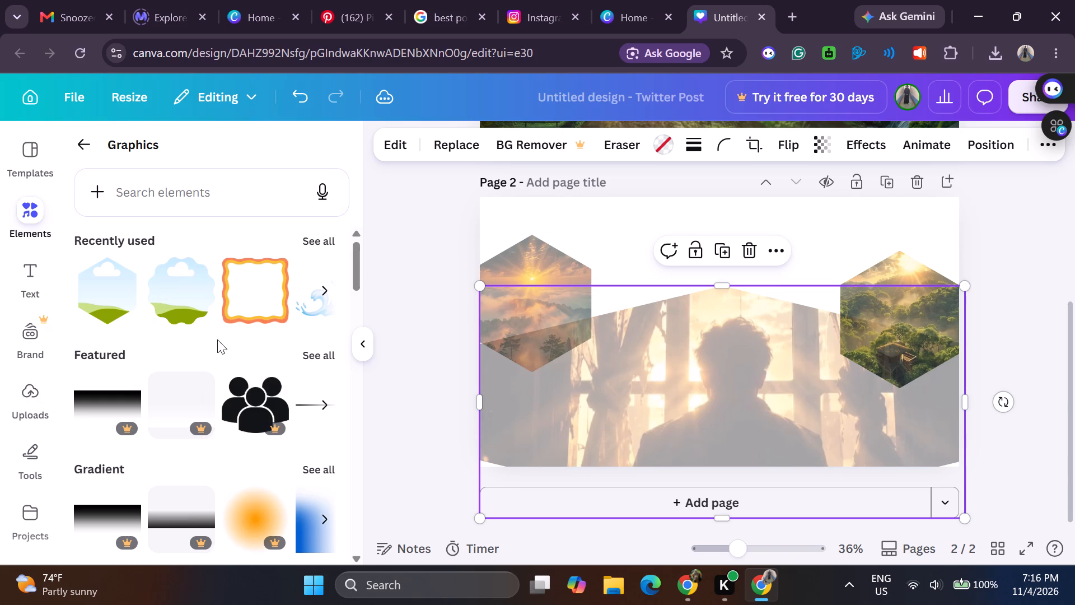
pyautogui.click(591, 231)
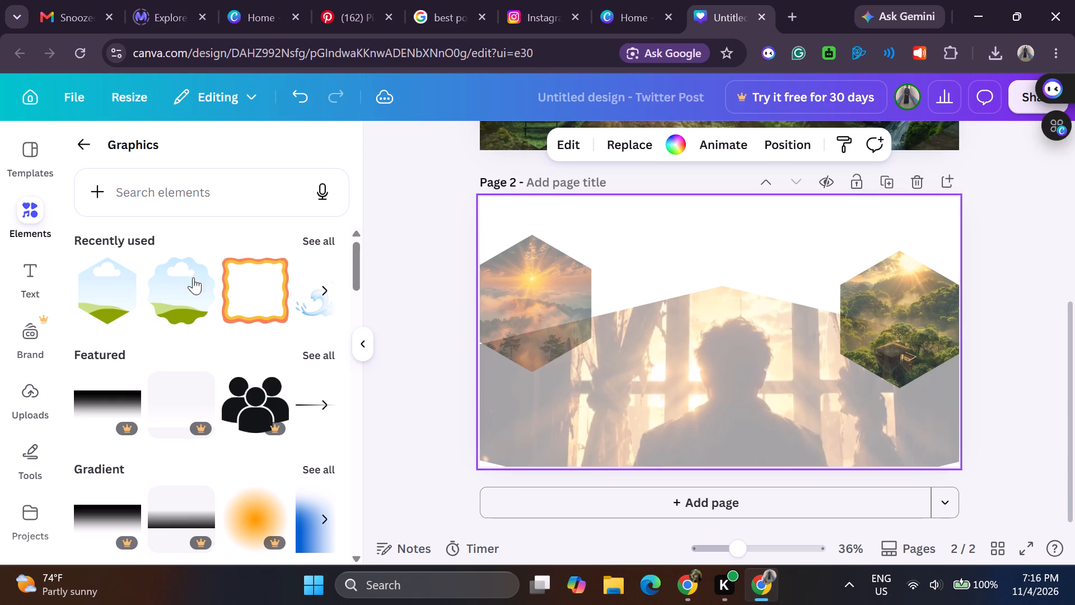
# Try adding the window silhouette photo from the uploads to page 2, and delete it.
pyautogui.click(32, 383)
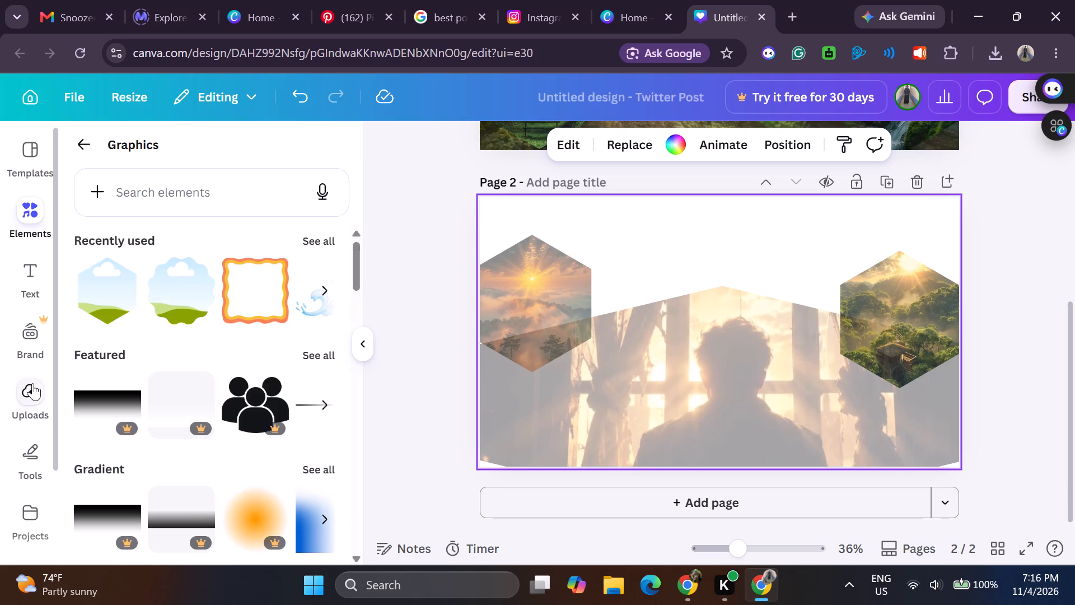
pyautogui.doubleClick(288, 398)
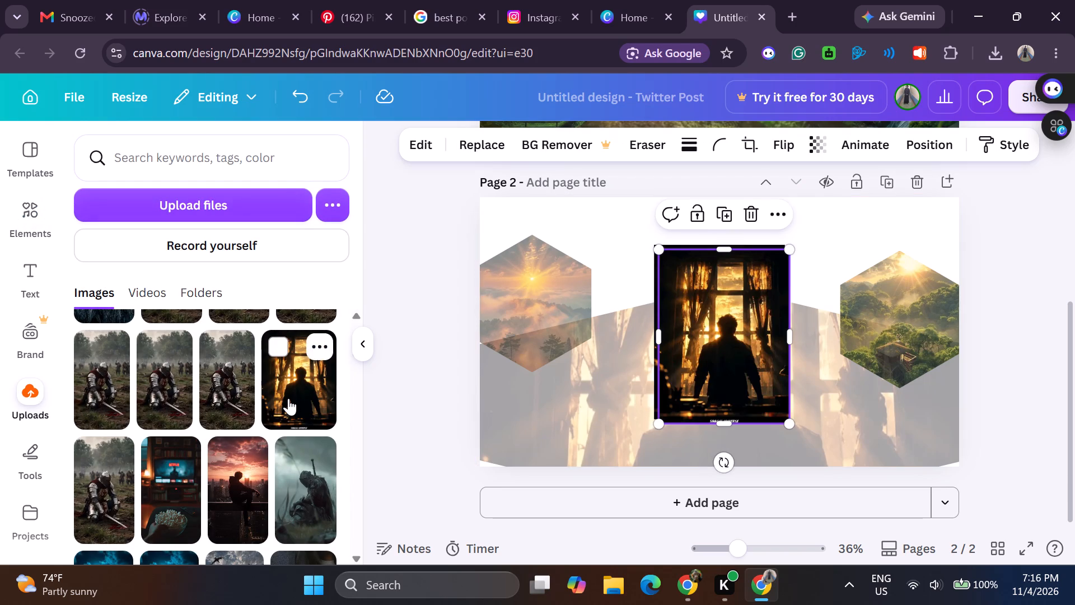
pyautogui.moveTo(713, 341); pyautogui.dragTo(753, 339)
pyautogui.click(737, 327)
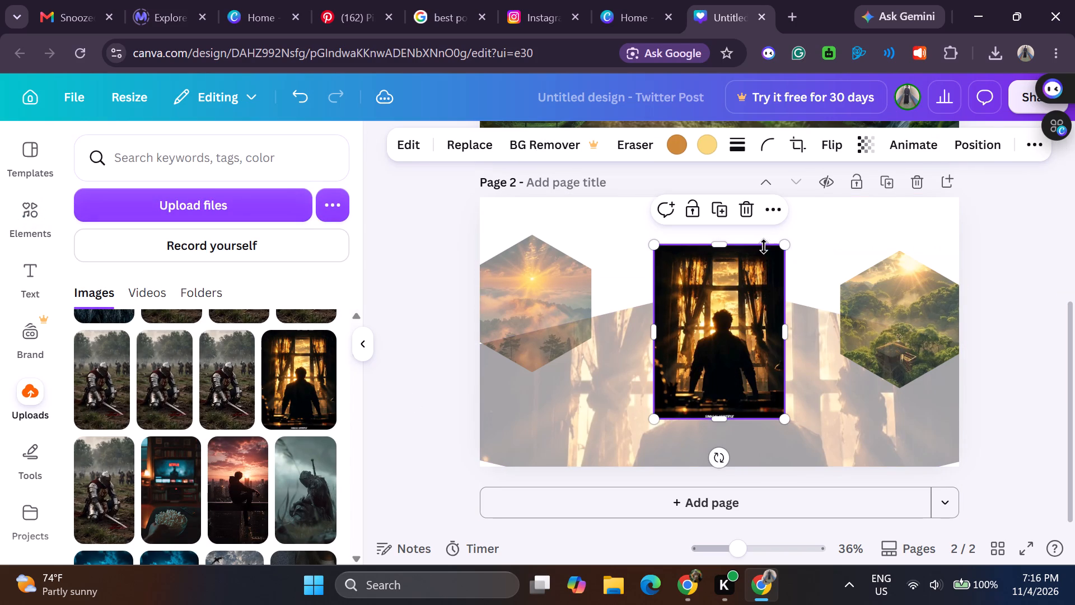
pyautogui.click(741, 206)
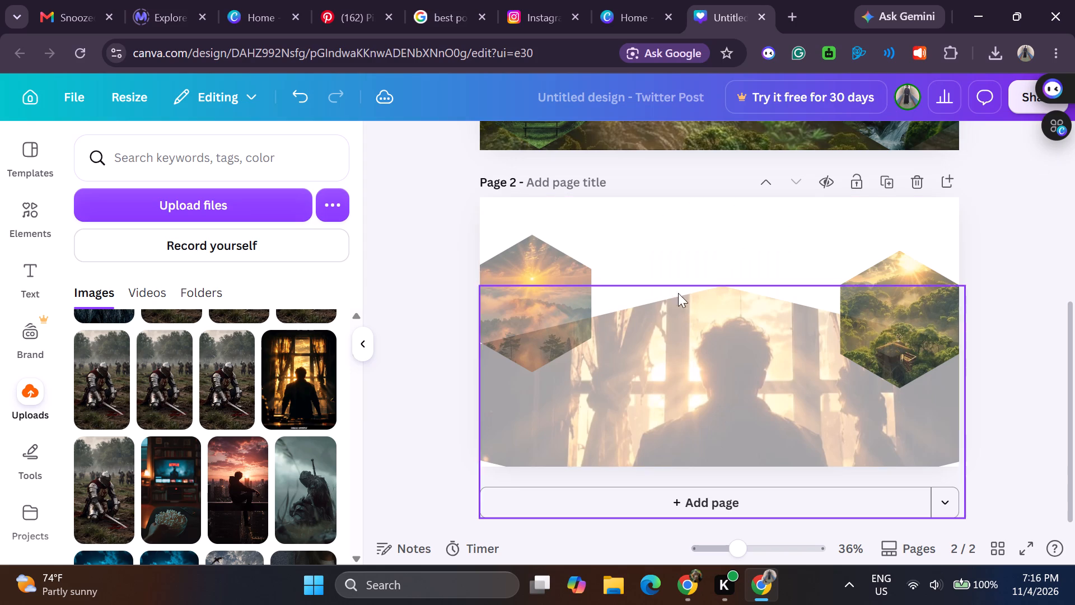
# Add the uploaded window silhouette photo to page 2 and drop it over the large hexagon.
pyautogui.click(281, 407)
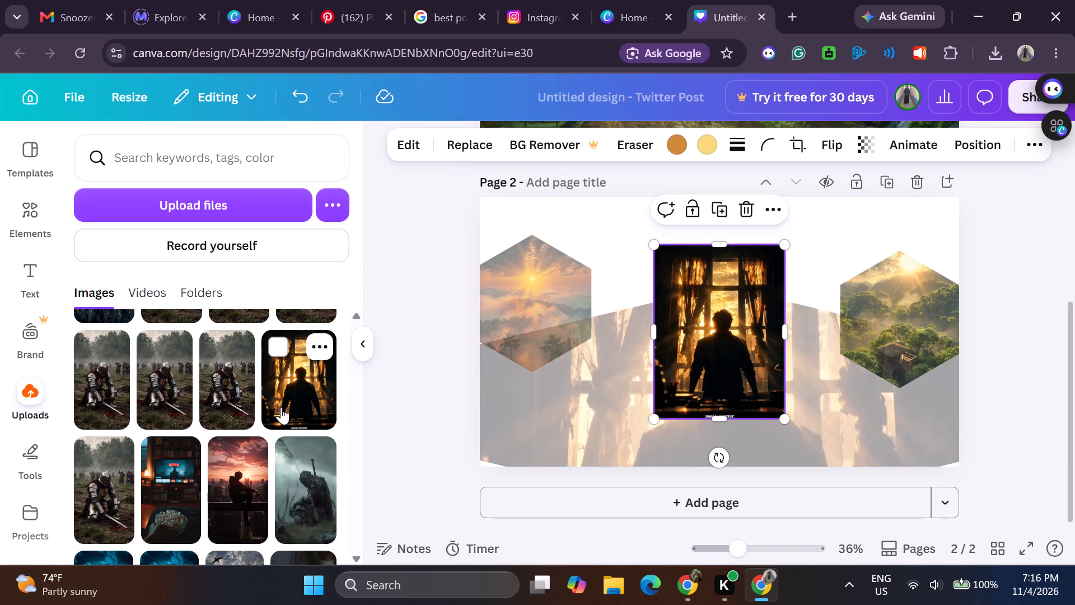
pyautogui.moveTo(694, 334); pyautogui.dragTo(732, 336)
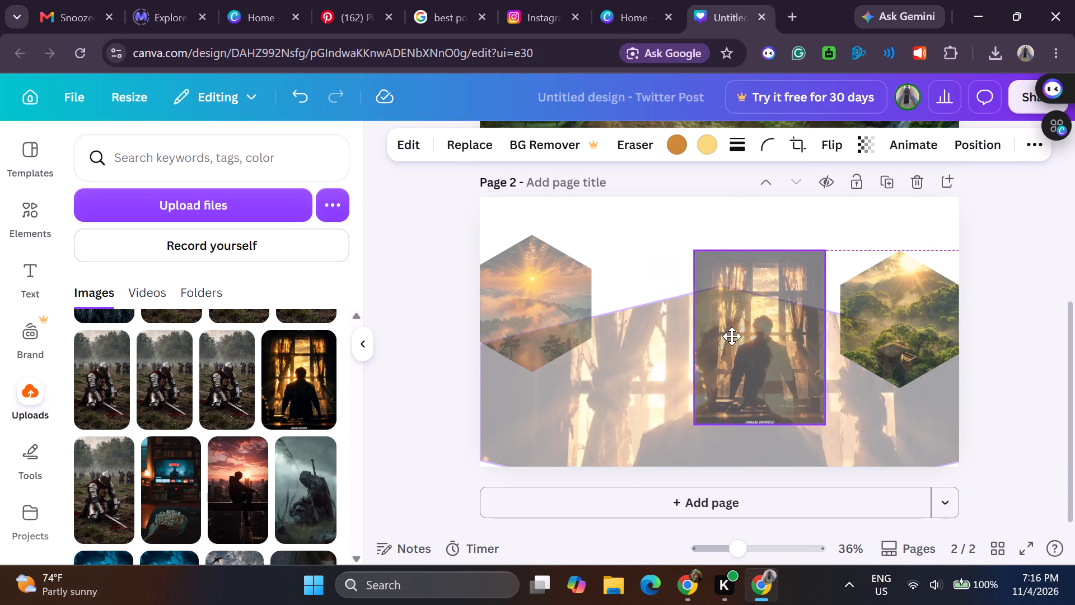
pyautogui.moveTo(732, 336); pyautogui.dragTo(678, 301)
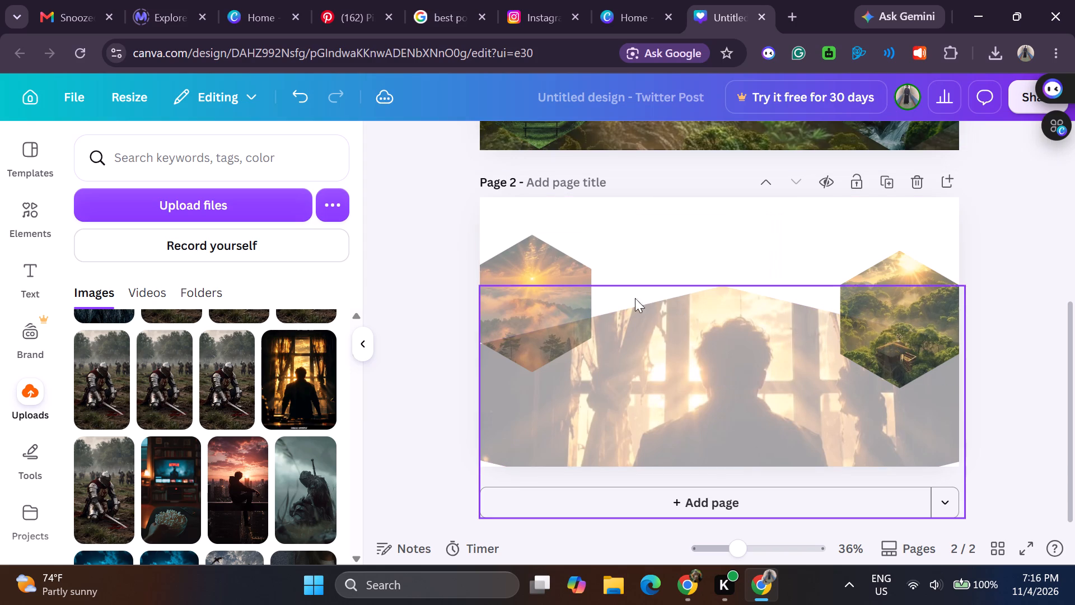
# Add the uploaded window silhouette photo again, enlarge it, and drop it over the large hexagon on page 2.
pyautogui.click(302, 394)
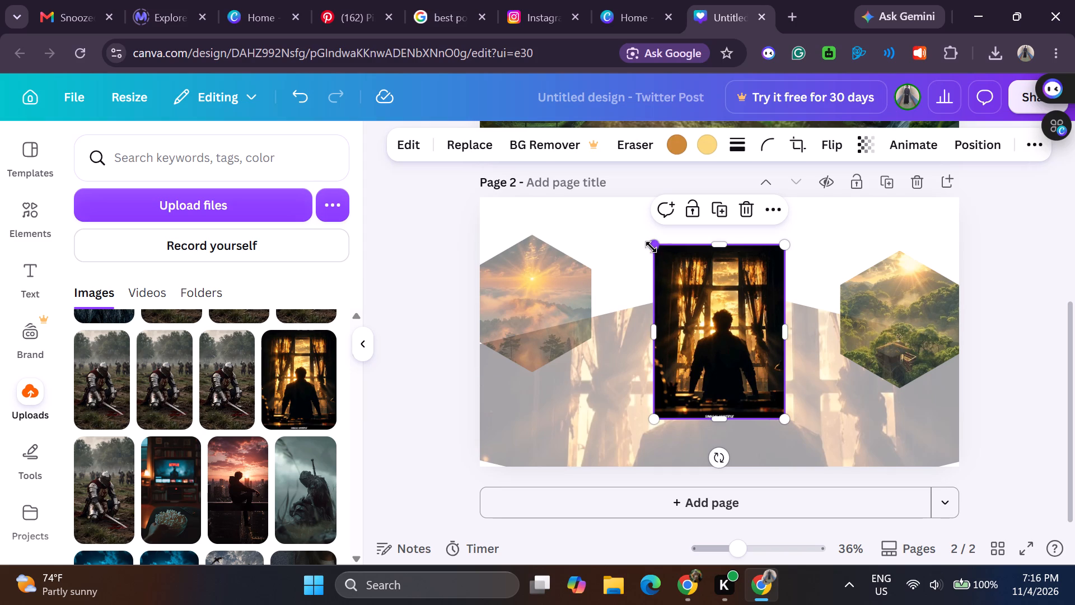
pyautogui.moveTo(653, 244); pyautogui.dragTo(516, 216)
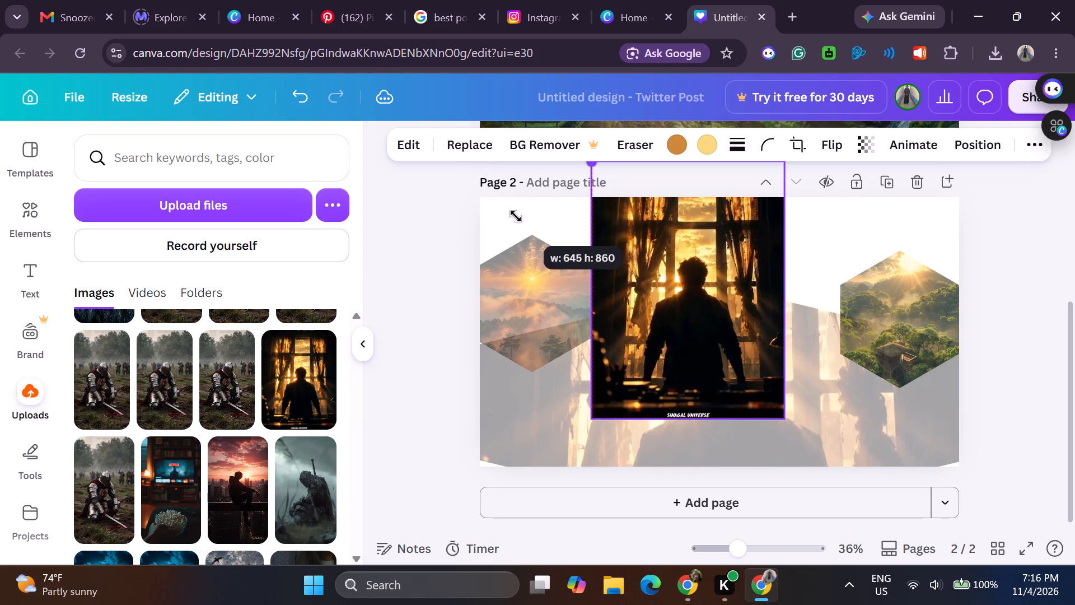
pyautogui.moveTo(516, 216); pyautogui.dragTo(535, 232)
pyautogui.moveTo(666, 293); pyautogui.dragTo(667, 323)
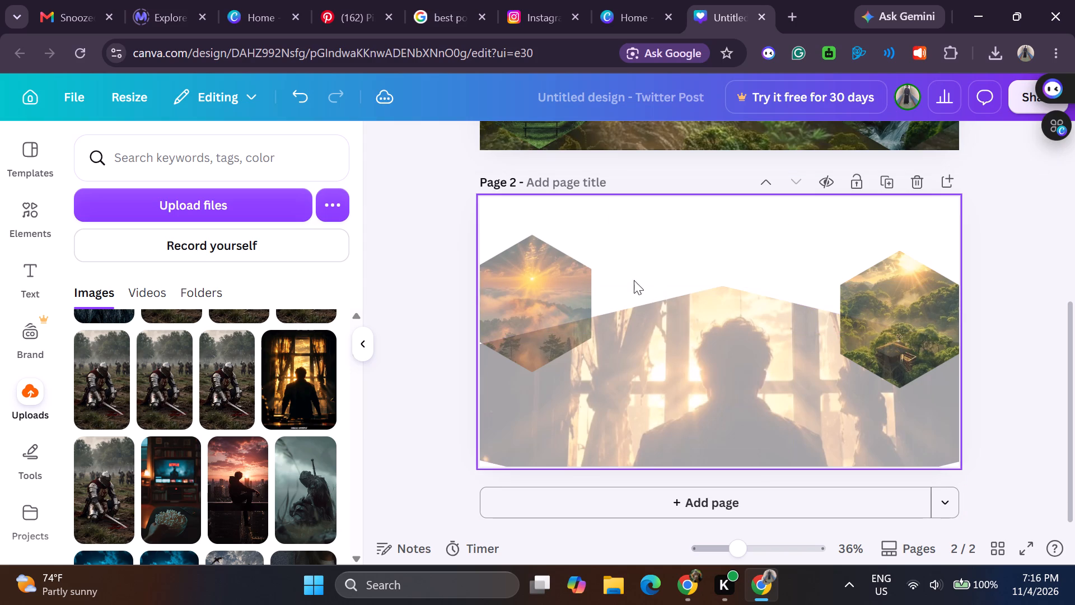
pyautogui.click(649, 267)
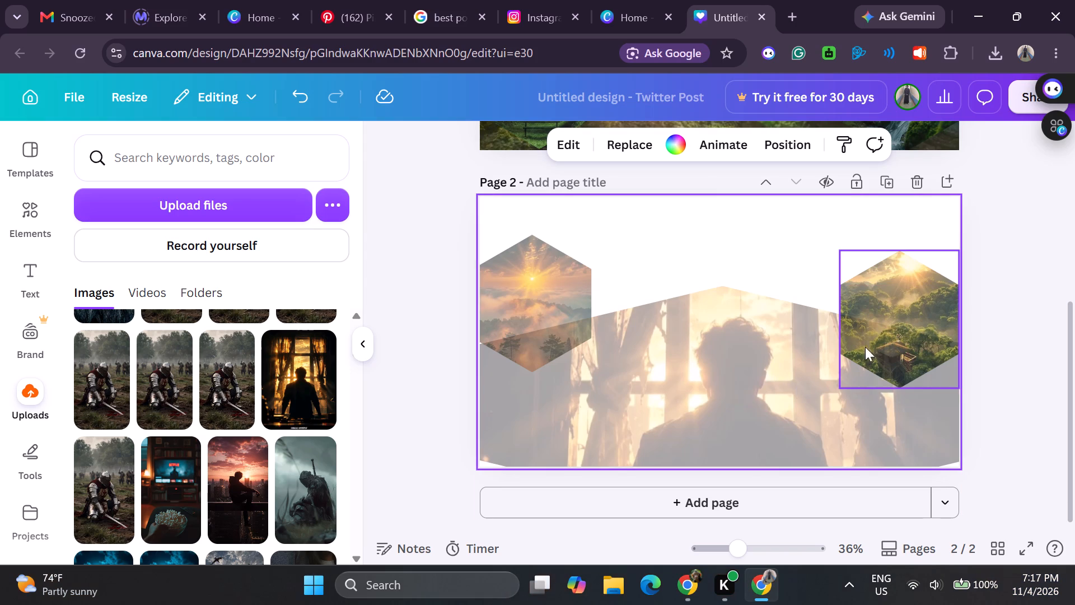
# Set the transparency value of the forest hexagon on page 2 to 100.
pyautogui.click(907, 324)
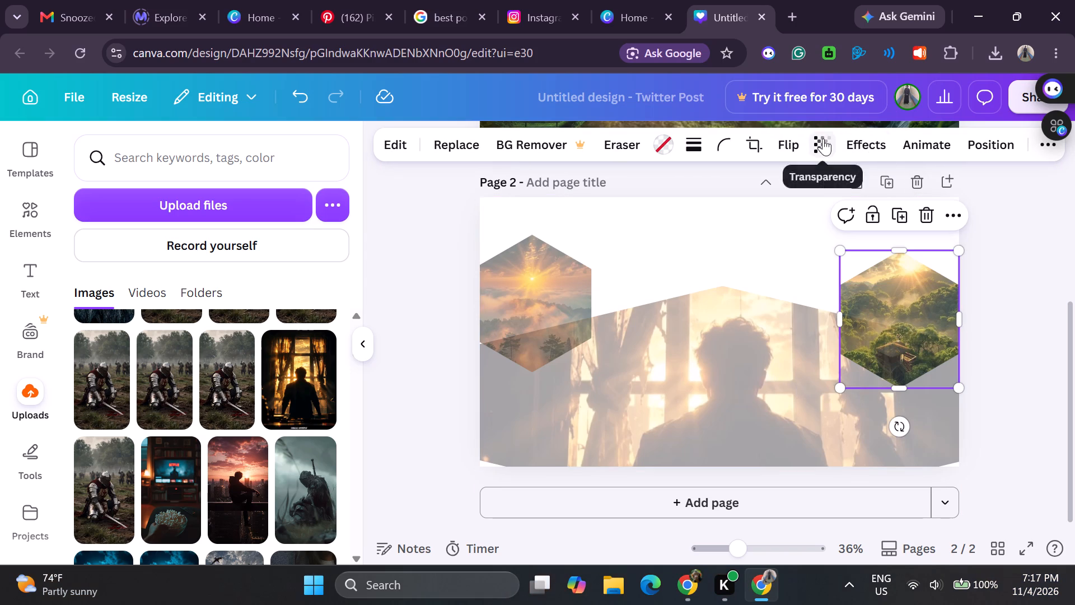
pyautogui.click(823, 138)
pyautogui.moveTo(836, 220); pyautogui.dragTo(899, 217)
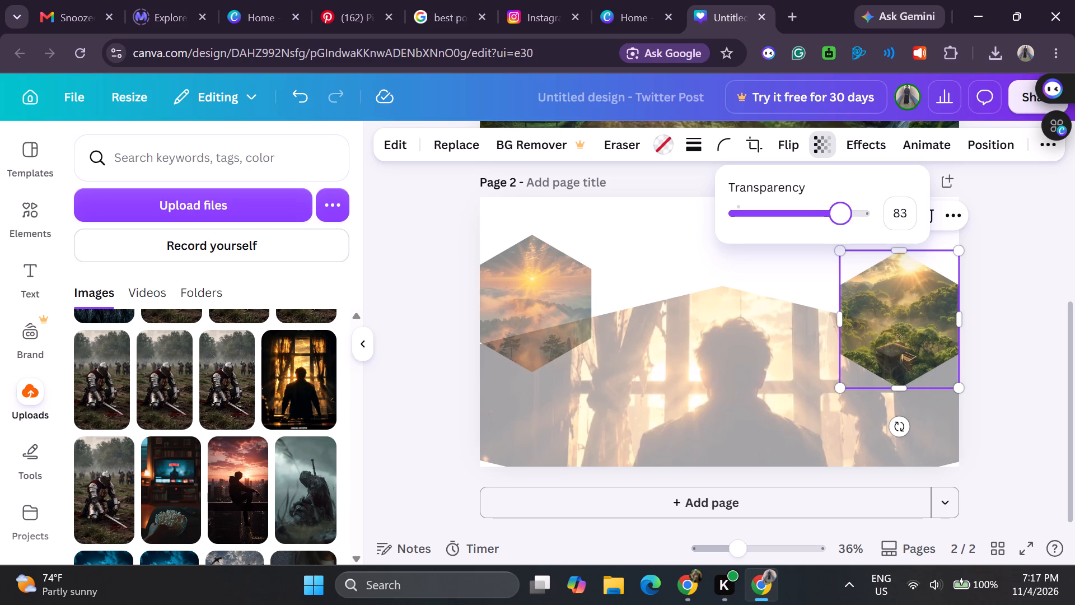
pyautogui.moveTo(899, 217); pyautogui.dragTo(910, 217)
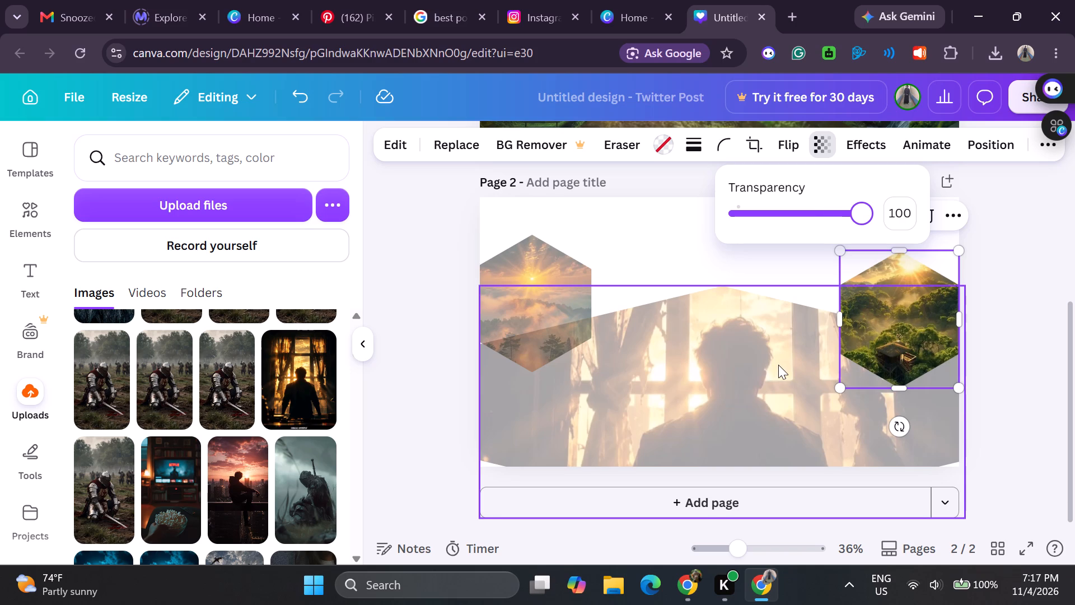
# Set the transparency value of the large window silhouette hexagon on page 2 to 98.
pyautogui.click(778, 365)
pyautogui.click(814, 142)
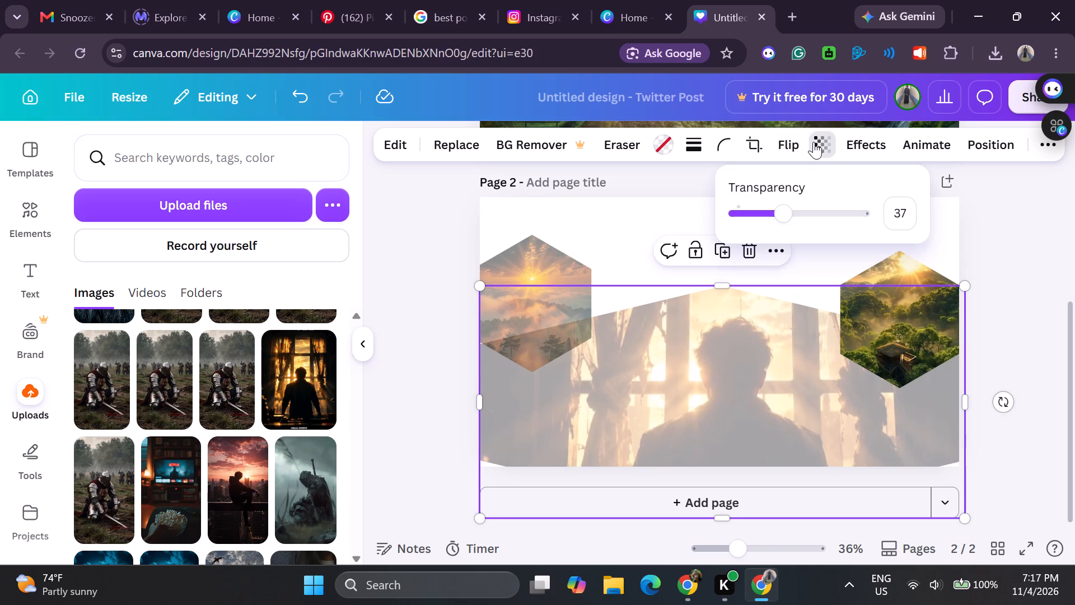
pyautogui.moveTo(786, 215); pyautogui.dragTo(869, 218)
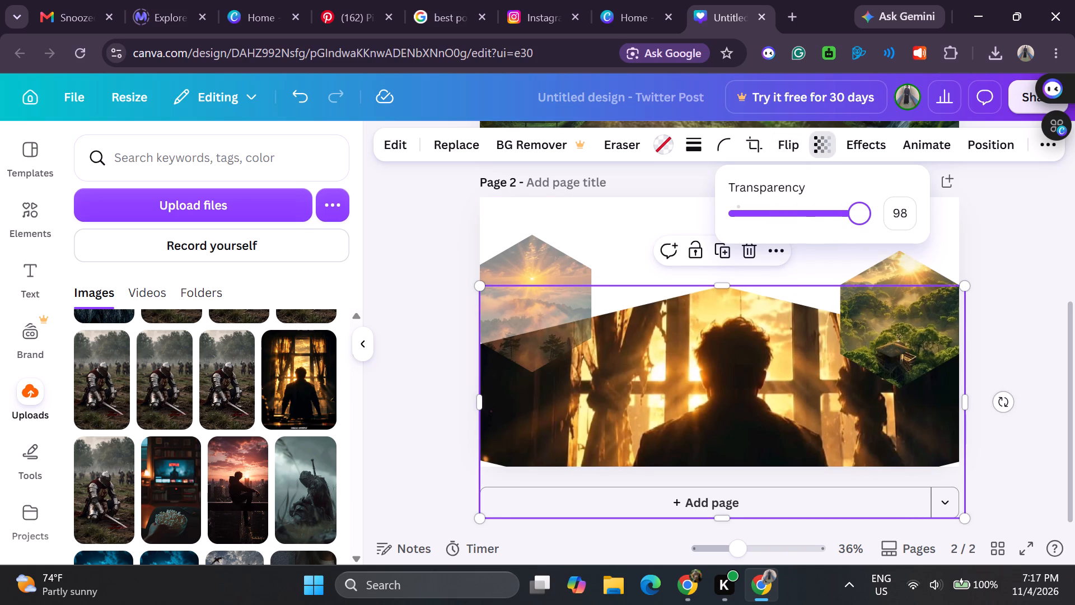
# Raise the transparency value of the sunrise hexagon on page 2 until the image is fully opaque.
pyautogui.click(535, 316)
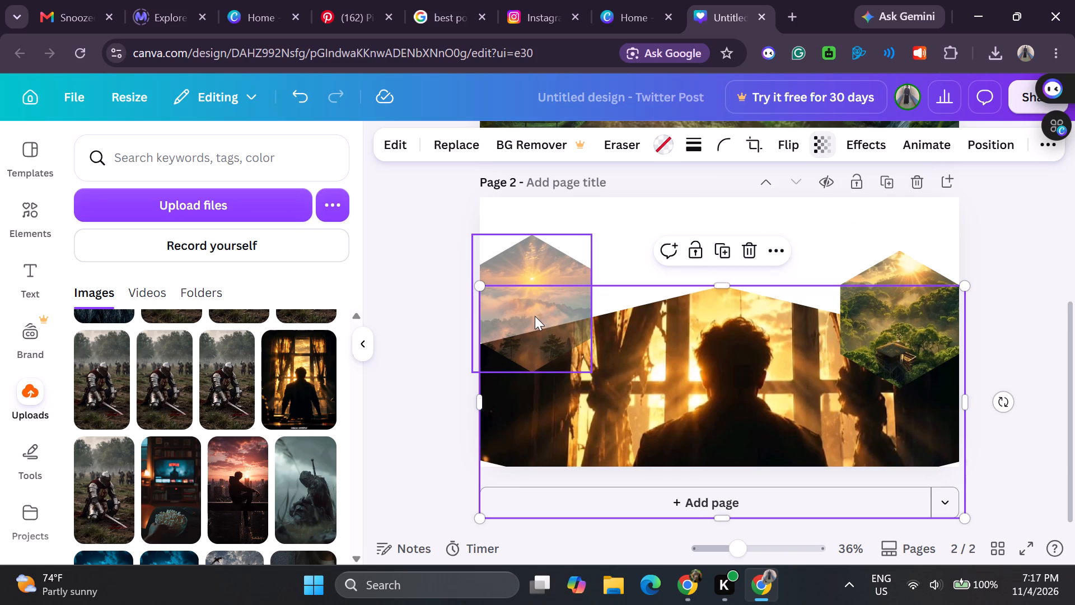
pyautogui.click(828, 142)
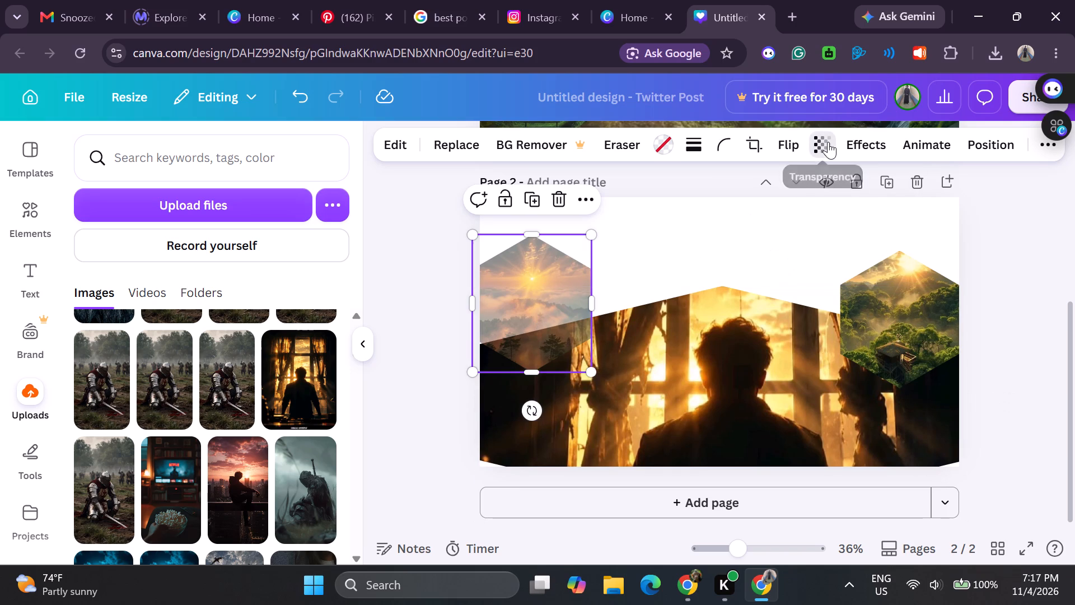
pyautogui.moveTo(808, 213); pyautogui.dragTo(878, 211)
pyautogui.click(647, 248)
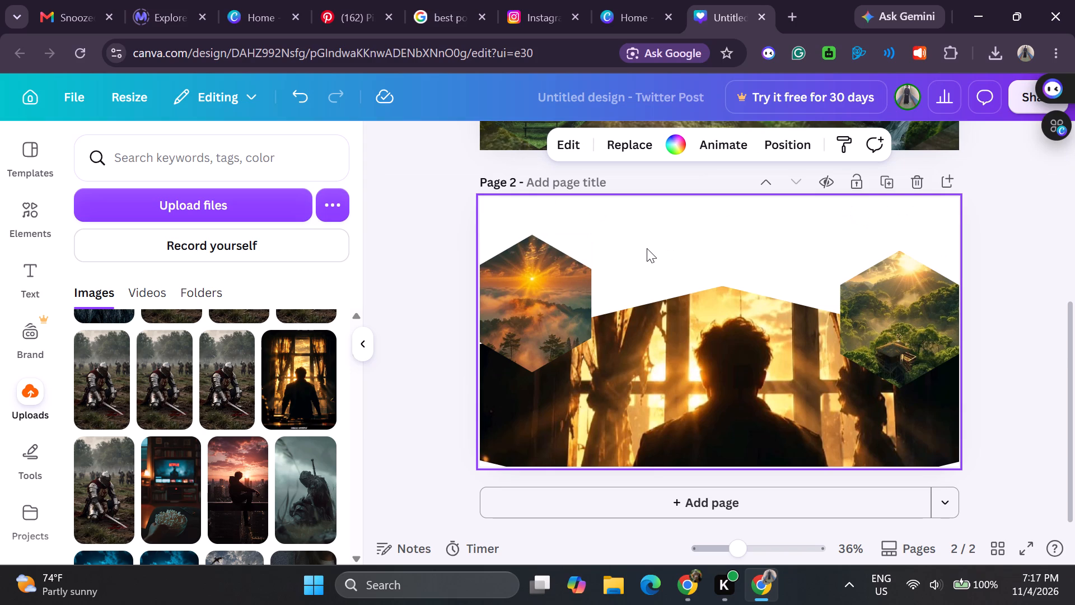
# Find the uploaded photo of a lone walker on a long straight road and add it to page 2.
pyautogui.scroll(-1, 246, 520)
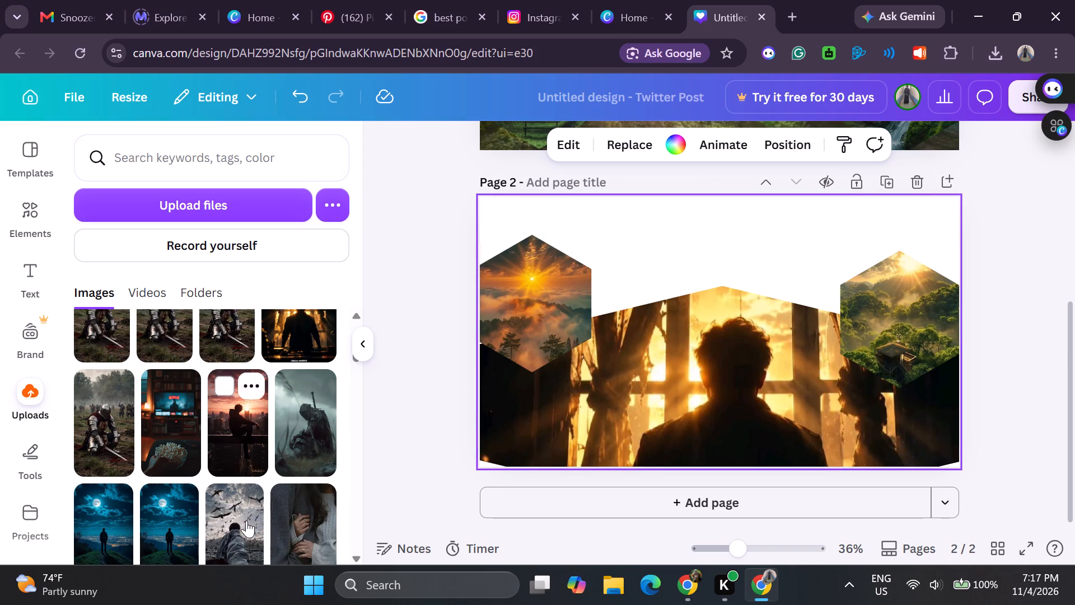
pyautogui.scroll(-2, 246, 520)
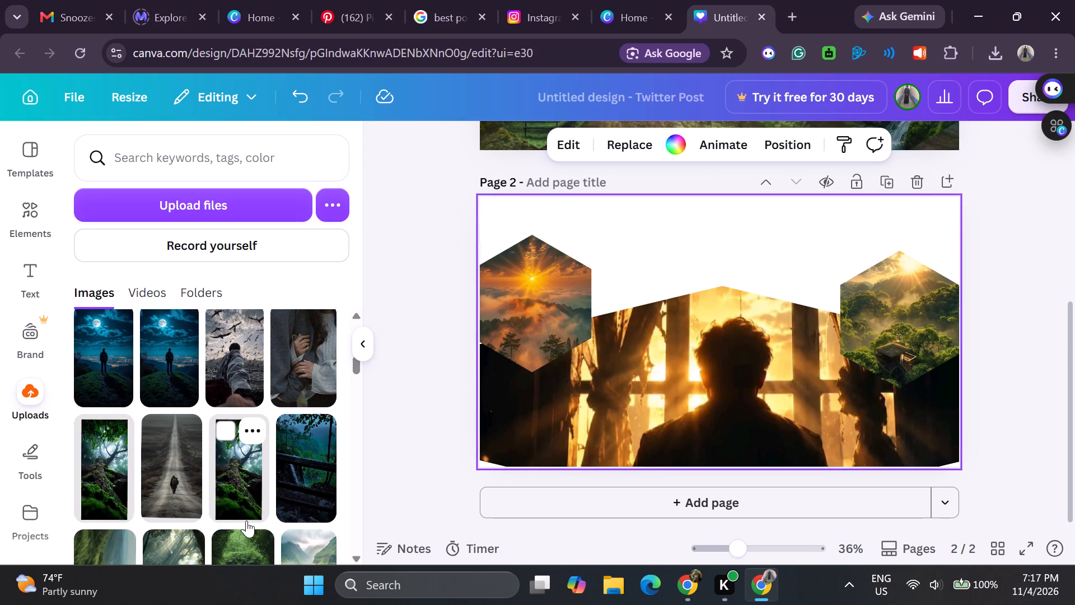
pyautogui.scroll(-2, 246, 520)
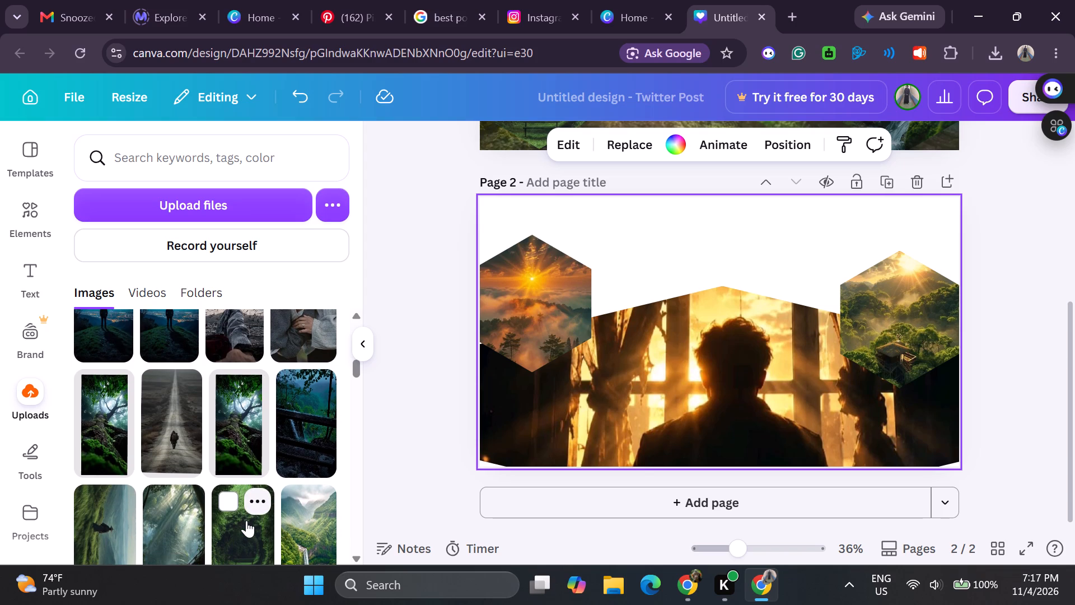
pyautogui.scroll(-2, 246, 520)
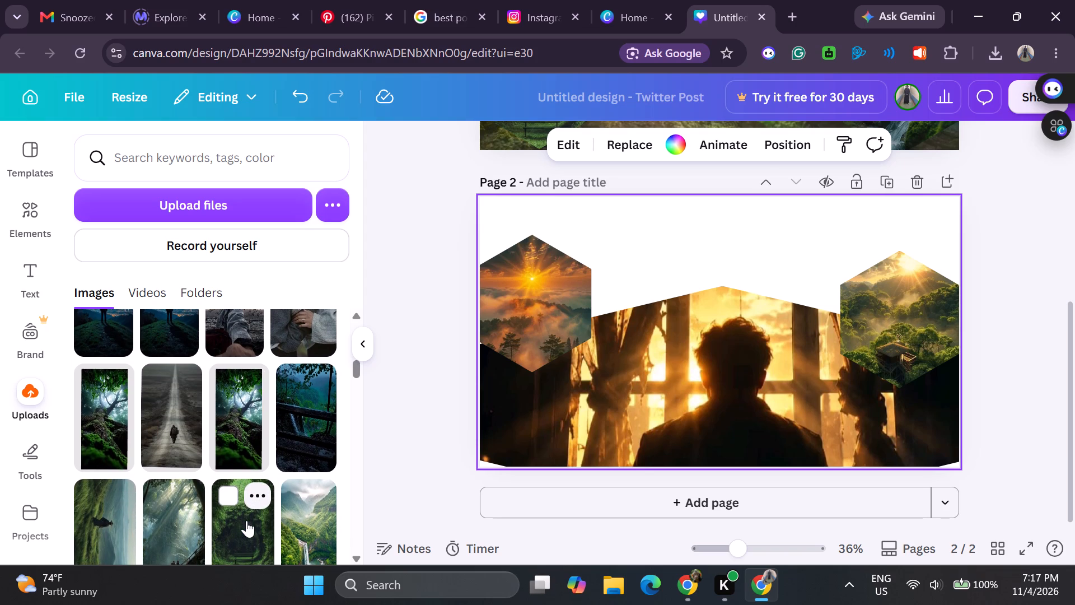
pyautogui.scroll(-2, 246, 520)
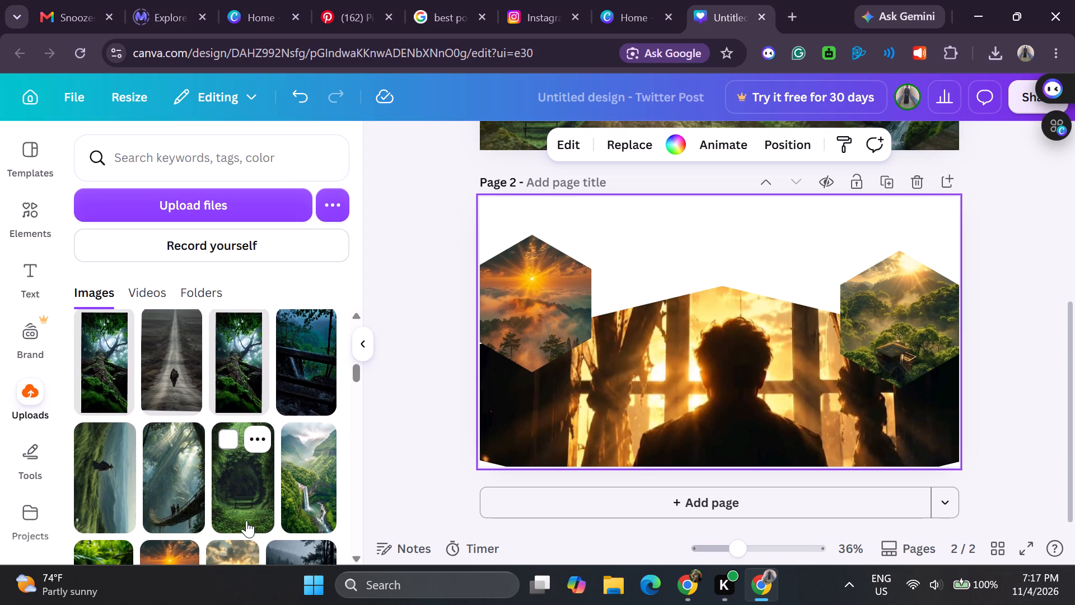
pyautogui.scroll(-1, 246, 520)
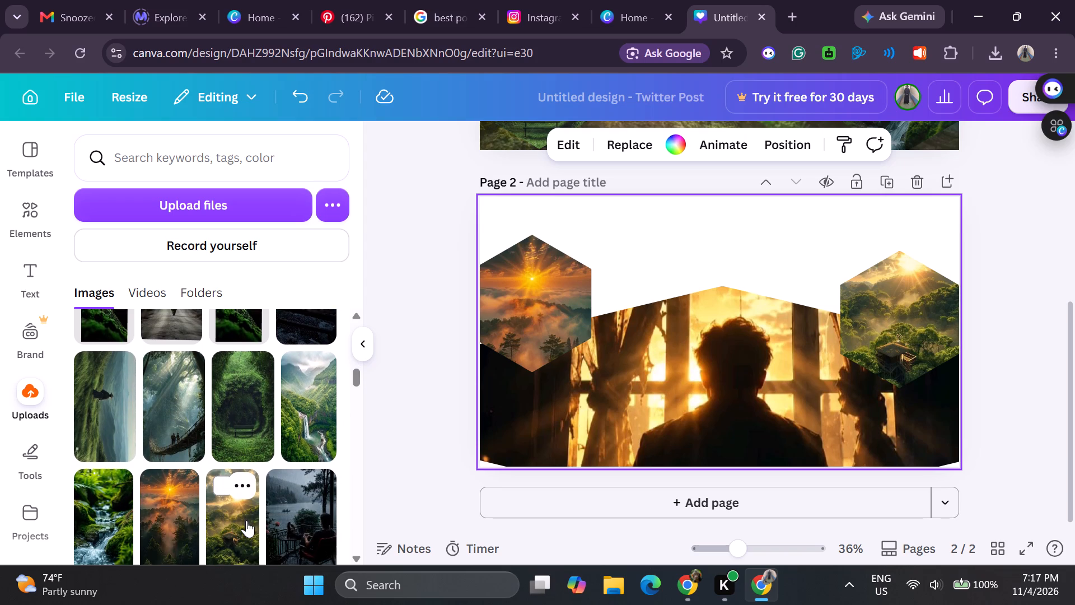
pyautogui.scroll(-1, 246, 520)
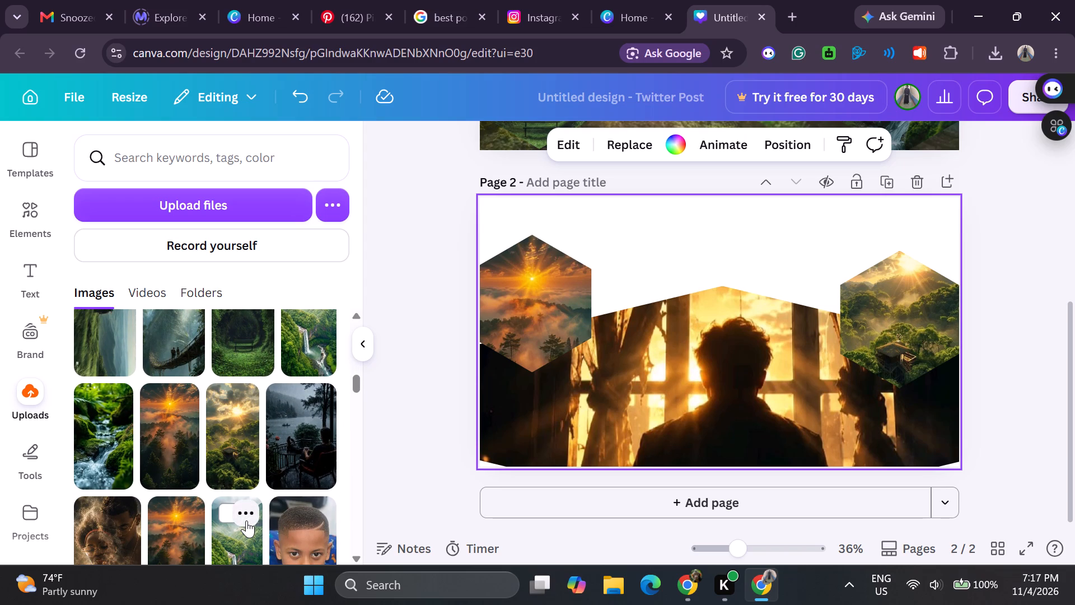
pyautogui.scroll(-3, 246, 520)
pyautogui.scroll(4, 246, 520)
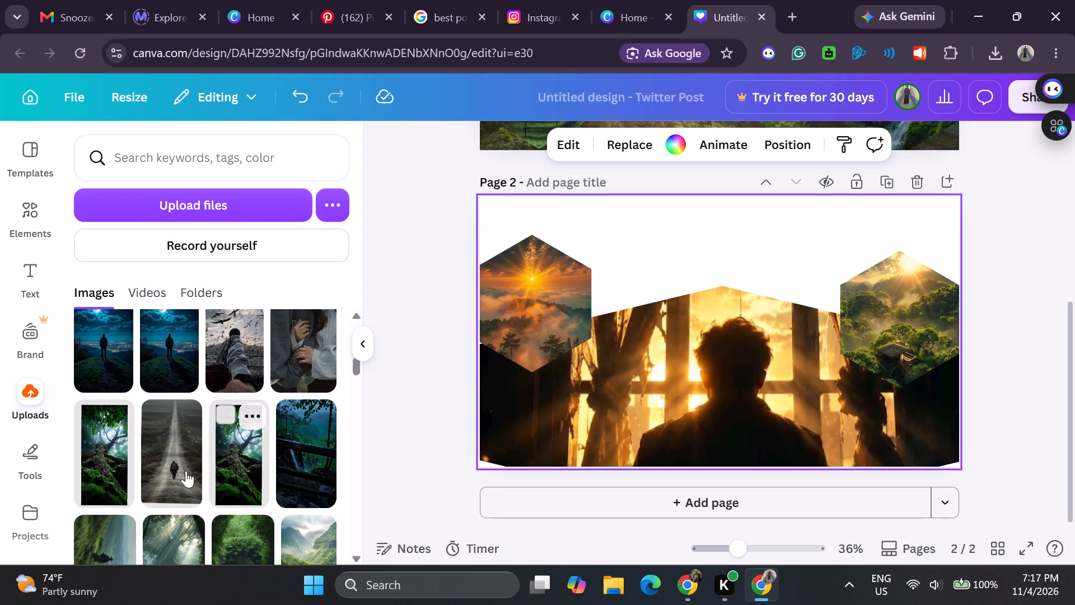
pyautogui.click(159, 461)
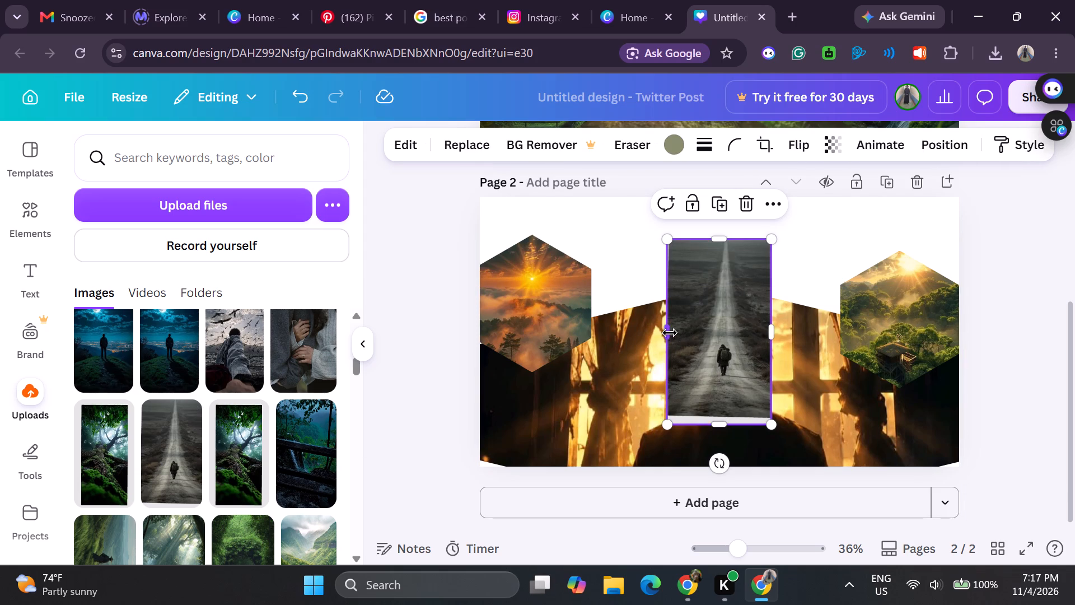
# Stretch the road photo on all four sides to cover the whole of page 2, 1,600 wide.
pyautogui.moveTo(670, 333); pyautogui.dragTo(530, 329)
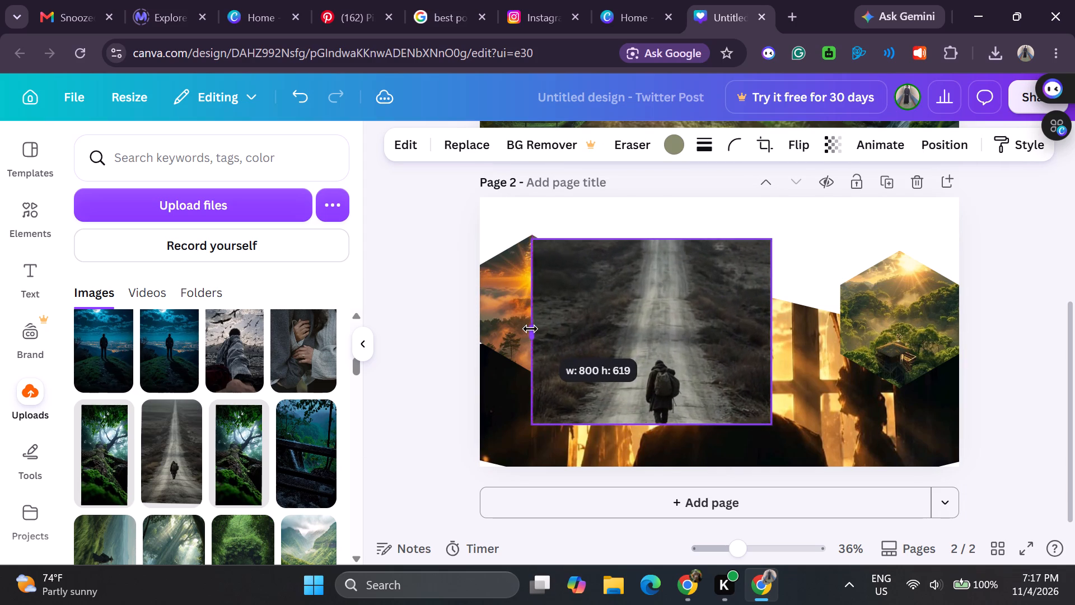
pyautogui.moveTo(530, 329); pyautogui.dragTo(525, 329)
pyautogui.moveTo(770, 337); pyautogui.dragTo(950, 289)
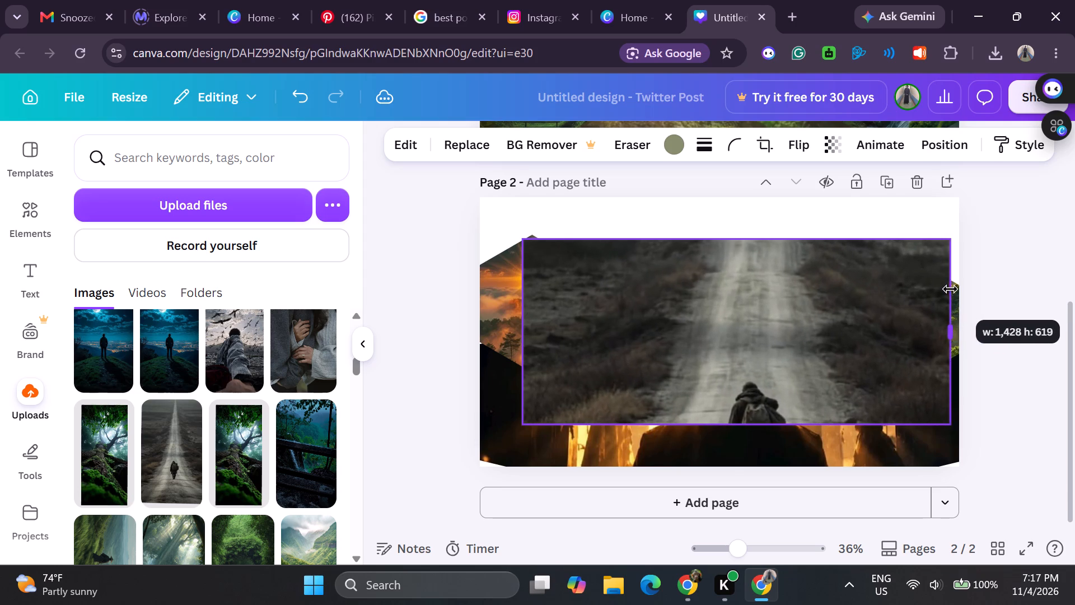
pyautogui.moveTo(950, 289); pyautogui.dragTo(960, 287)
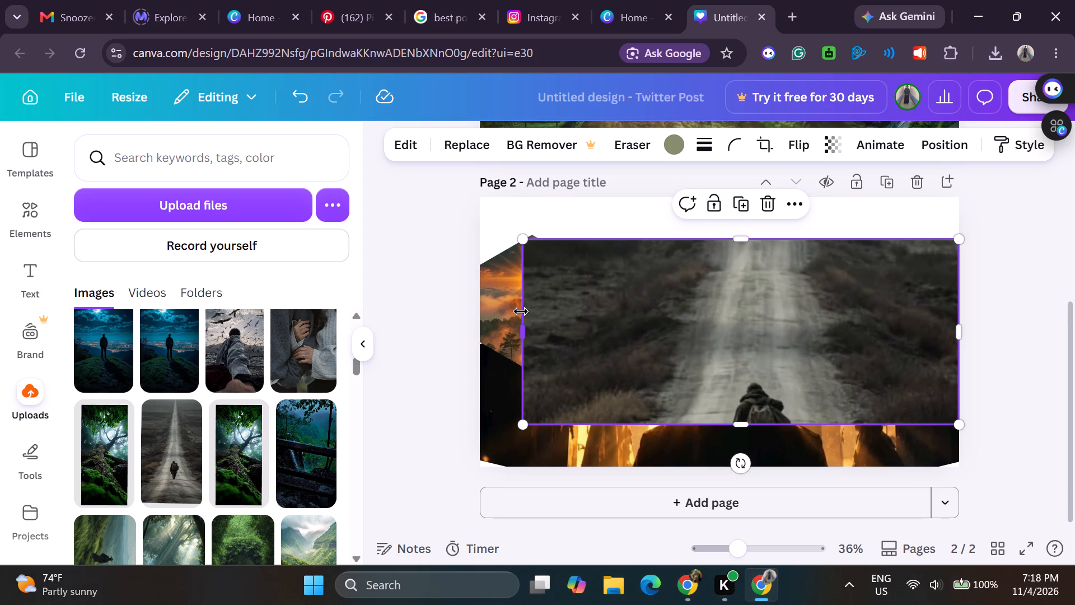
pyautogui.moveTo(521, 333); pyautogui.dragTo(489, 334)
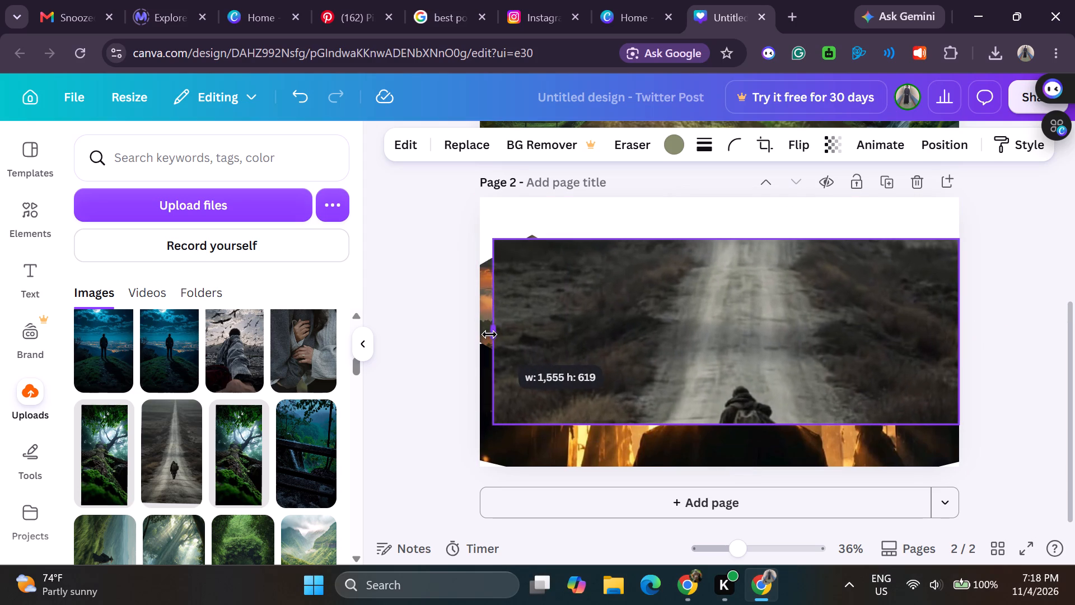
pyautogui.moveTo(489, 334); pyautogui.dragTo(479, 336)
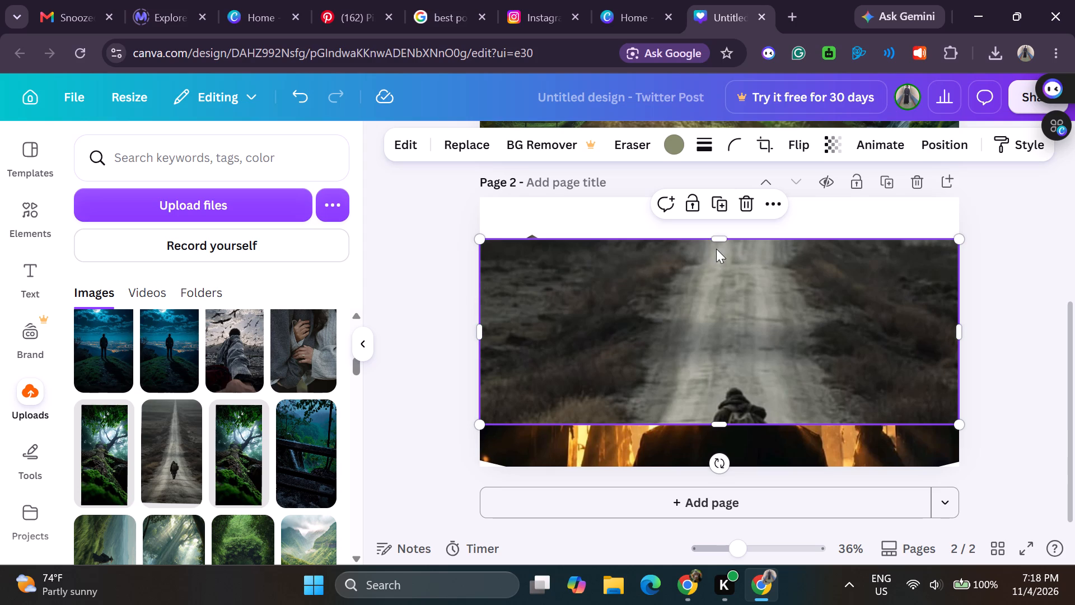
pyautogui.moveTo(721, 238); pyautogui.dragTo(717, 196)
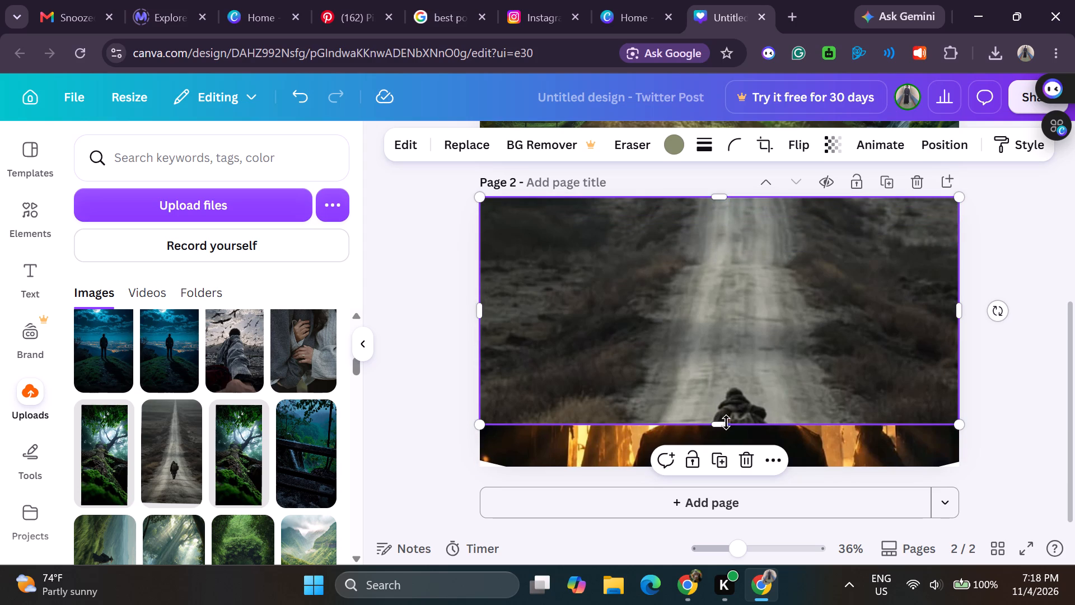
pyautogui.moveTo(721, 424); pyautogui.dragTo(725, 452)
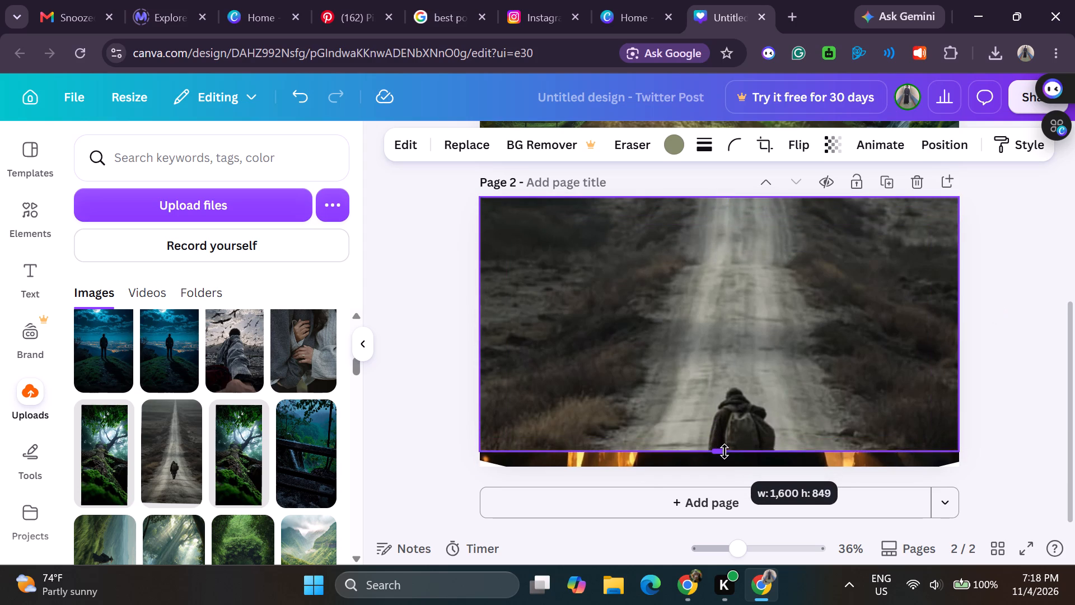
pyautogui.moveTo(725, 452); pyautogui.dragTo(726, 462)
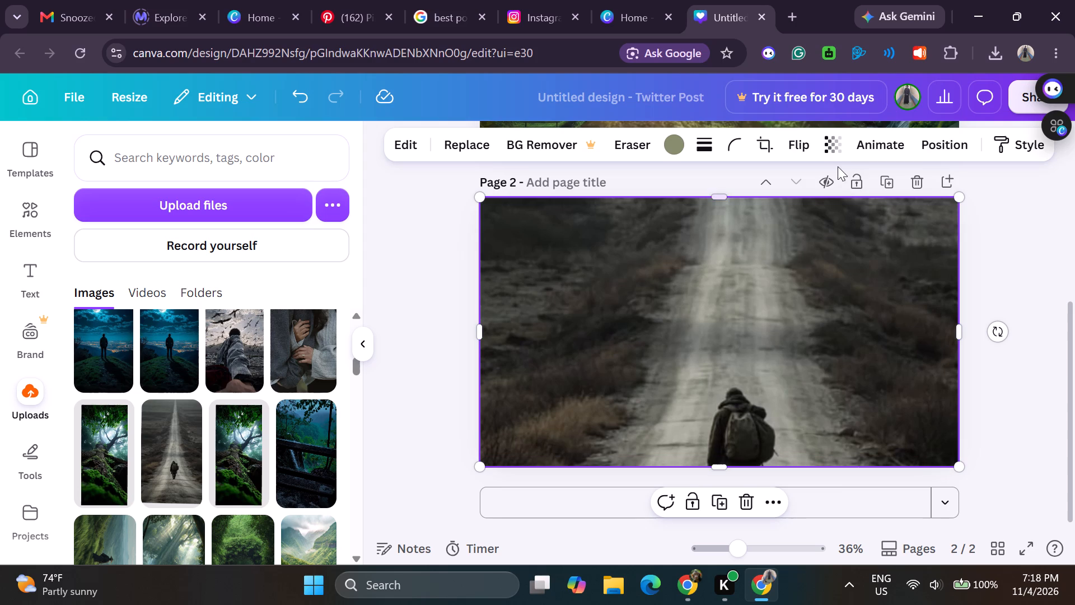
# Lower the transparency value of the full-page road photo to slightly below 59 so it blends over the hexagons.
pyautogui.click(835, 148)
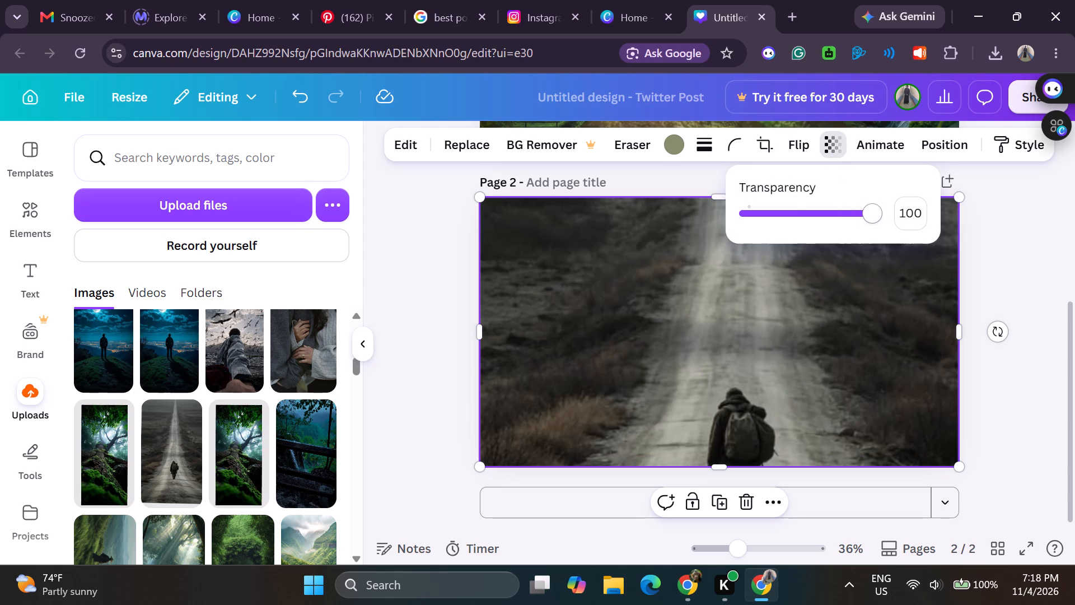
pyautogui.moveTo(872, 213); pyautogui.dragTo(842, 214)
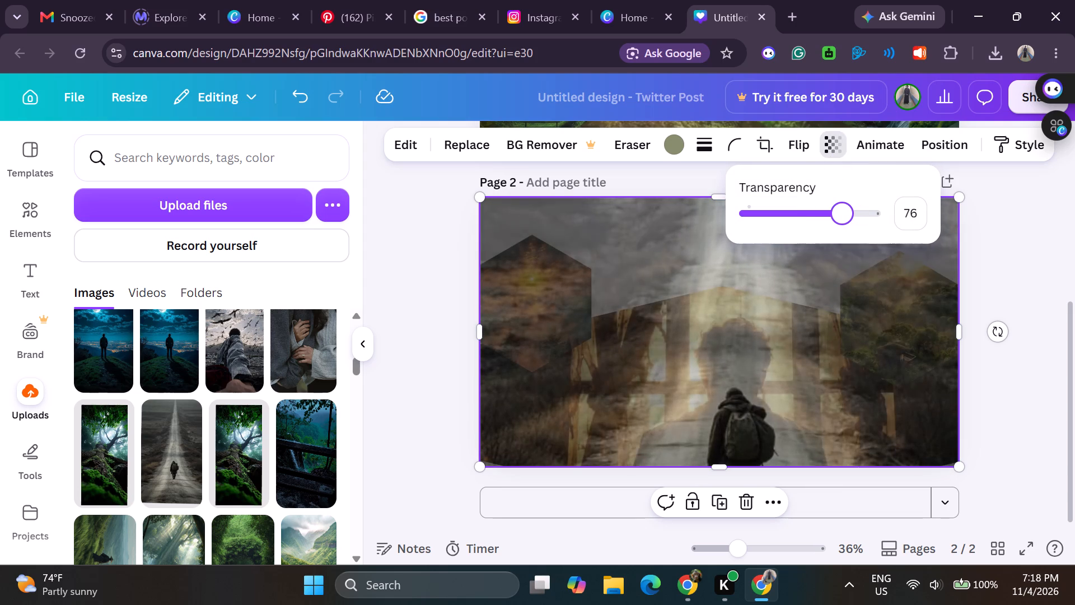
pyautogui.moveTo(842, 214); pyautogui.dragTo(830, 215)
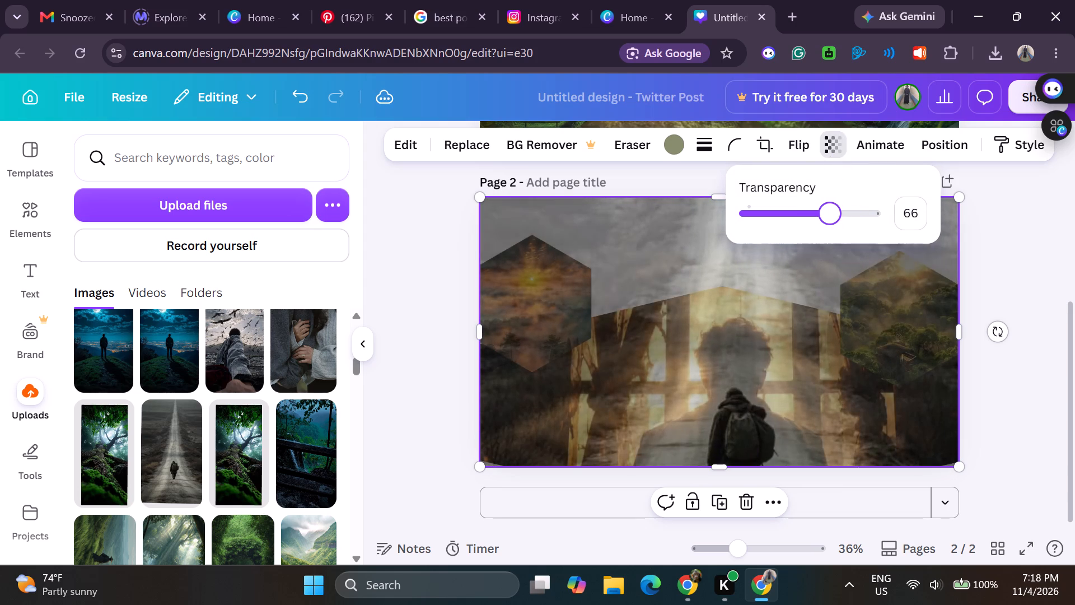
pyautogui.moveTo(830, 215); pyautogui.dragTo(822, 215)
pyautogui.moveTo(822, 215); pyautogui.dragTo(817, 215)
pyautogui.click(671, 245)
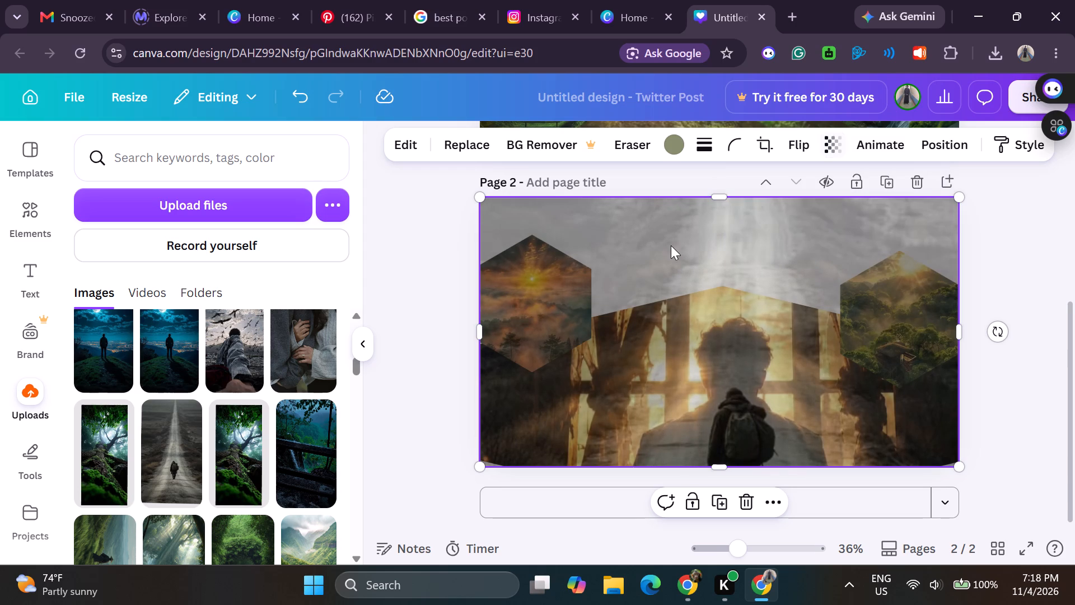